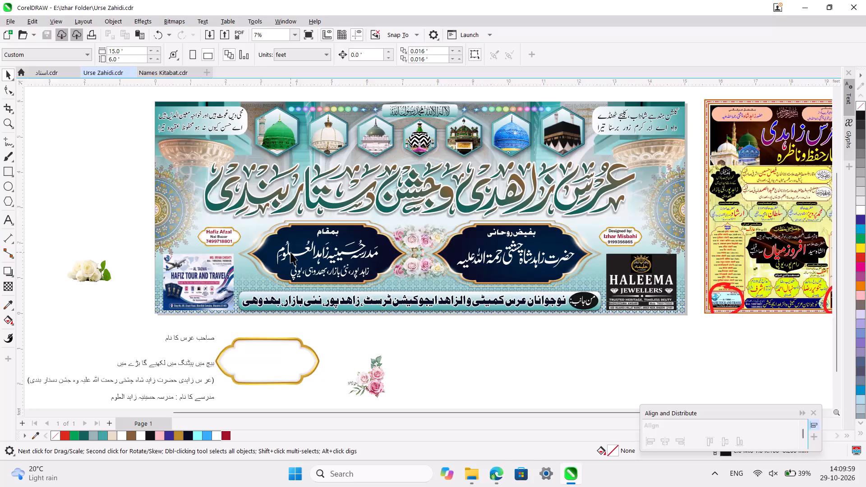
Examine the Urs banner's layout and the mandala ornament along its left edge.
scroll(290, 252, "up", 1)
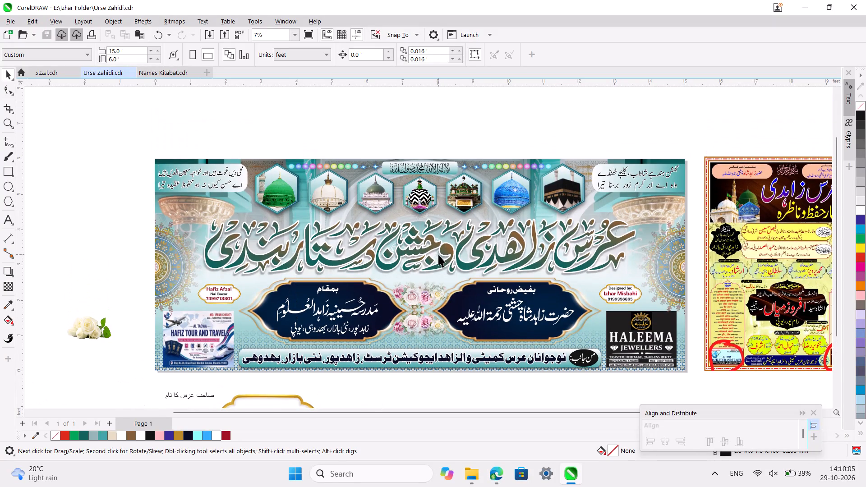
scroll(438, 254, "up", 1)
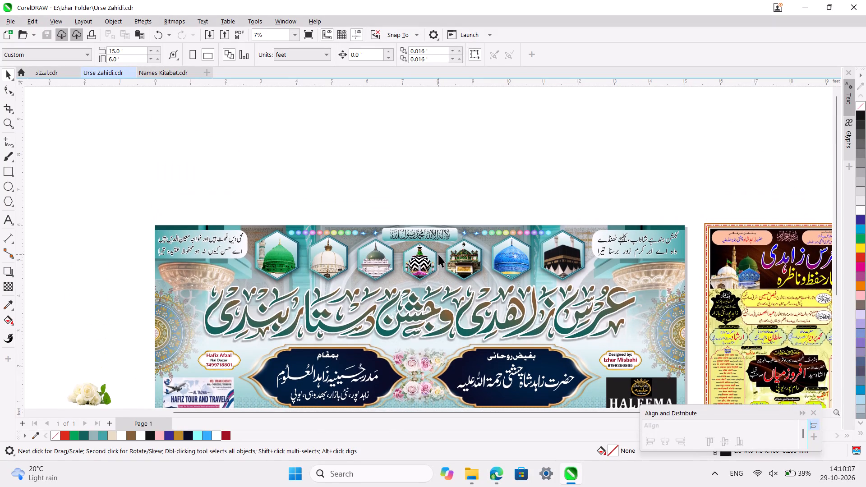
scroll(591, 262, "down", 1)
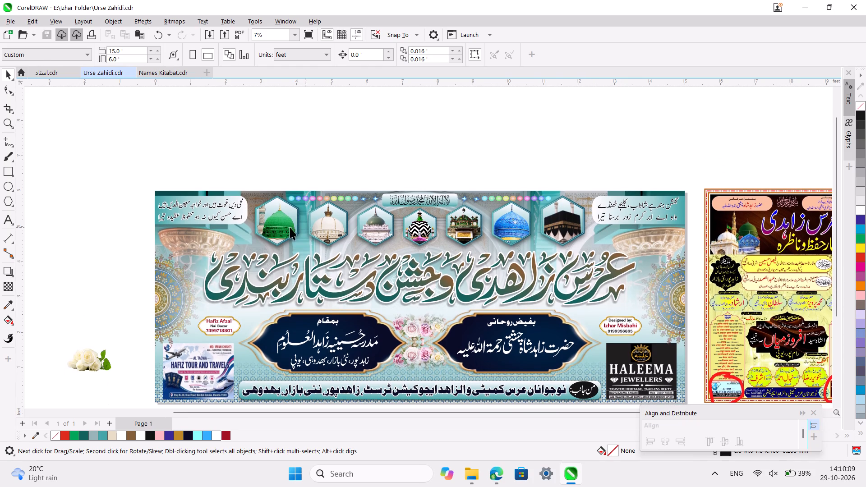
left_click(166, 295)
scroll(166, 295, "up", 2, "ctrl")
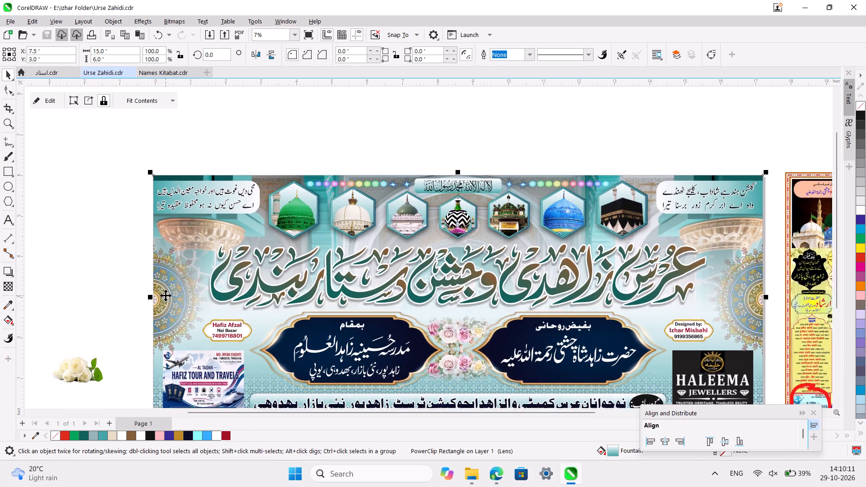
scroll(166, 295, "up", 4, "ctrl")
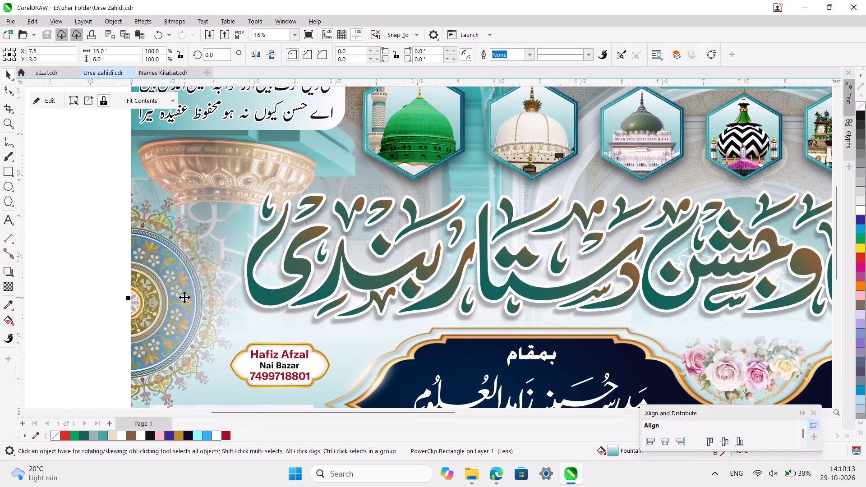
scroll(184, 297, "down", 5, "ctrl")
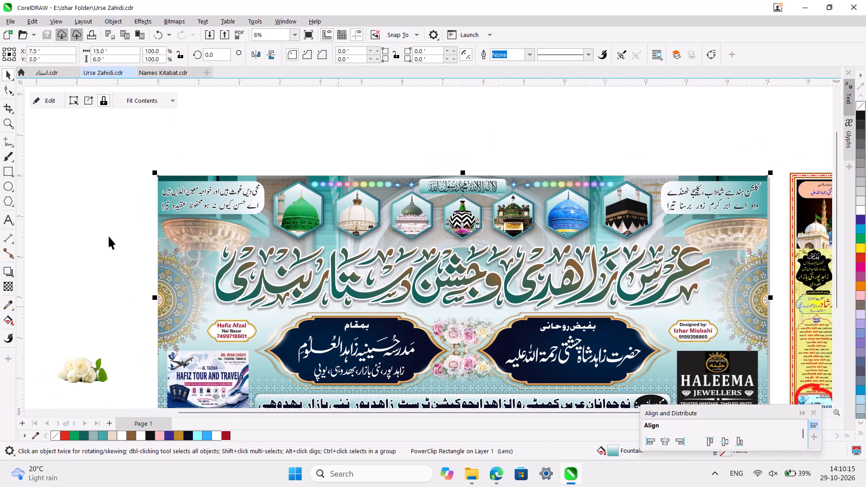
left_click(42, 259)
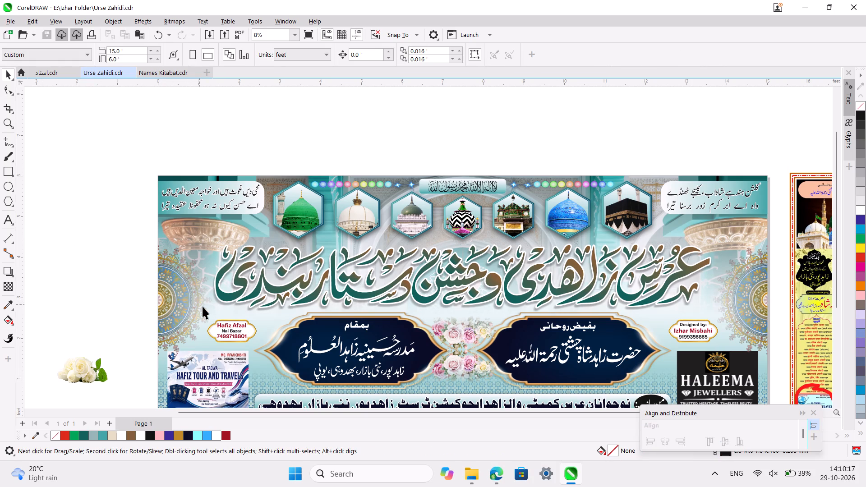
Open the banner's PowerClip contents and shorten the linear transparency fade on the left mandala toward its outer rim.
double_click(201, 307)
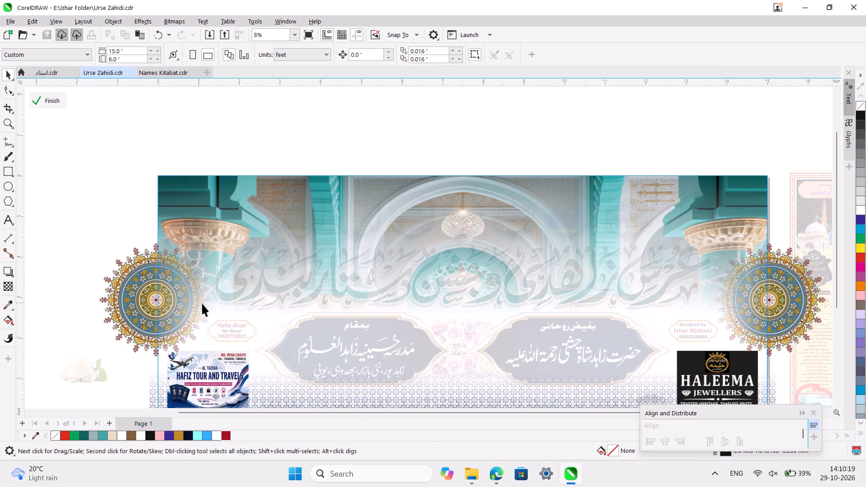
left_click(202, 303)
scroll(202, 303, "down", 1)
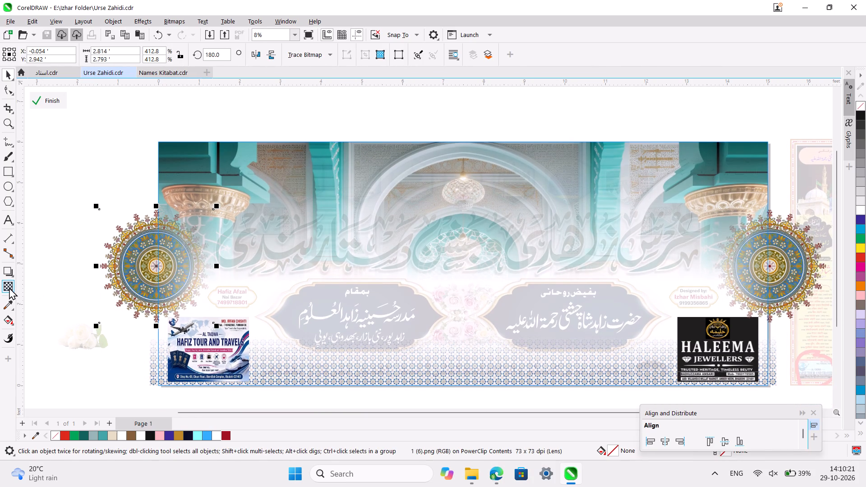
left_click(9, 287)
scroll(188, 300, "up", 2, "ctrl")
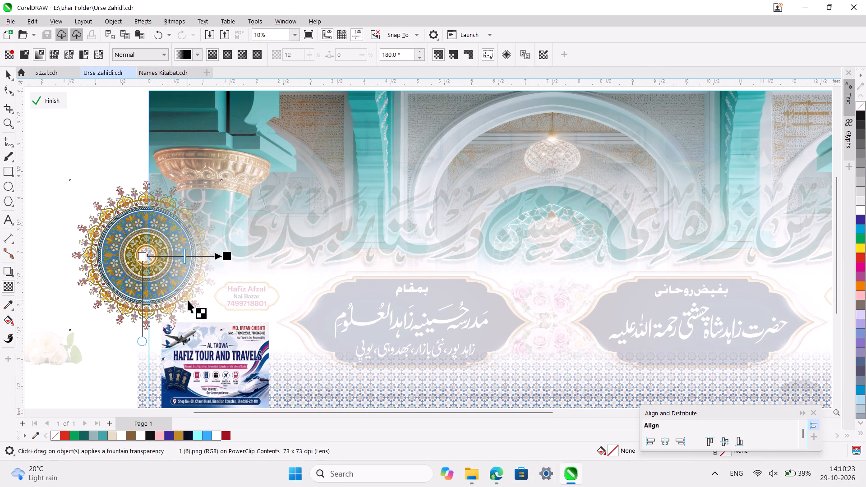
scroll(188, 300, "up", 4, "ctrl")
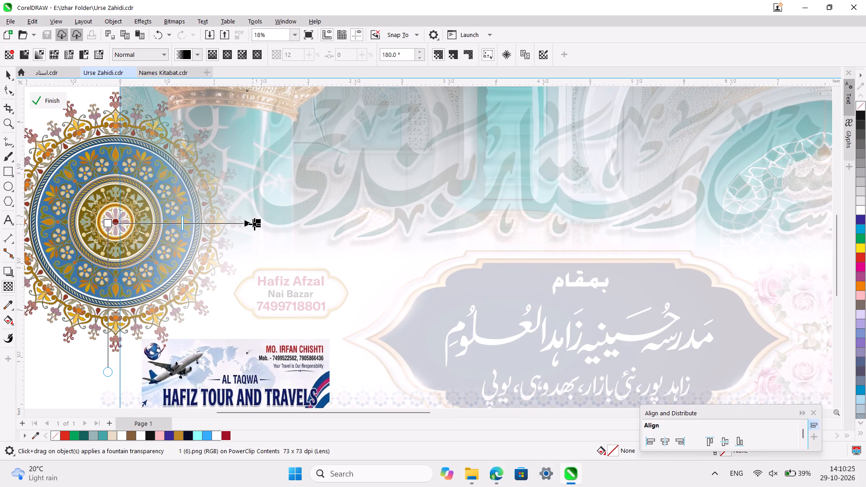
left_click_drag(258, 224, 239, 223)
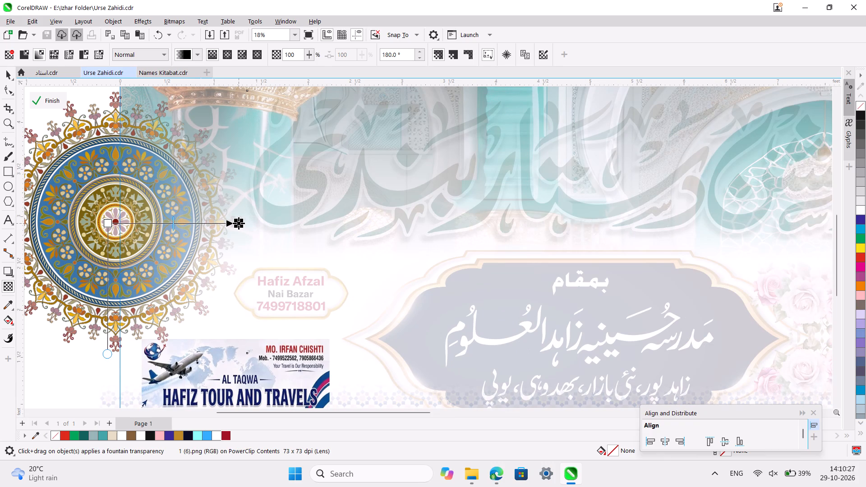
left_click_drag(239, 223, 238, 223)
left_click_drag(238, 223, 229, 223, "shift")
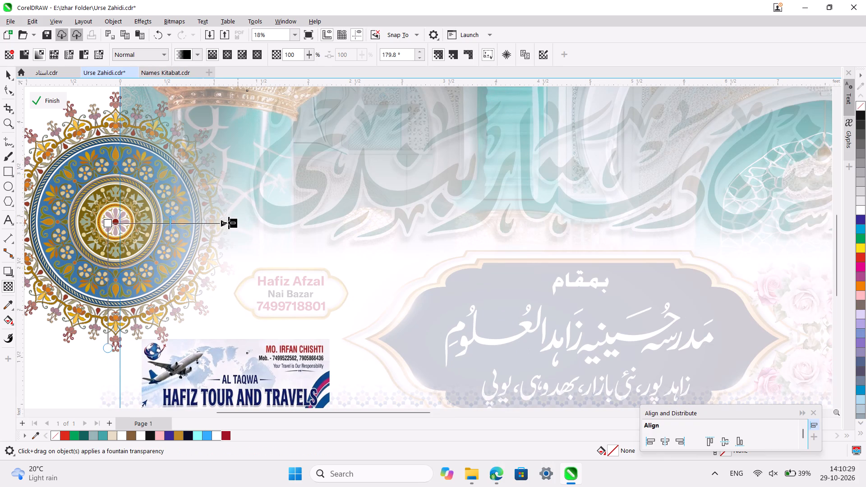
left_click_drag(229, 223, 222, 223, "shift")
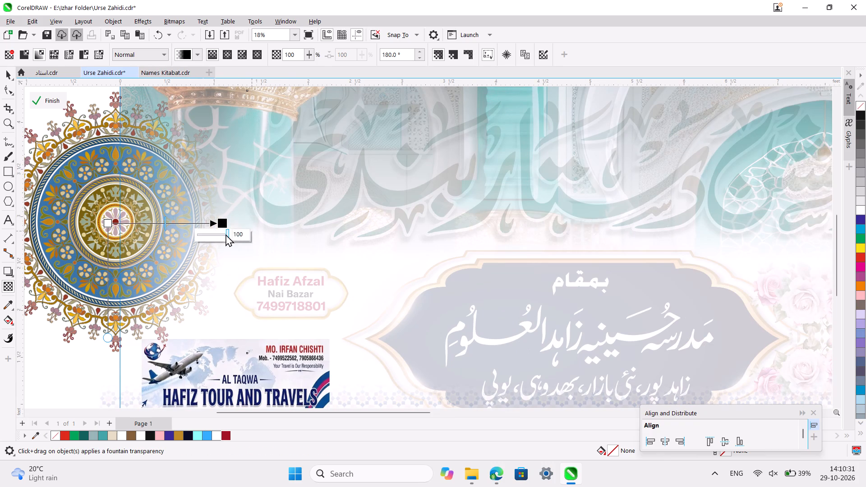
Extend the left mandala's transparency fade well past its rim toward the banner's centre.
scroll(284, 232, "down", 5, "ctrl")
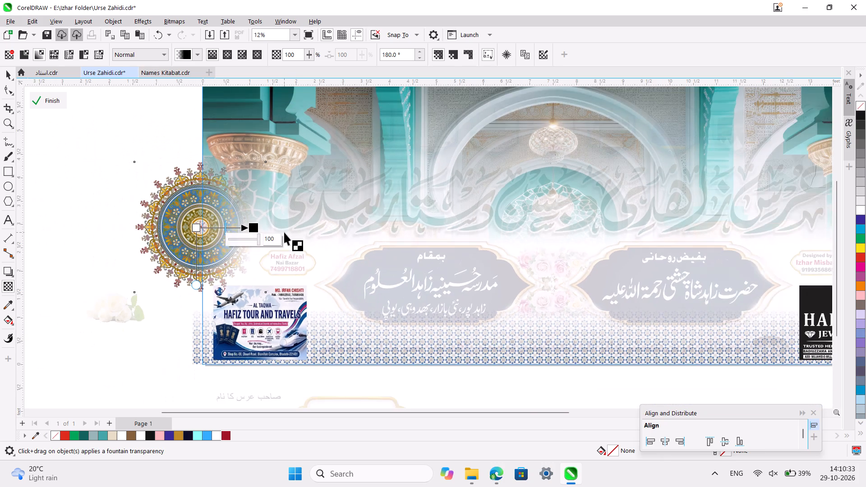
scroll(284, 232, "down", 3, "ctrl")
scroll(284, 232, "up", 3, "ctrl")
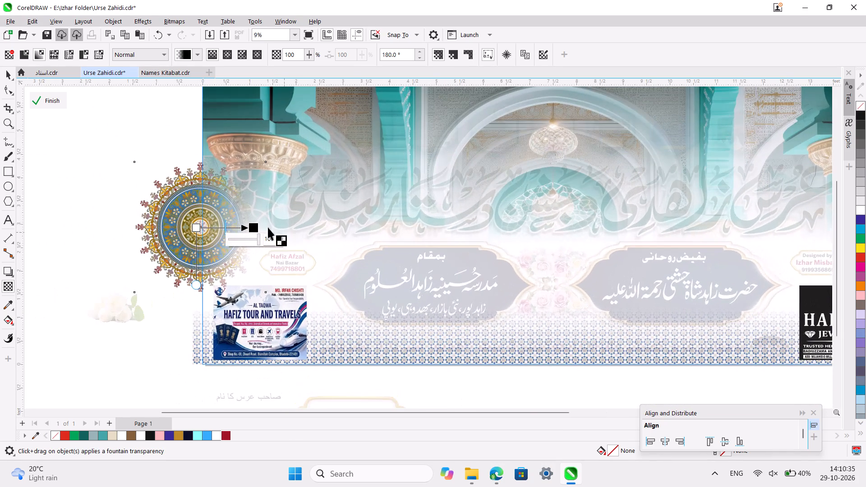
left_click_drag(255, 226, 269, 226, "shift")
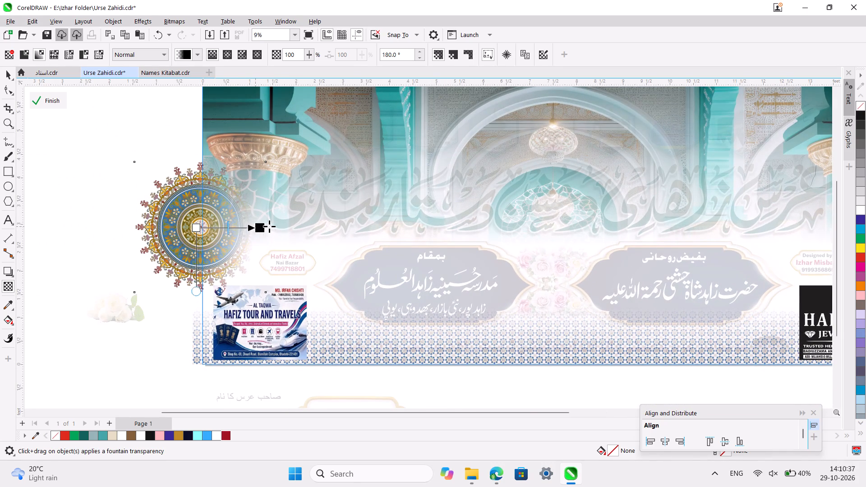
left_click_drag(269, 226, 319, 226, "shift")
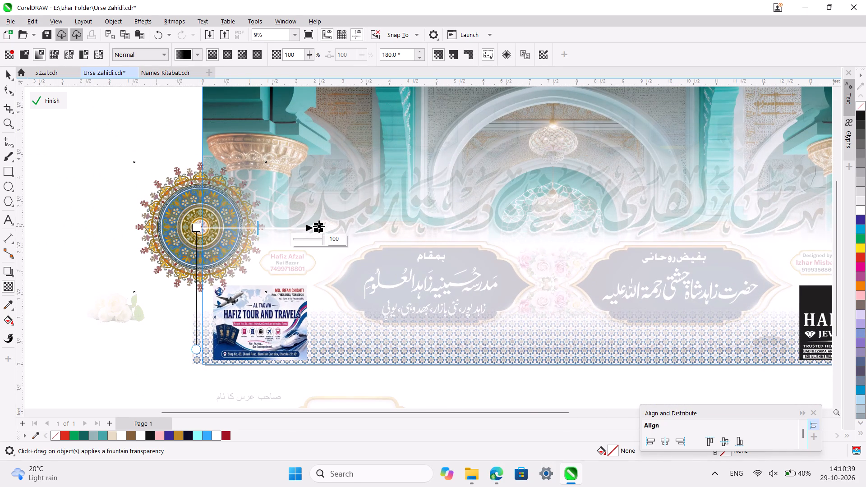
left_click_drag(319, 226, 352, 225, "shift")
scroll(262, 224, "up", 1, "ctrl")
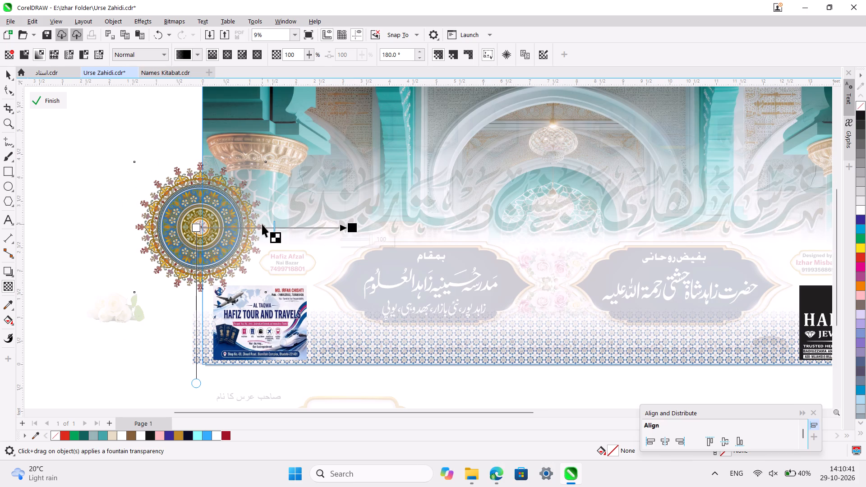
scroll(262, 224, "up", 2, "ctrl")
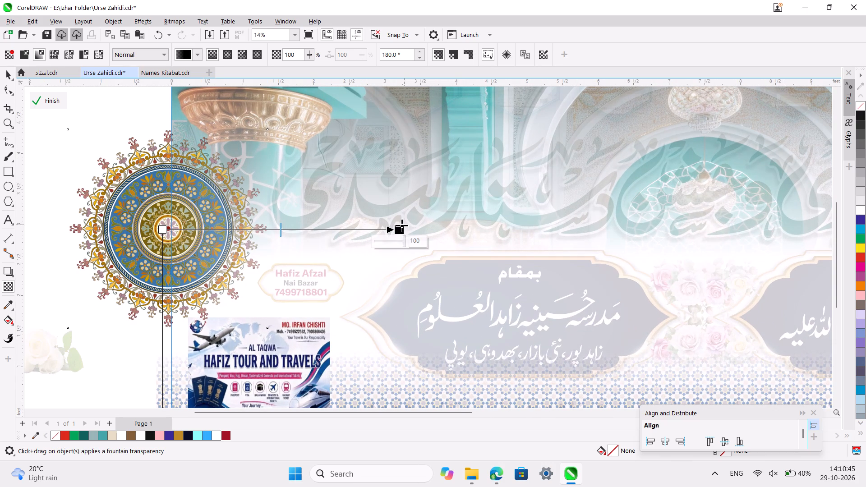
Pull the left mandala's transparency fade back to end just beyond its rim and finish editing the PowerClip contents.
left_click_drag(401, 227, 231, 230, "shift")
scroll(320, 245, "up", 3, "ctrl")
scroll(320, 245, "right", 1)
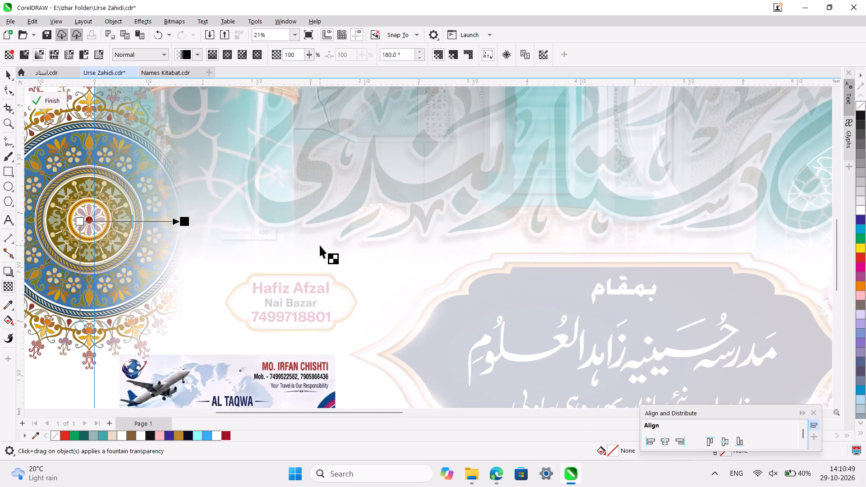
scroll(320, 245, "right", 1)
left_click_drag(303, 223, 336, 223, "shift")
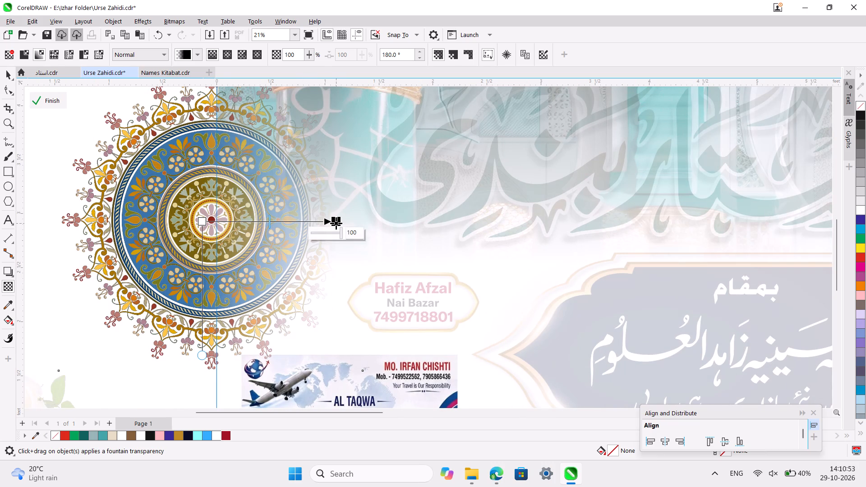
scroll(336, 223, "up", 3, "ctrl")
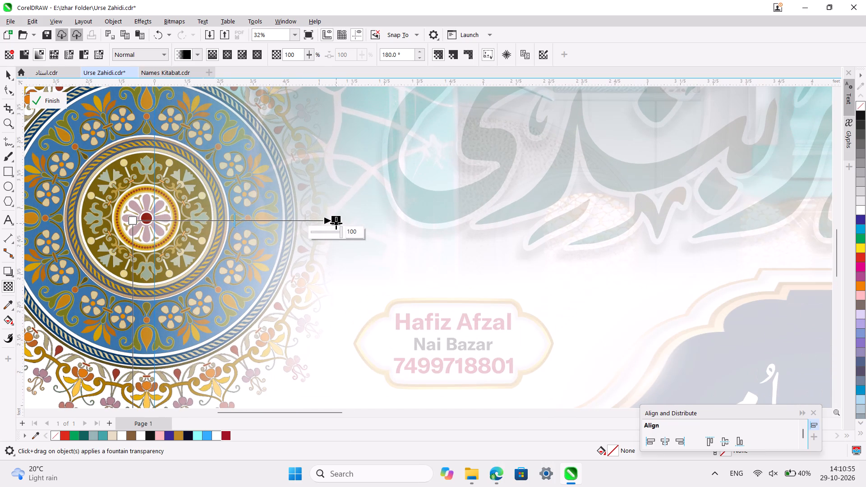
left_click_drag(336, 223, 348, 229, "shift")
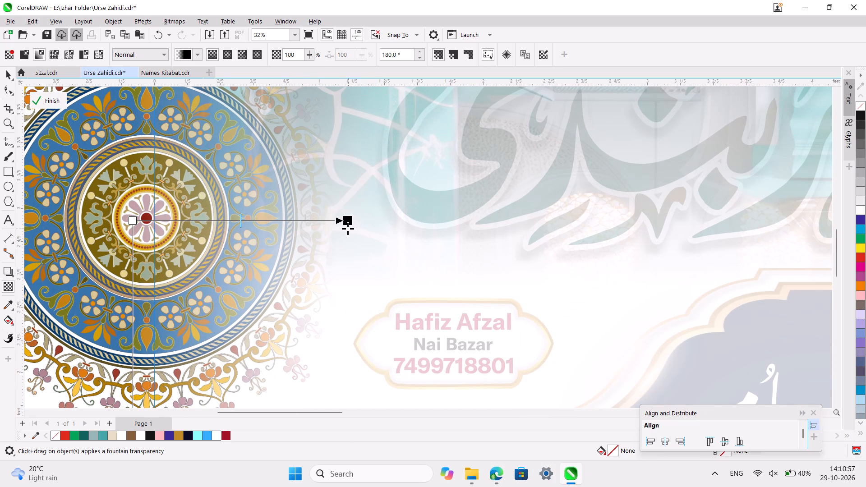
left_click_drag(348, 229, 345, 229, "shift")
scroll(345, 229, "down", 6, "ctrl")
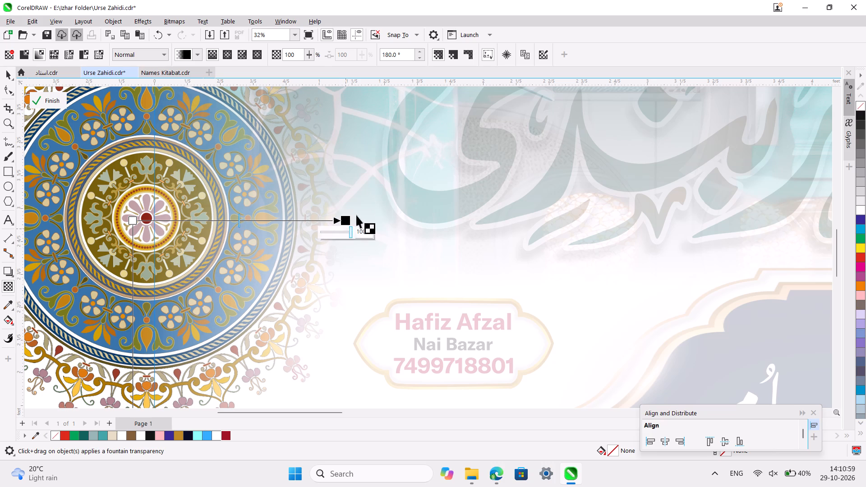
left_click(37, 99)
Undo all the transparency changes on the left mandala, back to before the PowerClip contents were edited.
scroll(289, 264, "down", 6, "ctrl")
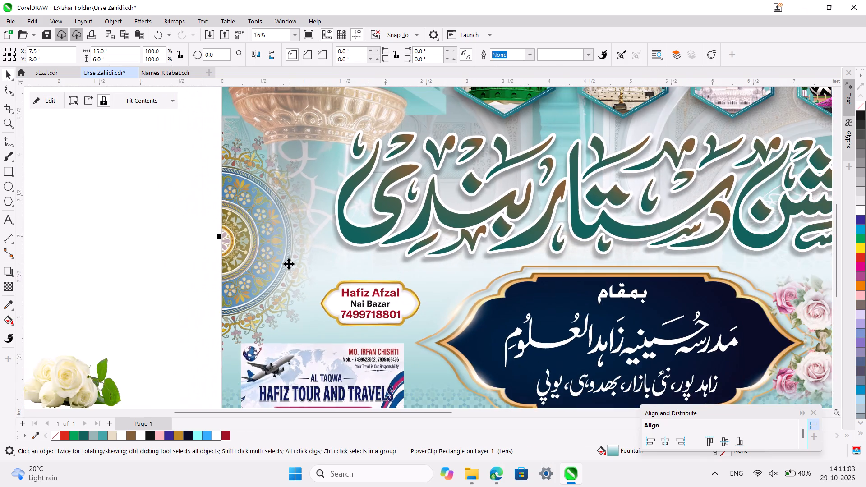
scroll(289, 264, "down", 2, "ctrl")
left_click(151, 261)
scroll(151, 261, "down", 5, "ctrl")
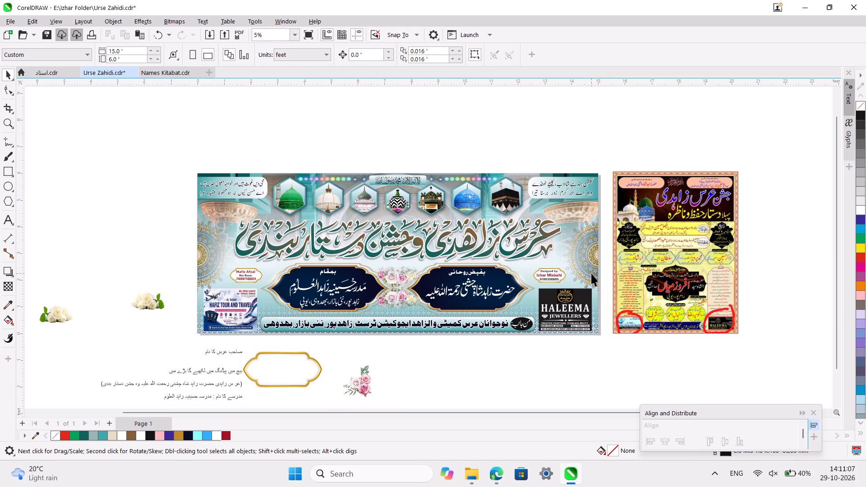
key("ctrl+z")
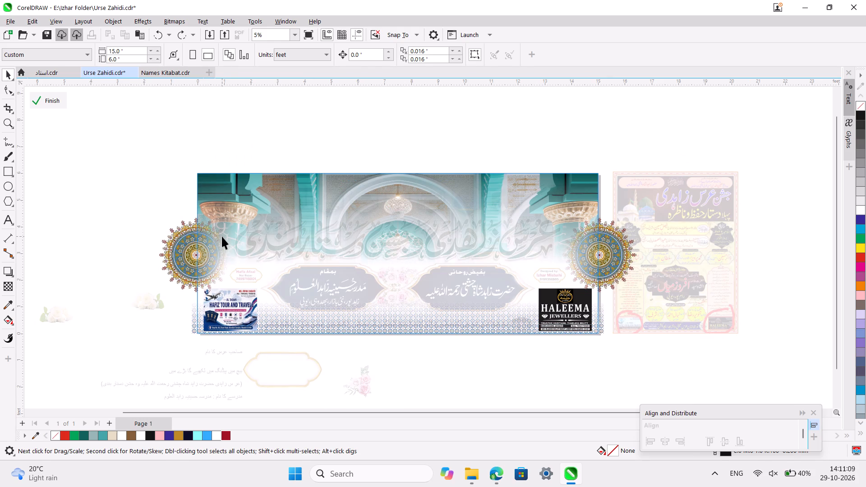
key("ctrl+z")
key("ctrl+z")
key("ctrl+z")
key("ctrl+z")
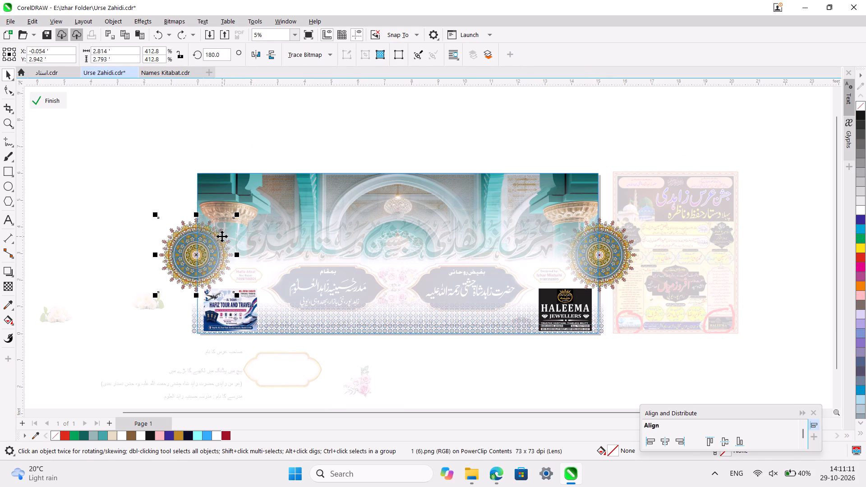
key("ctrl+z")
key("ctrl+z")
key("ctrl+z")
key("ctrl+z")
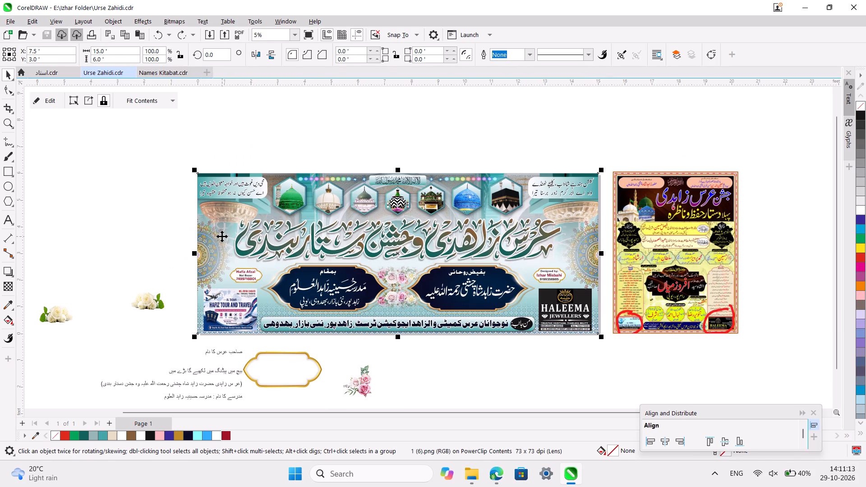
Deselect the banner and save the document.
left_click(97, 240)
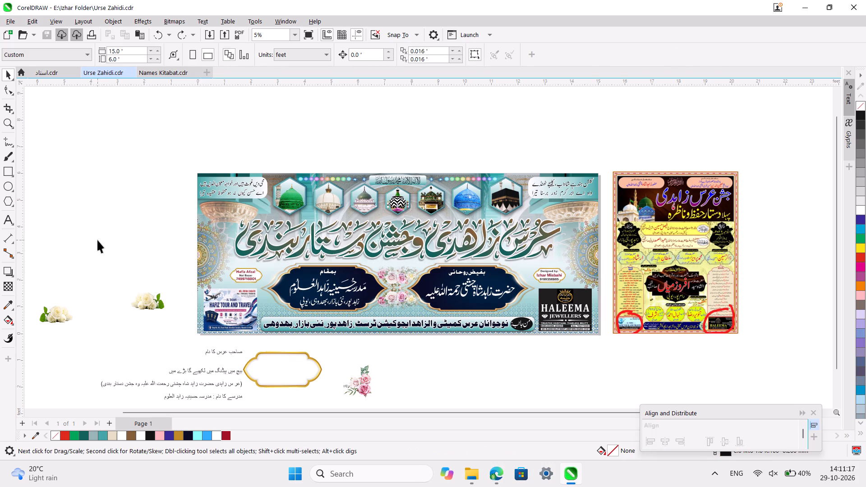
key("ctrl+s")
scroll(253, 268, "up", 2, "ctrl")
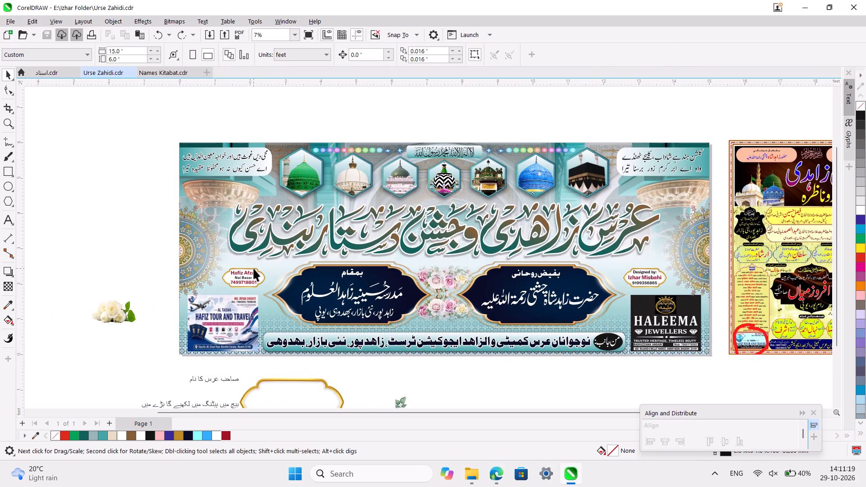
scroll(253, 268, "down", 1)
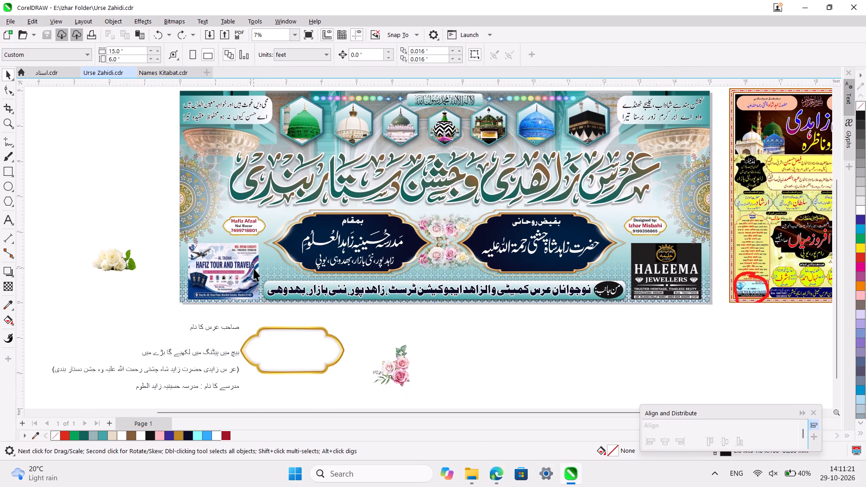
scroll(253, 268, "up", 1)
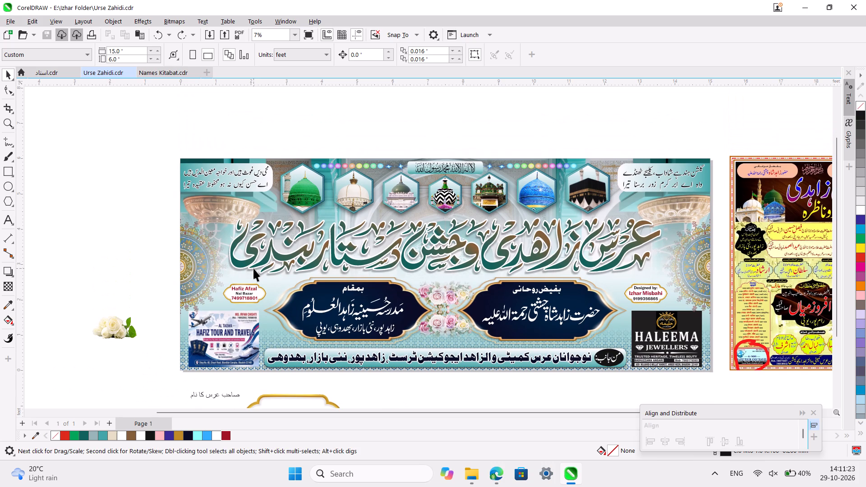
Switch to the اسناد.cdr certificate document.
left_click(39, 74)
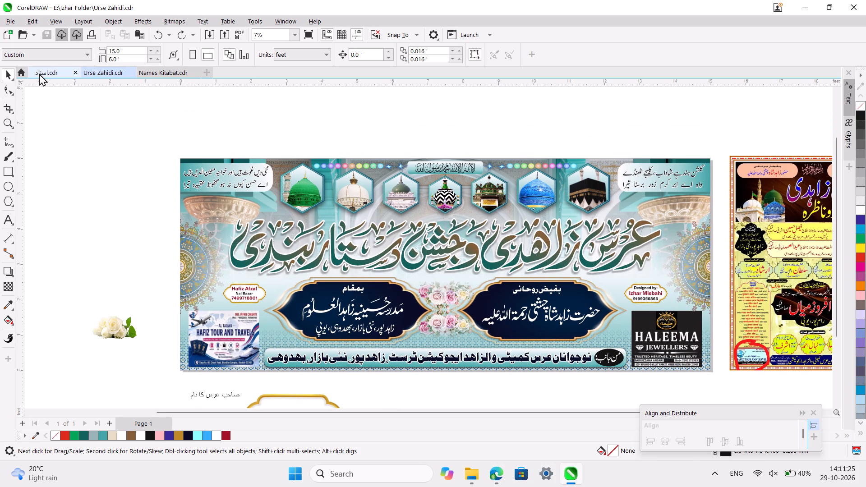
scroll(339, 207, "up", 2)
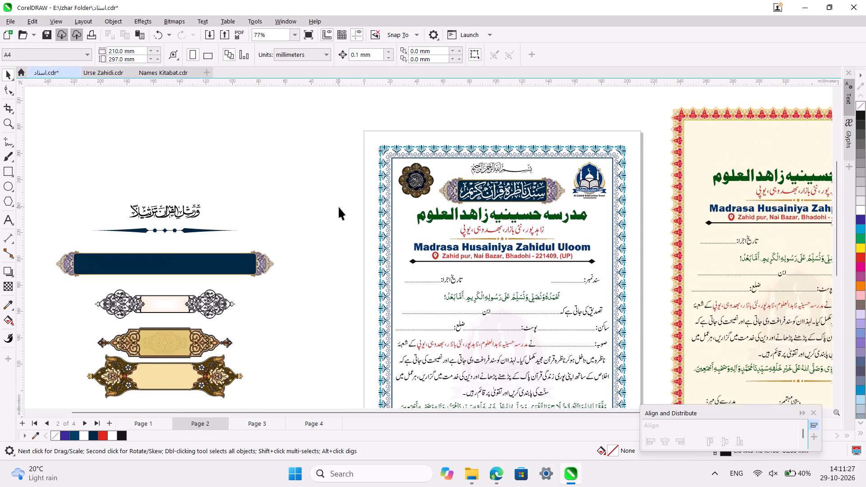
Look through the files in Izhar Folder for a drawing to open.
key("ctrl+o")
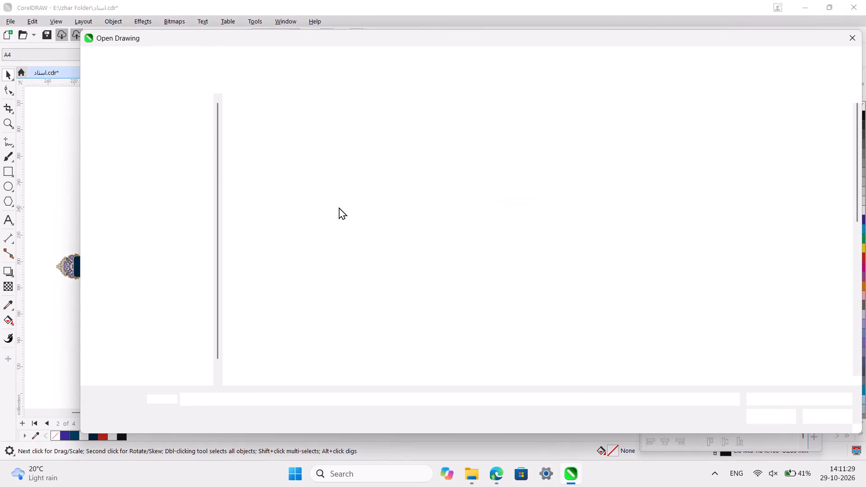
scroll(502, 222, "down", 1)
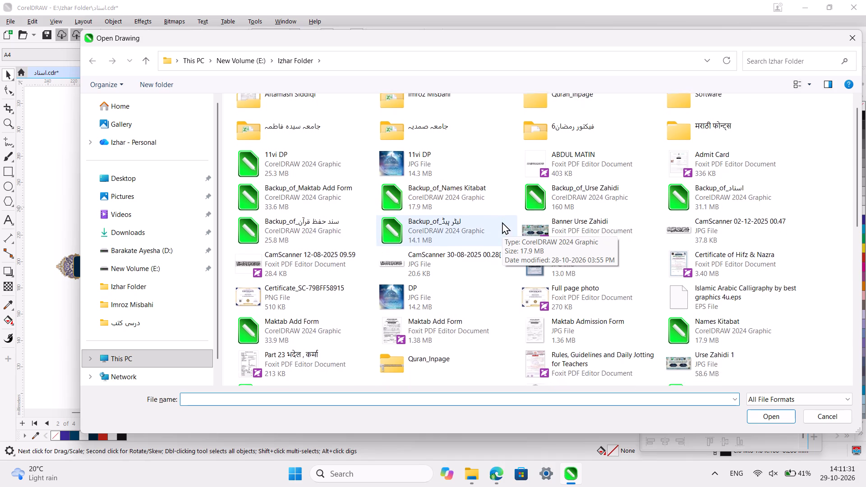
scroll(502, 222, "down", 4)
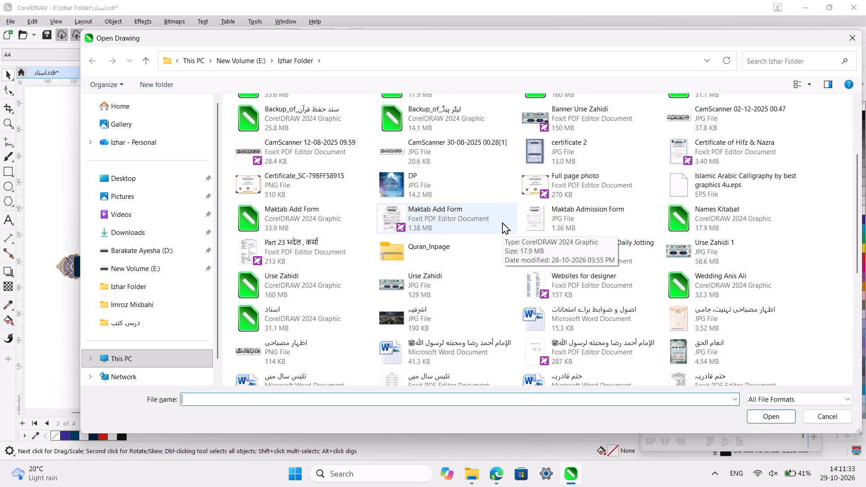
scroll(502, 222, "down", 4)
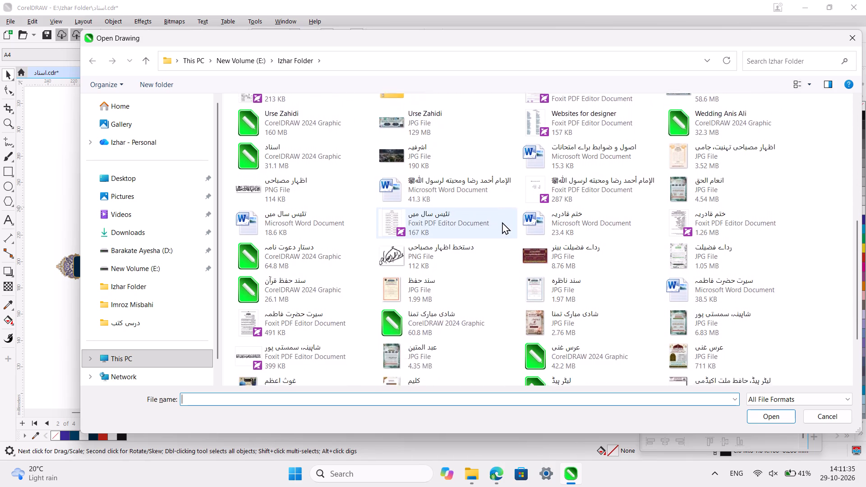
scroll(502, 222, "down", 1)
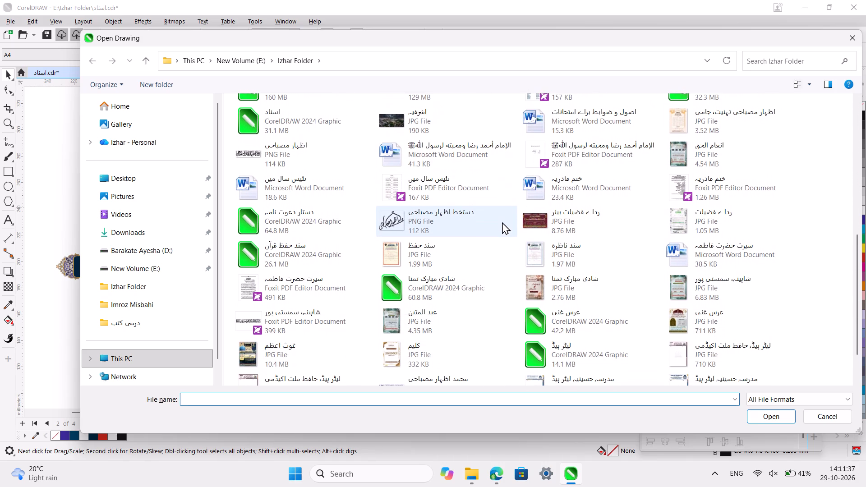
scroll(502, 222, "down", 2)
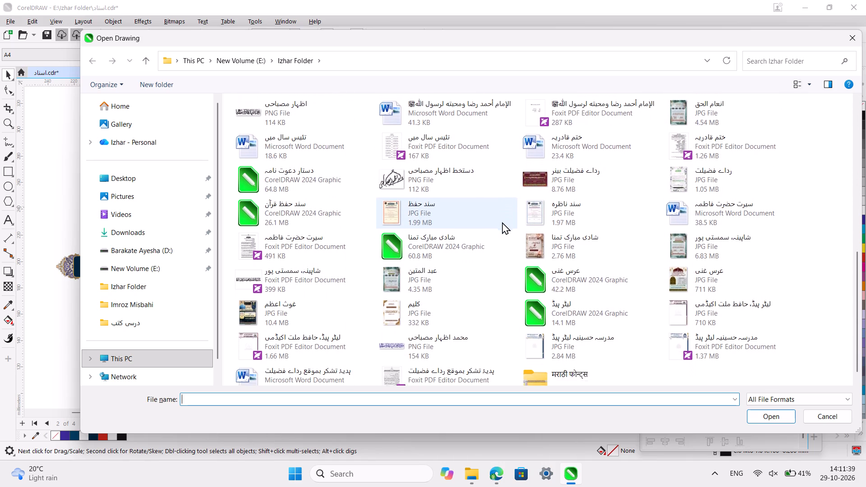
scroll(502, 222, "down", 3)
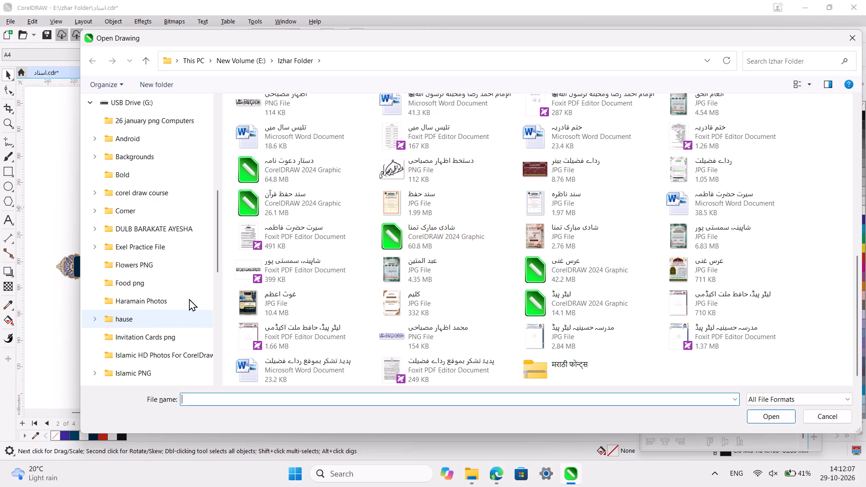
Open the Border Design drawing from the CorelDrow Work folder on USB Drive (G:).
scroll(186, 238, "up", 1)
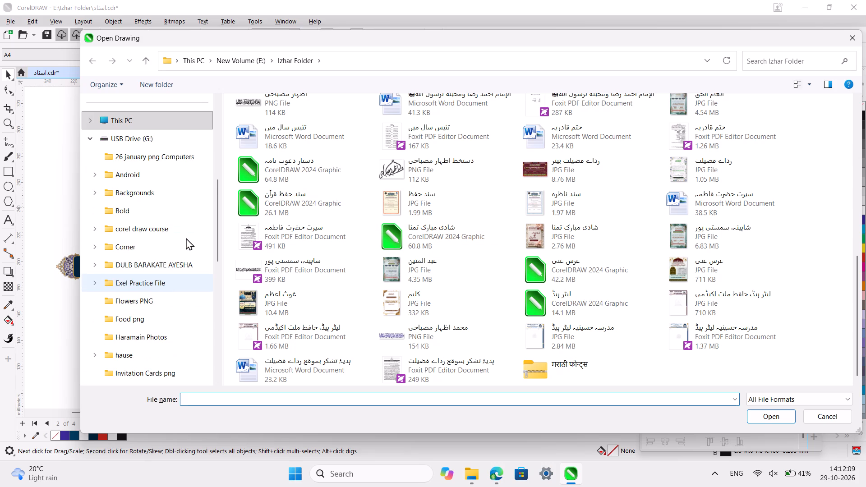
double_click(174, 231)
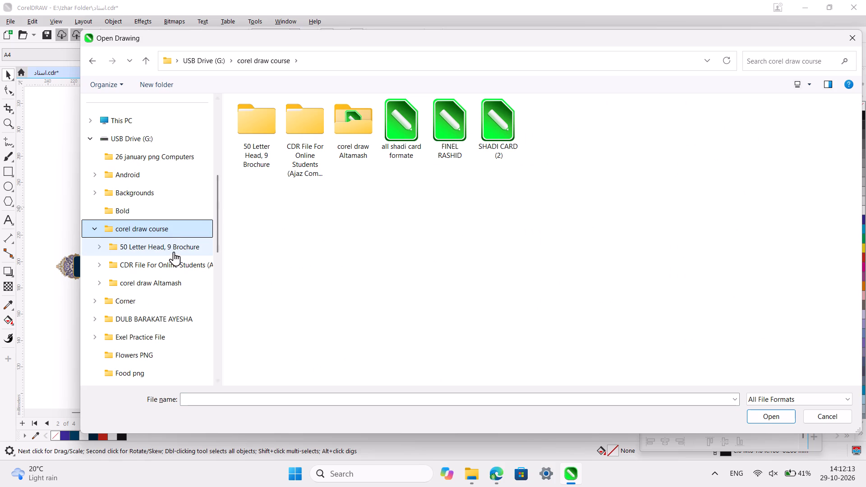
scroll(170, 285, "down", 1)
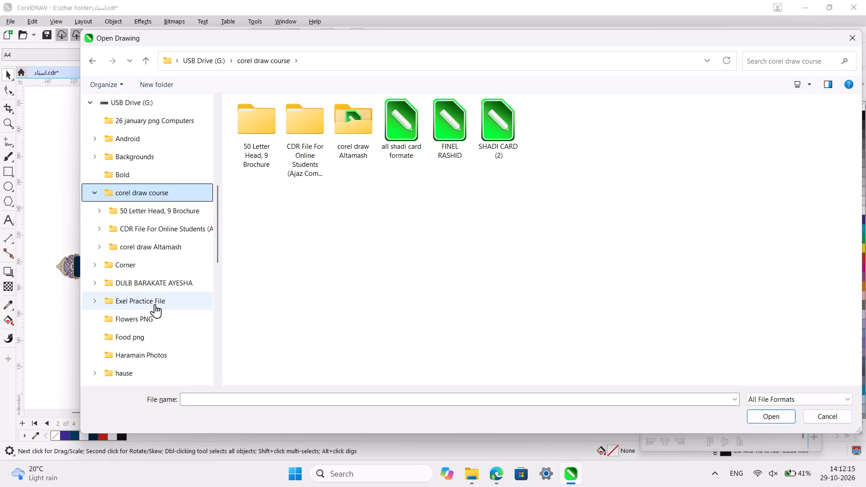
scroll(155, 345, "down", 3)
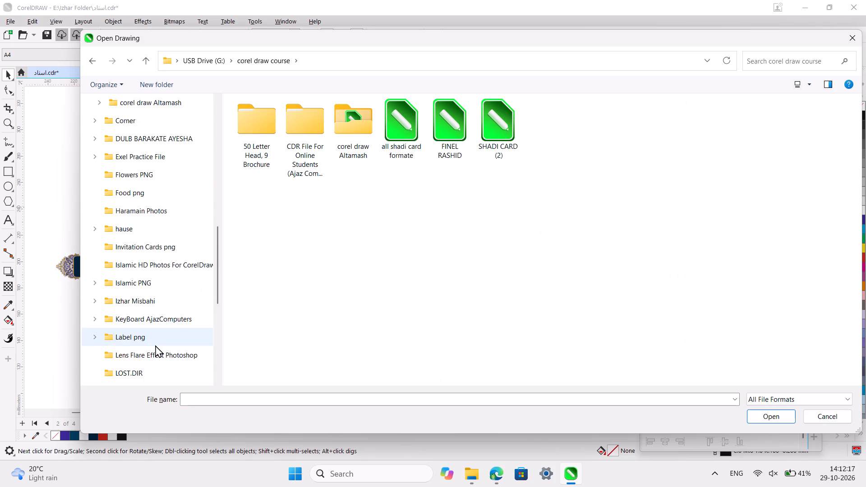
left_click(158, 304)
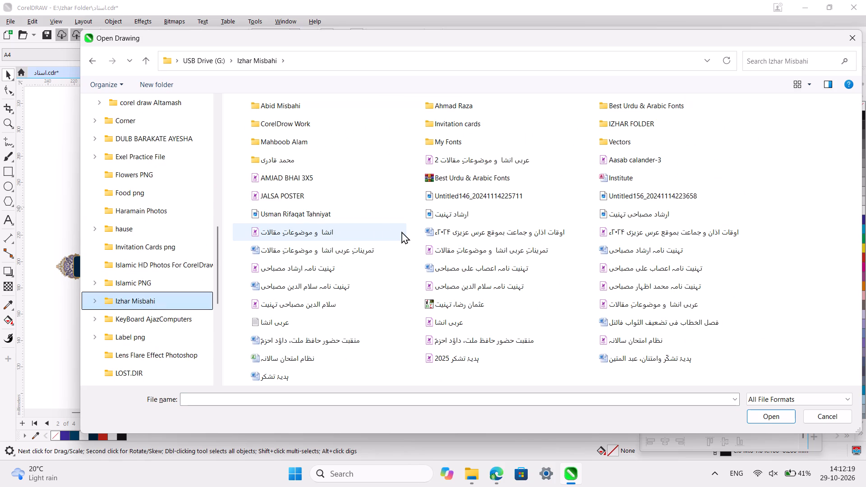
double_click(349, 128)
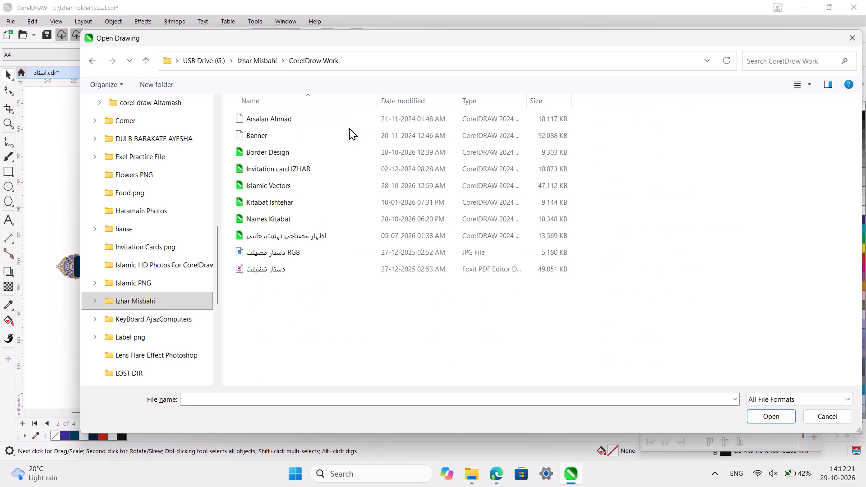
double_click(355, 153)
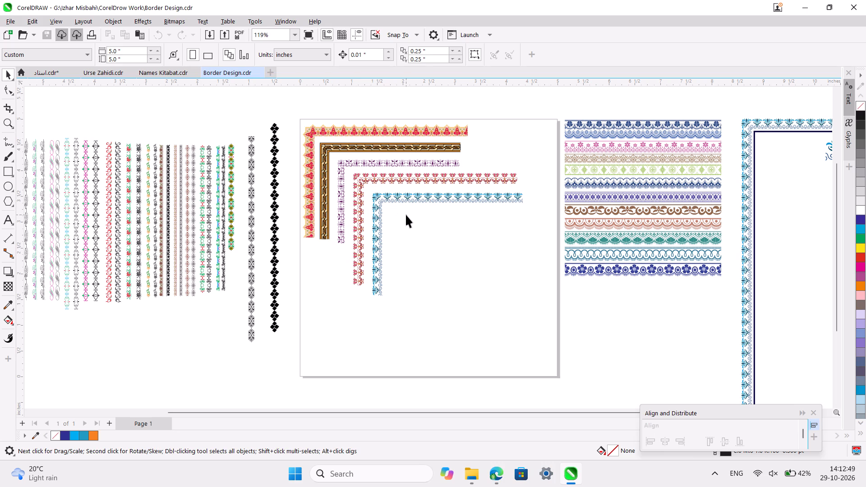
Examine the vertical strips, corner borders, horizontal lace borders and framed border in the Border Design drawing.
scroll(487, 243, "right", 2)
scroll(240, 257, "up", 5, "ctrl")
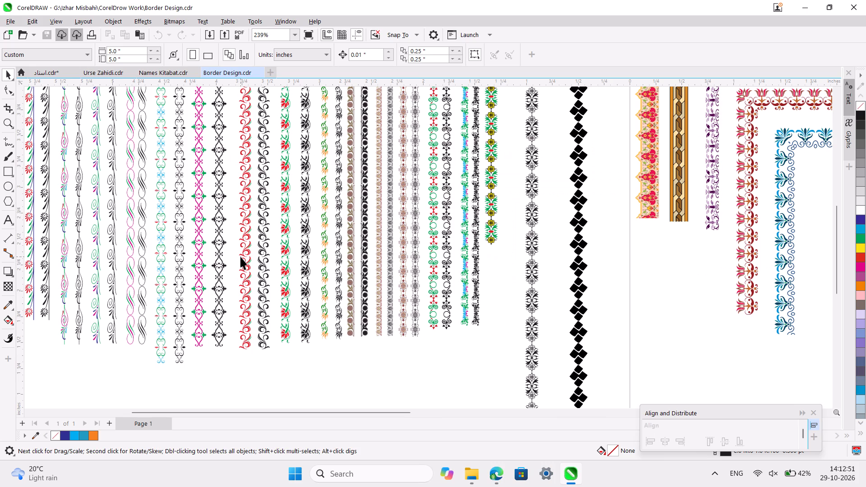
scroll(422, 282, "left", 4)
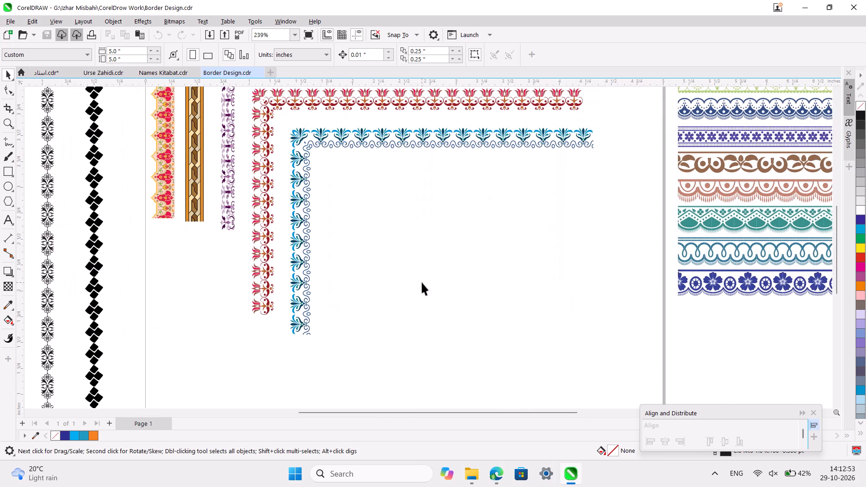
scroll(422, 282, "down", 2, "ctrl")
scroll(422, 282, "left", 4)
scroll(422, 282, "down", 5, "ctrl")
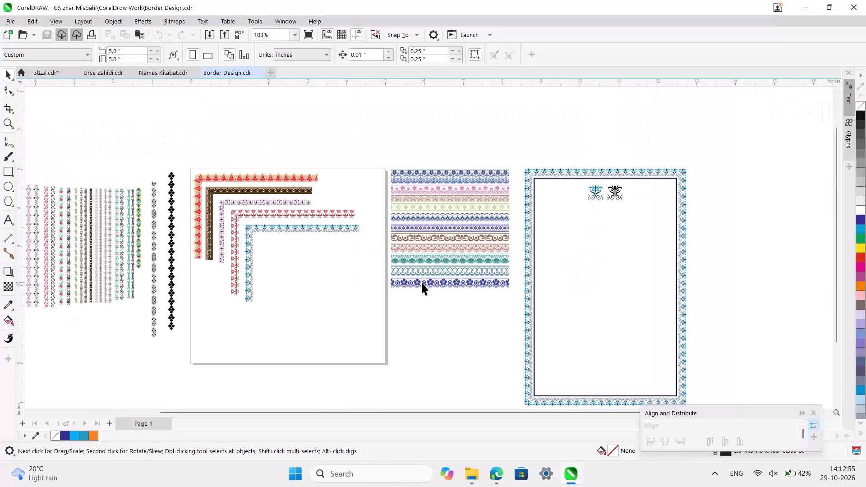
scroll(546, 230, "up", 3, "ctrl")
scroll(546, 230, "right", 2)
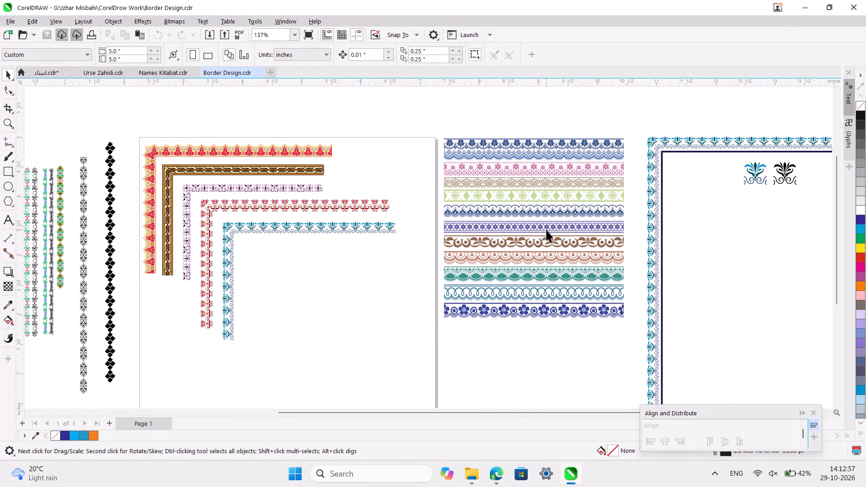
scroll(546, 230, "up", 5, "ctrl")
scroll(546, 230, "up", 2)
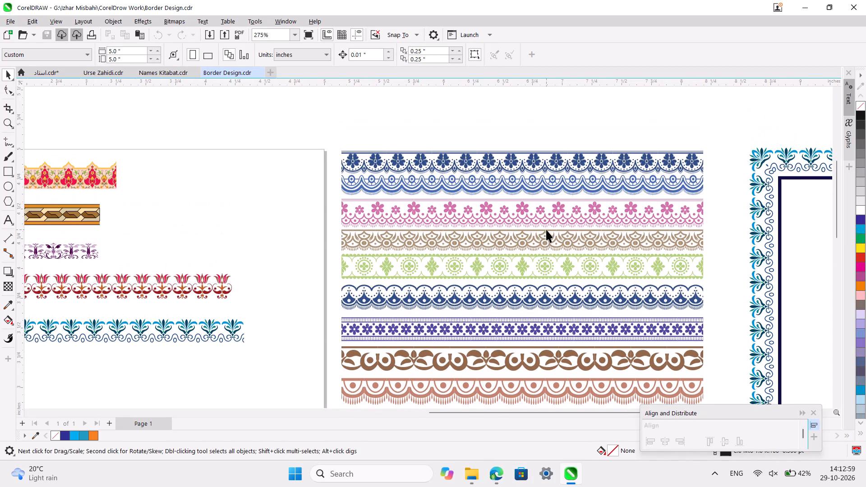
scroll(529, 221, "down", 2)
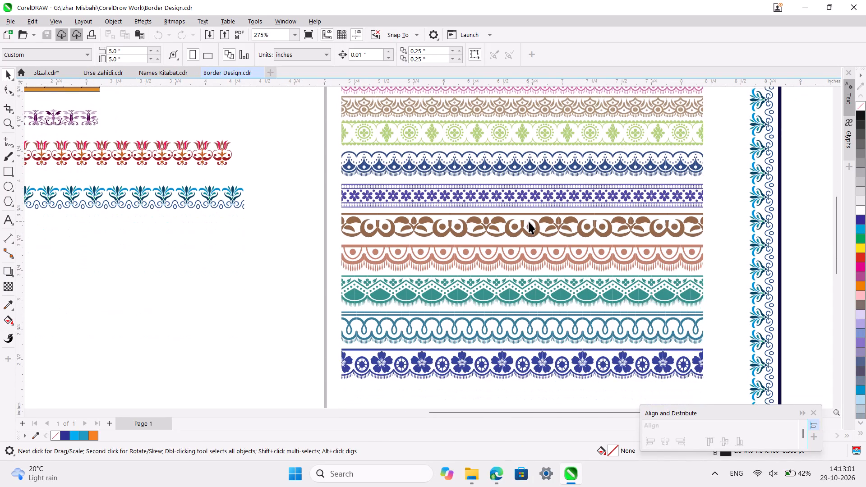
scroll(529, 221, "down", 1)
scroll(529, 221, "up", 3)
scroll(529, 221, "right", 1)
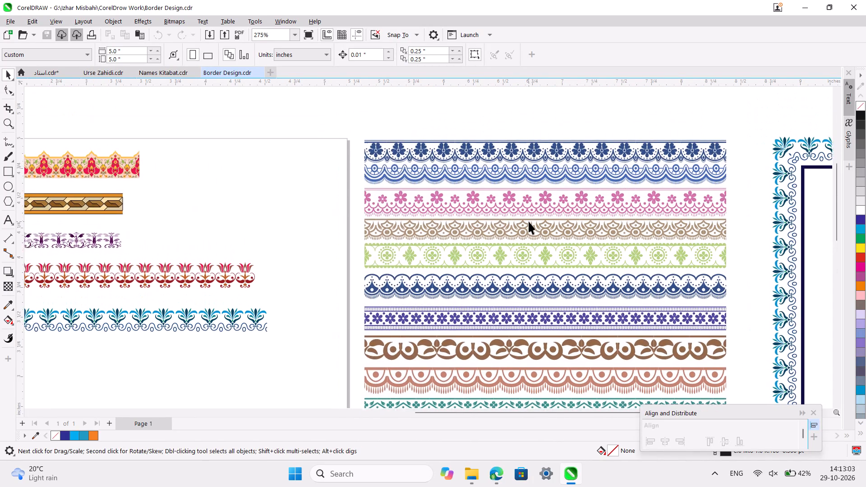
scroll(529, 221, "right", 4)
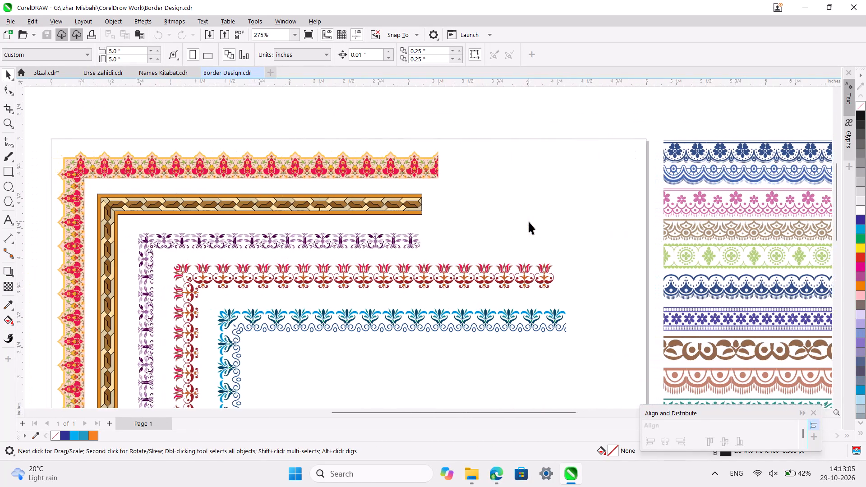
scroll(529, 221, "right", 1)
scroll(529, 221, "left", 2)
scroll(529, 221, "right", 3)
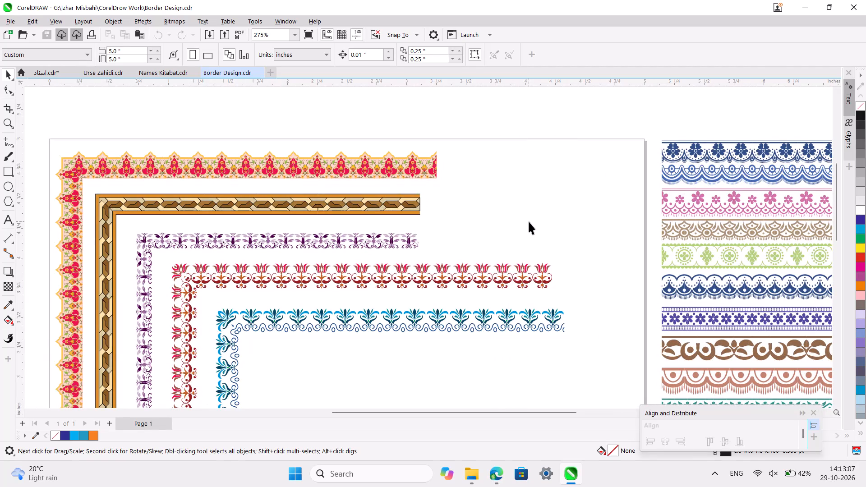
Copy the red tulip corner border group from the Border Design page.
left_click(462, 272)
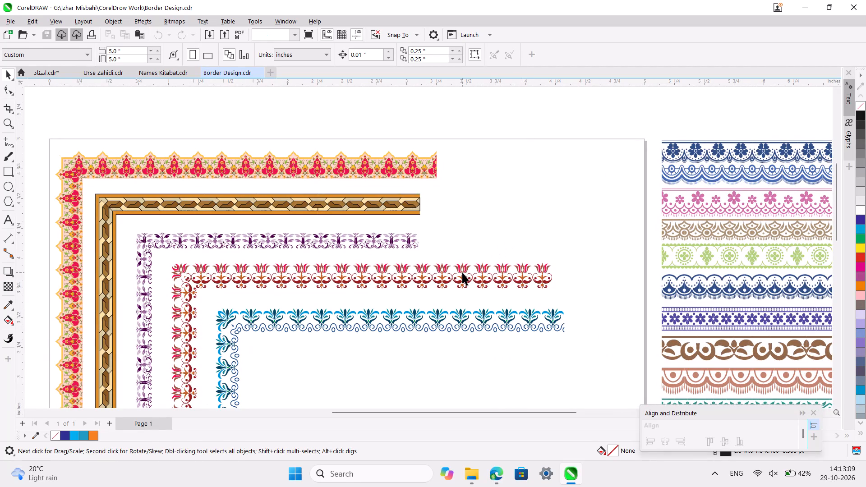
scroll(436, 285, "down", 3, "ctrl")
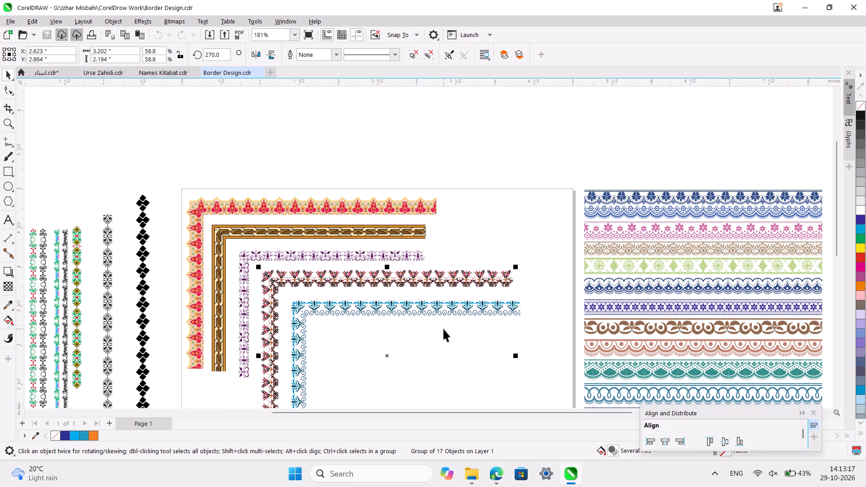
scroll(443, 329, "right", 3)
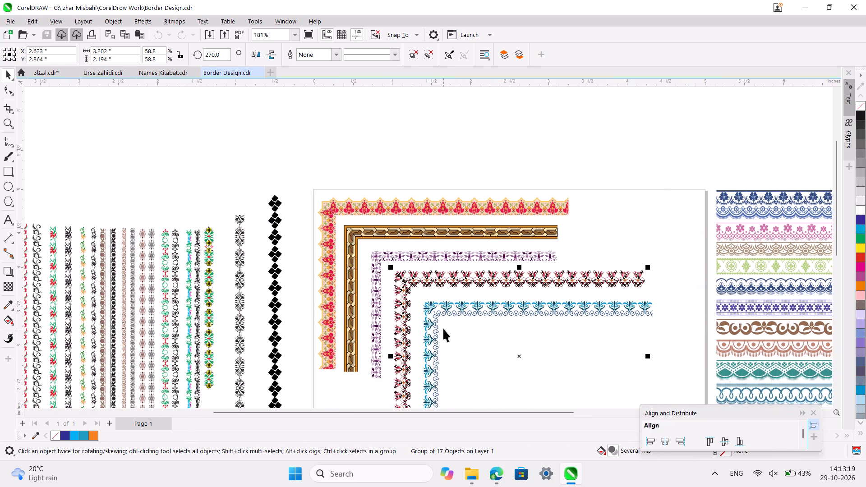
scroll(443, 329, "right", 3)
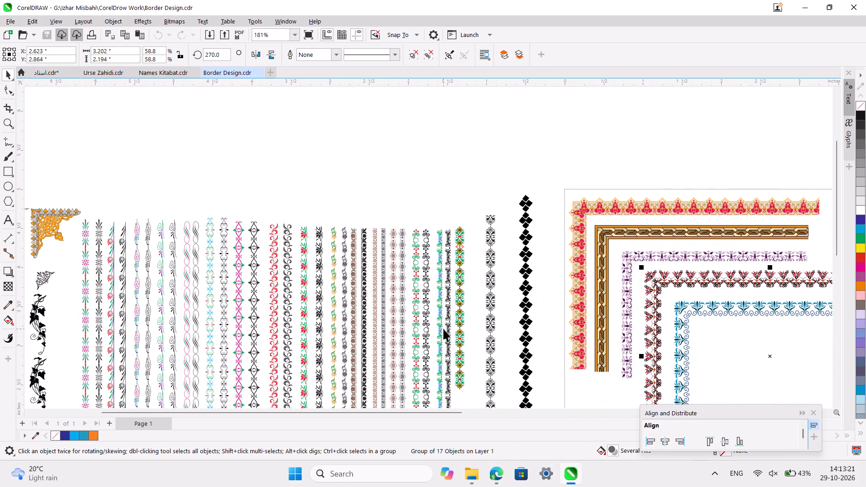
scroll(443, 329, "down", 1)
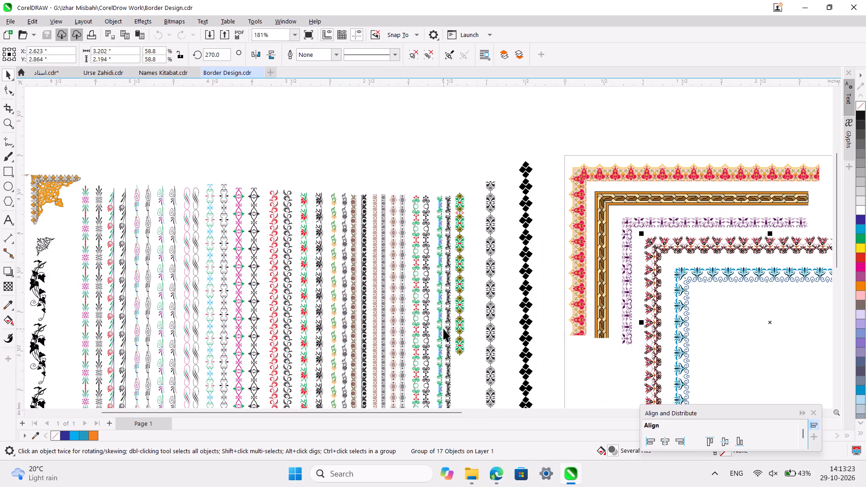
scroll(443, 329, "down", 1)
left_click(752, 358)
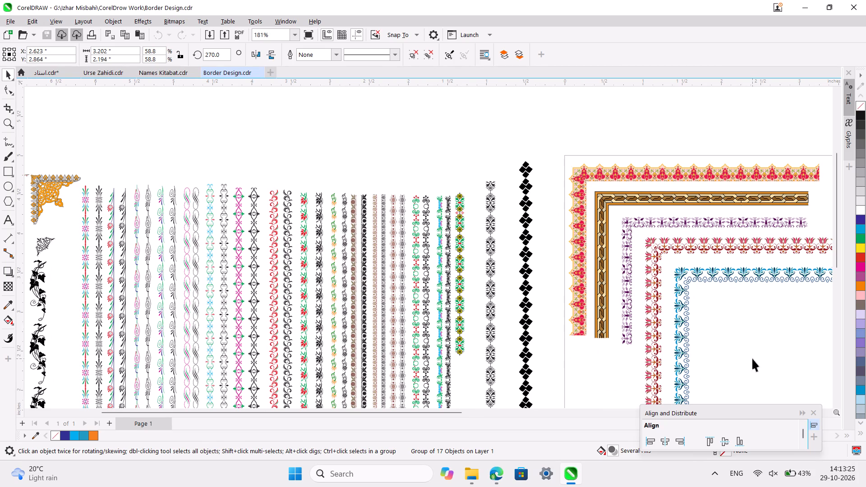
left_click(687, 247)
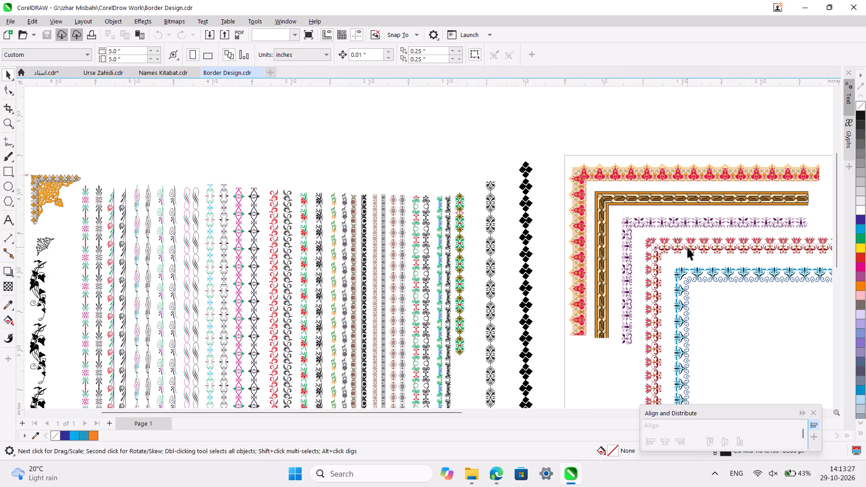
key("ctrl+c")
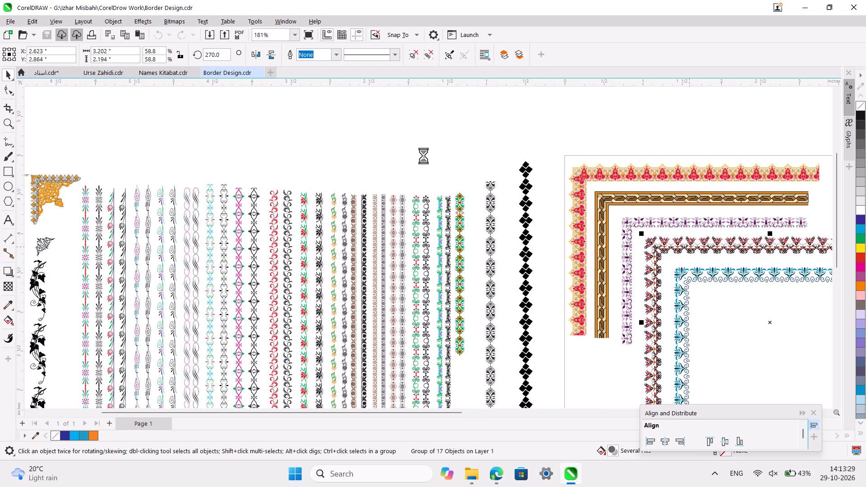
Switch to اسناد.cdr and look over the certificates on pages 1 to 3, ending on page 2.
left_click(40, 72)
scroll(464, 188, "left", 1)
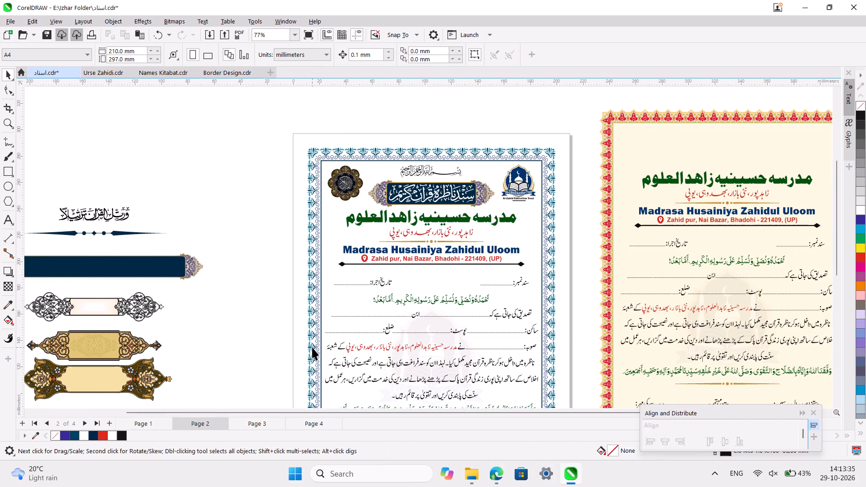
left_click(251, 424)
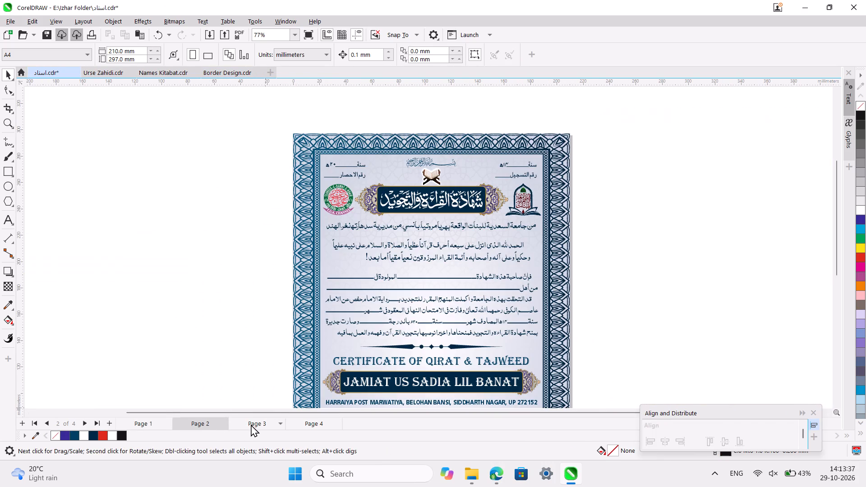
left_click(138, 424)
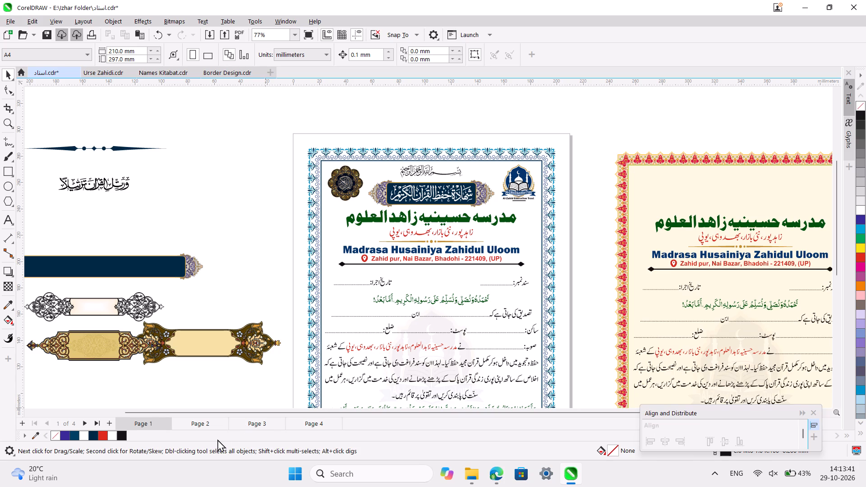
left_click(205, 425)
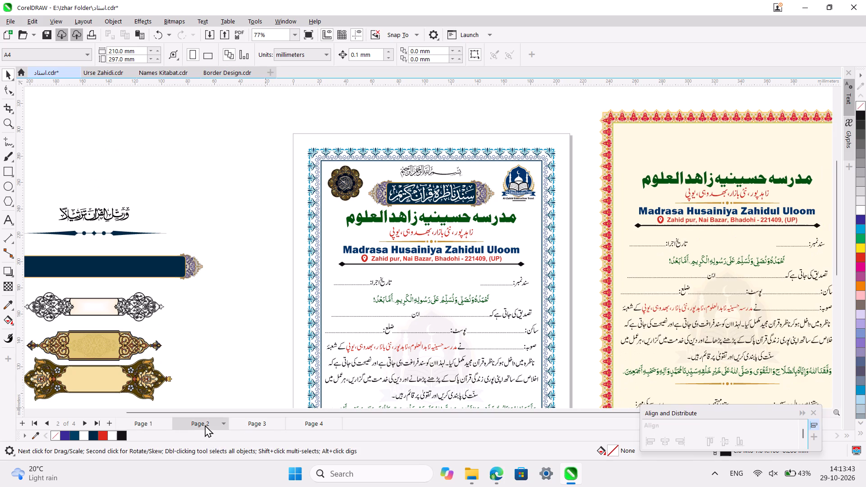
left_click(154, 421)
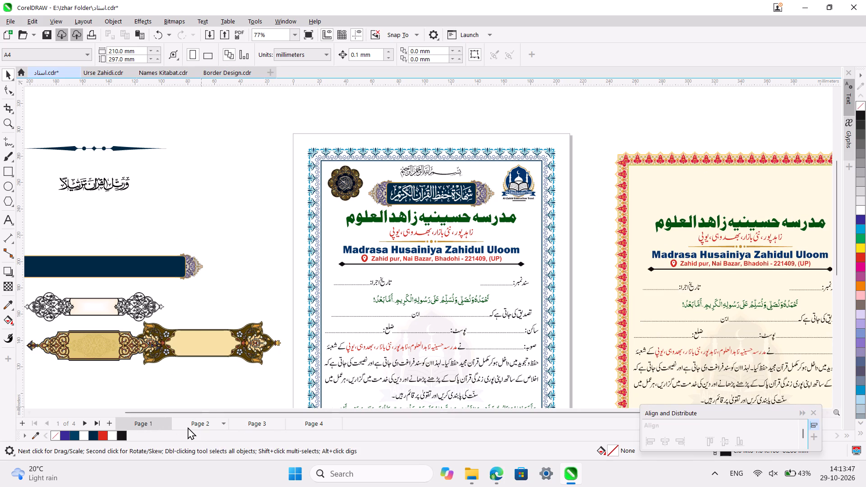
left_click(189, 425)
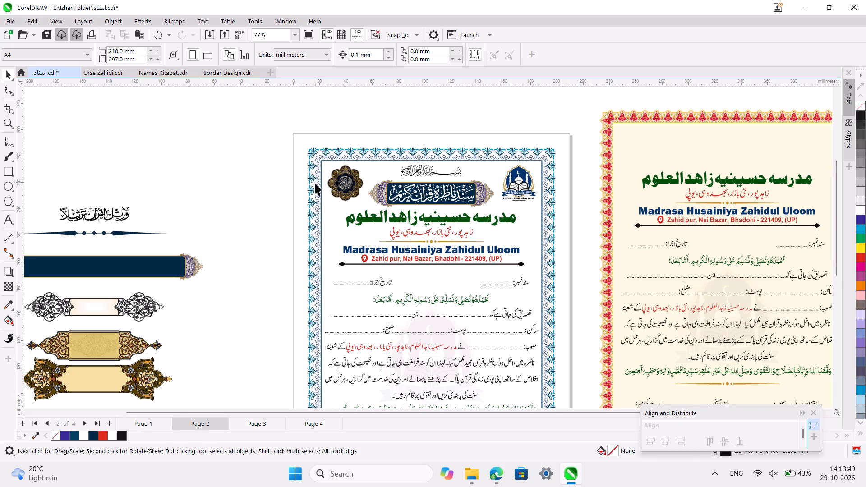
Ungroup the blue border from its frame line on page 2 and move the border off the page, partly behind the cream certificate.
scroll(315, 183, "down", 2, "ctrl")
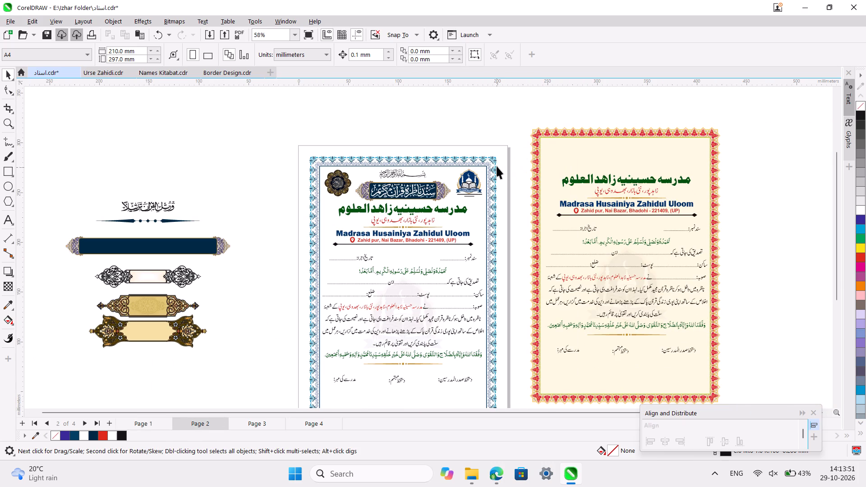
left_click(490, 157)
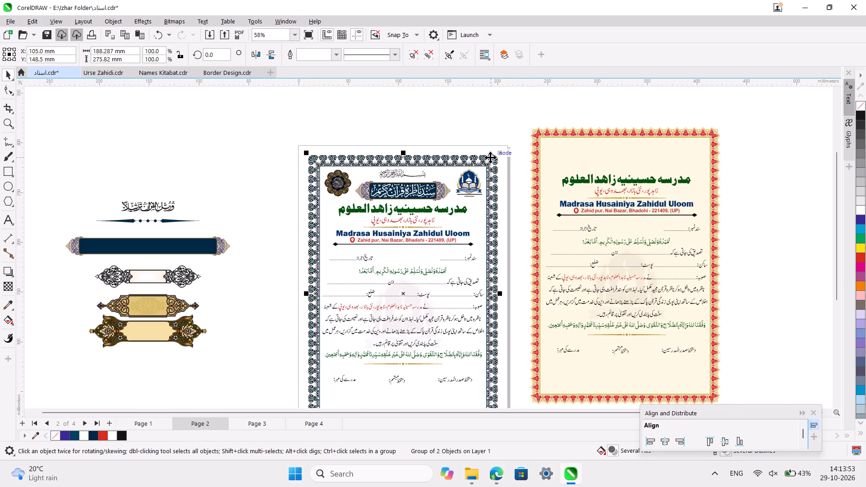
key("ctrl+u")
left_click(415, 123)
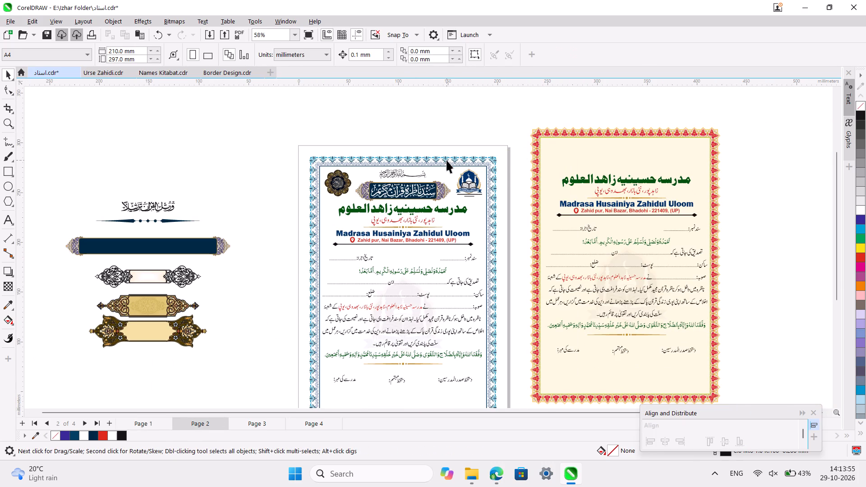
left_click(447, 160)
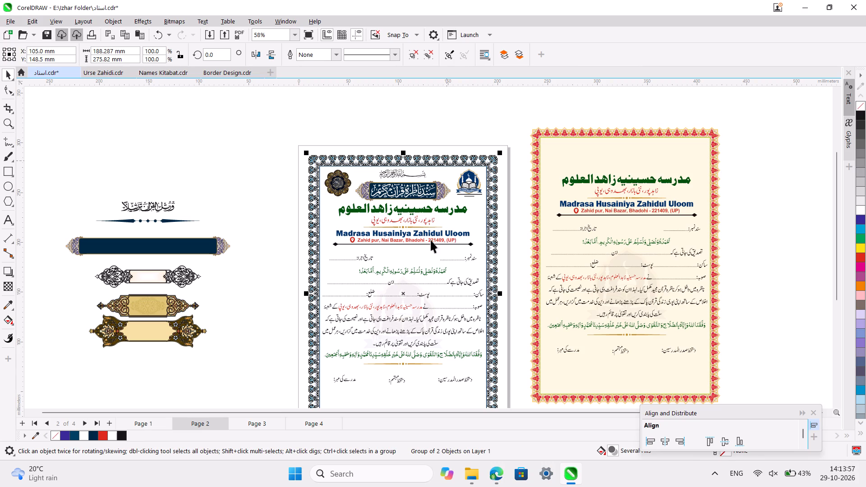
left_click_drag(405, 290, 714, 256)
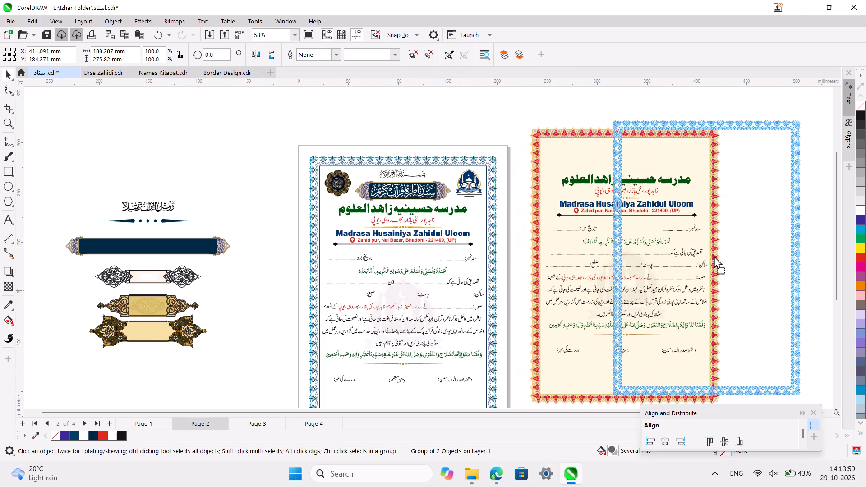
left_click_drag(714, 256, 729, 266)
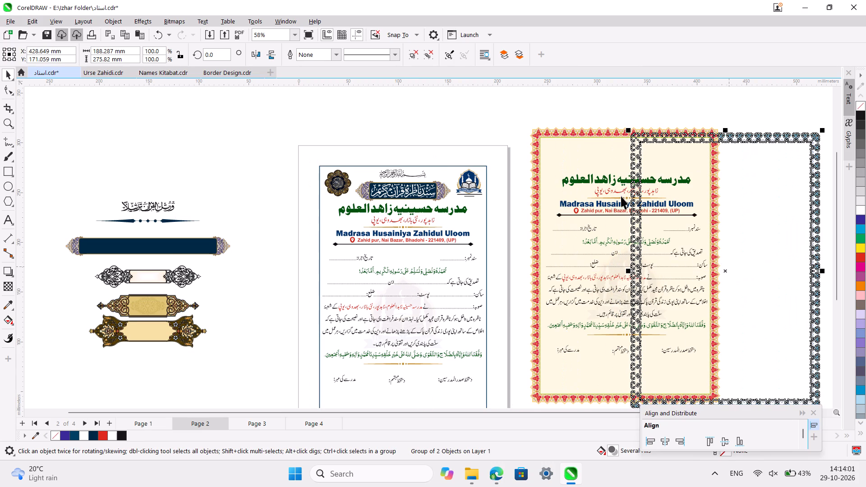
left_click(476, 111)
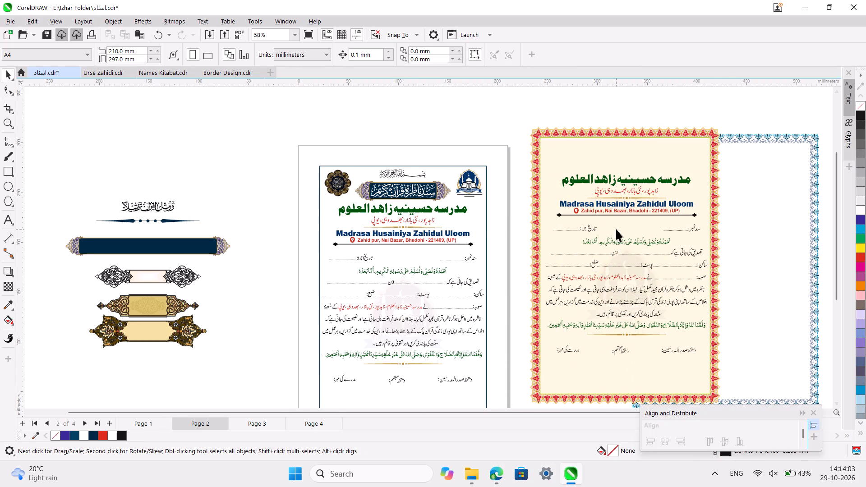
Paste the copied tulip corner border and place it at the certificate's upper-left corner, around X 51 mm, Y 261 mm.
key("ctrl+v")
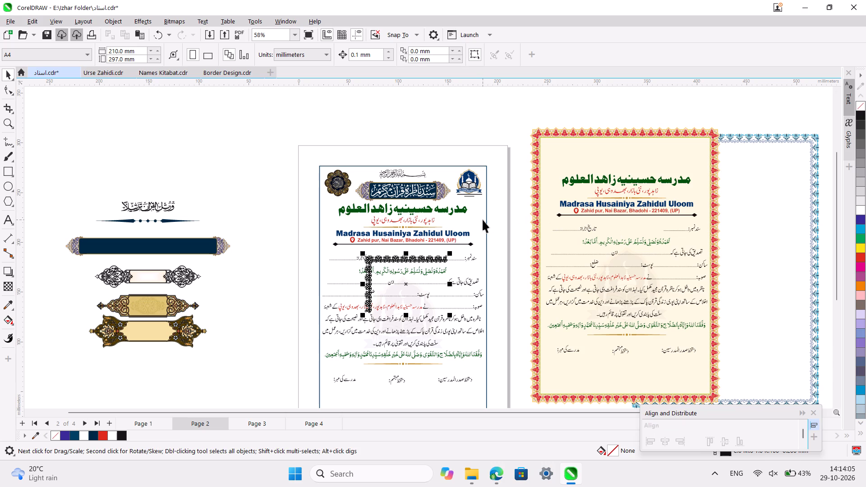
left_click_drag(408, 286, 334, 186)
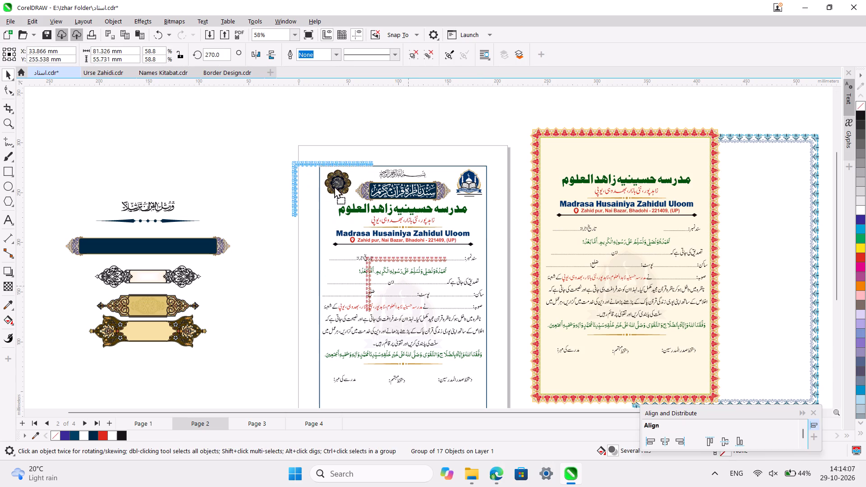
left_click_drag(334, 186, 347, 183)
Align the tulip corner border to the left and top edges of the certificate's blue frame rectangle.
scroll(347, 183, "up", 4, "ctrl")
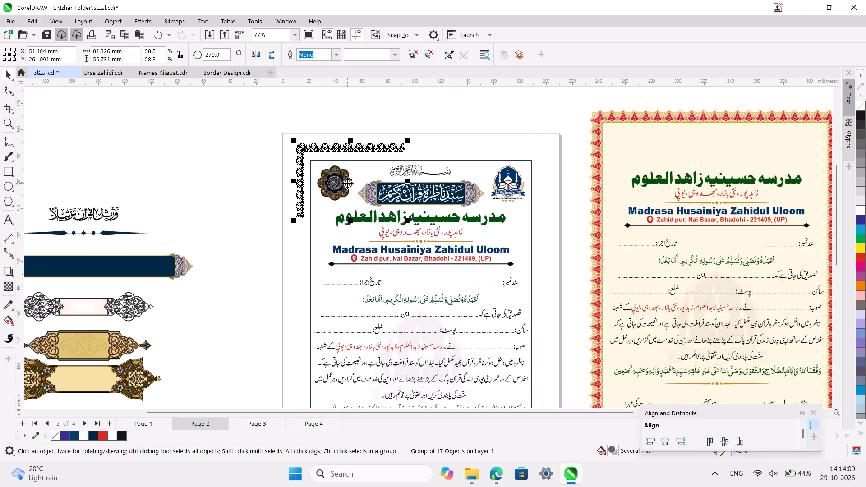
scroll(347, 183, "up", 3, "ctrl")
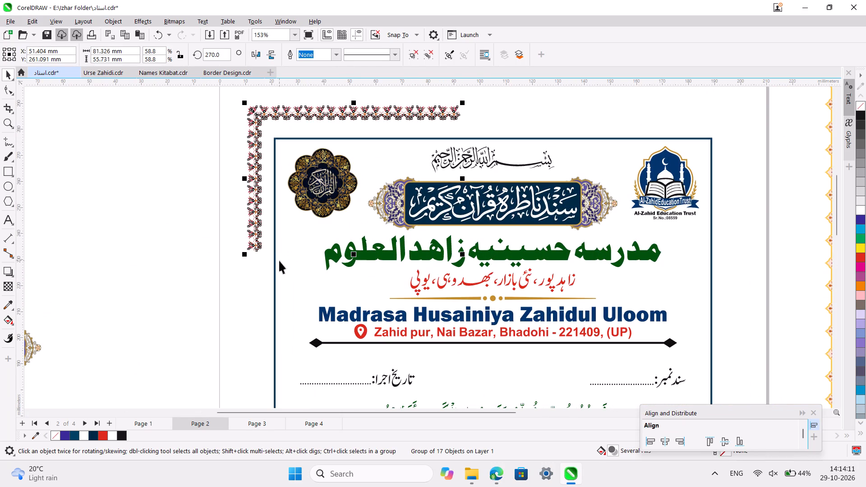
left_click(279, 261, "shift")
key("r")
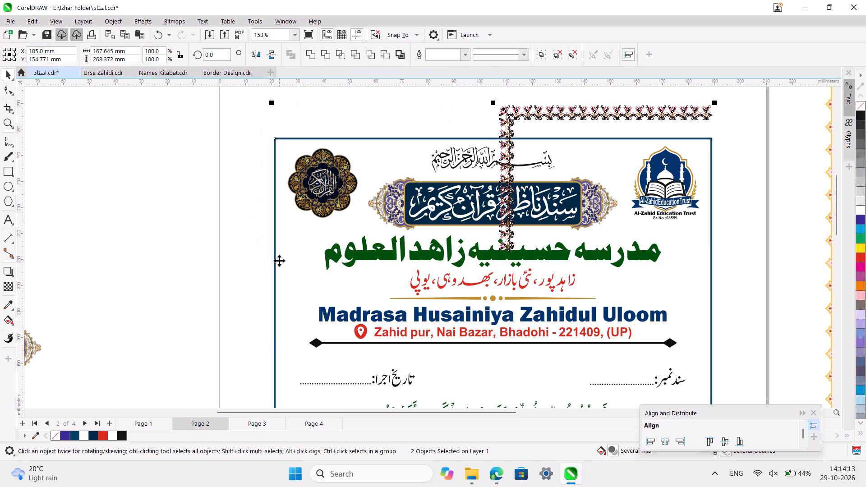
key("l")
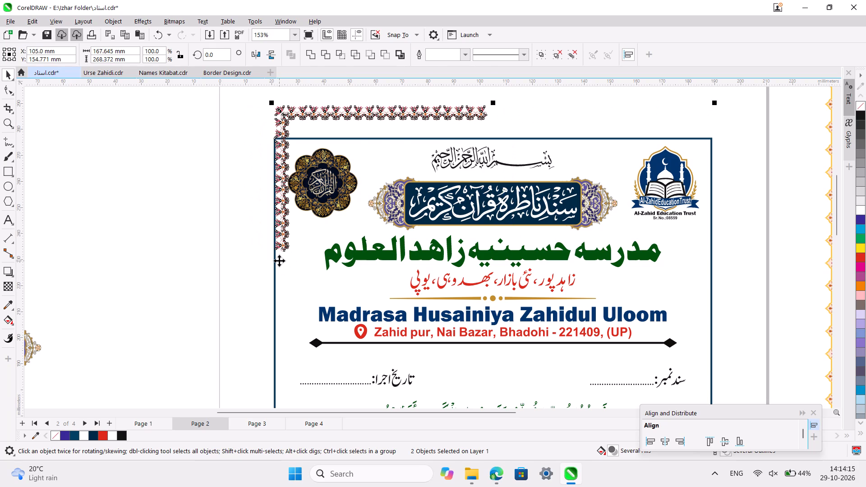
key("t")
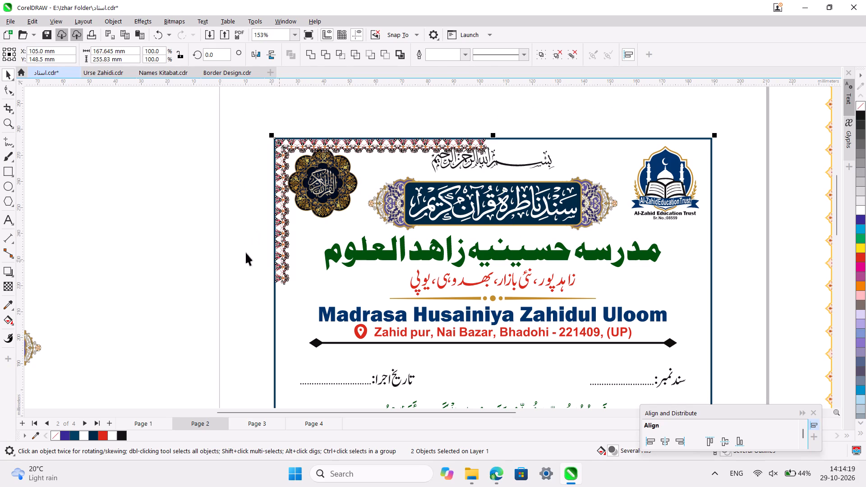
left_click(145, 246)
Move the tulip corner border outside the blue frame's upper-left corner, to about X 55 mm, Y 258 mm.
scroll(314, 208, "up", 3, "ctrl")
scroll(314, 208, "right", 1)
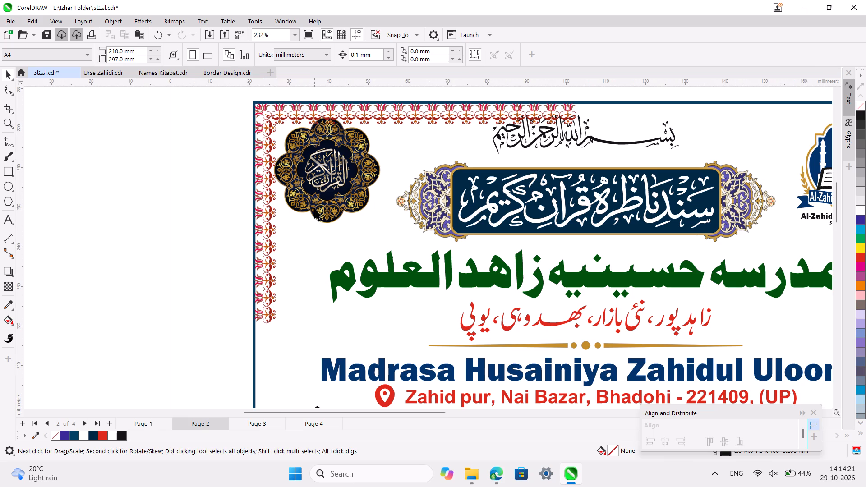
scroll(314, 208, "right", 1)
left_click(330, 116)
scroll(330, 116, "up", 1)
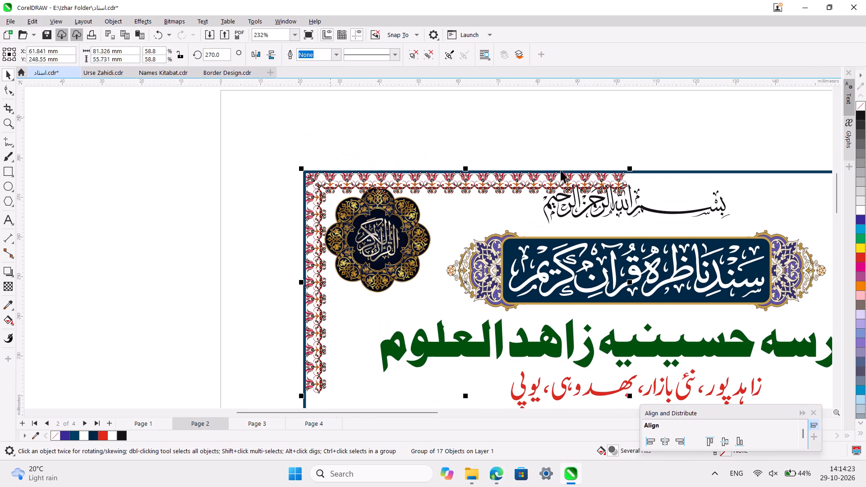
left_click(466, 395)
left_click(396, 266)
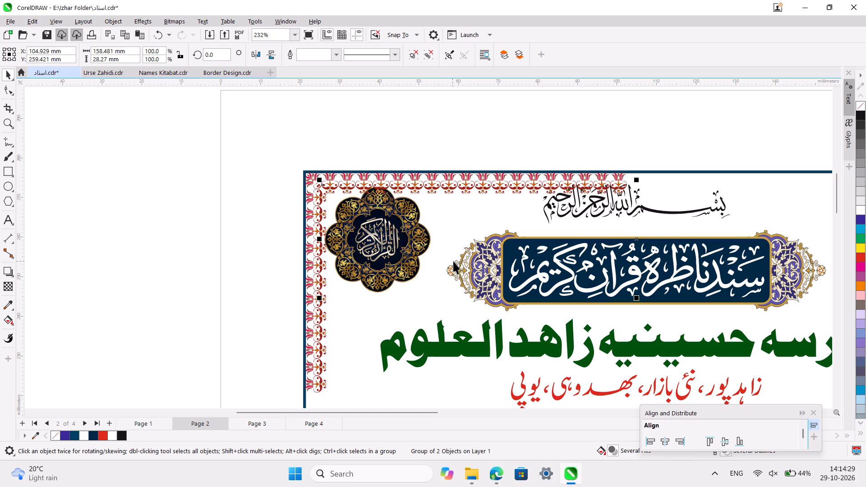
left_click(311, 219)
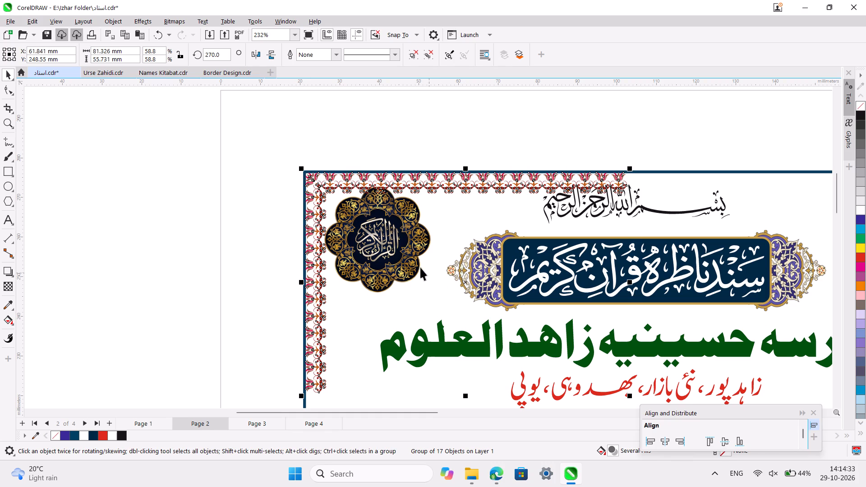
scroll(370, 271, "down", 4, "ctrl")
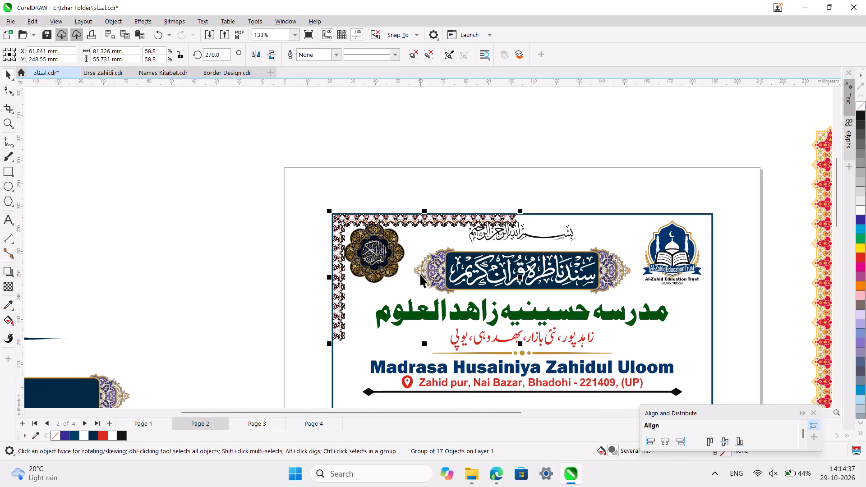
left_click_drag(424, 277, 409, 259)
Nudge the tulip corner border down and right to X 55.585 mm, Y 254.749 mm, close around the blue frame's corner.
scroll(409, 259, "up", 6, "ctrl")
scroll(409, 259, "right", 3)
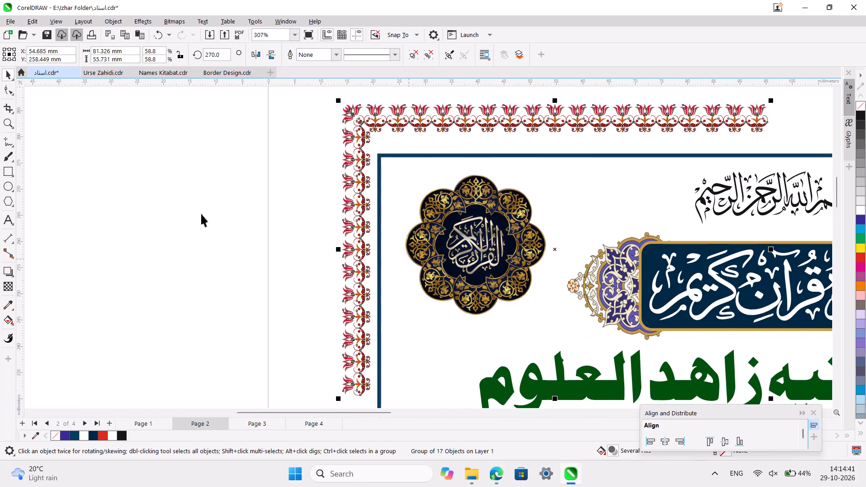
key("Down")
key("Down")
key("Down")
key("Down")
key("Down")
key("Down")
key("Down")
key("Down")
key("Down")
key("Down")
key("Down")
key("Down")
key("Down")
key("Down")
key("Down")
key("Down")
key("Down")
key("Down")
key("Down")
key("Down")
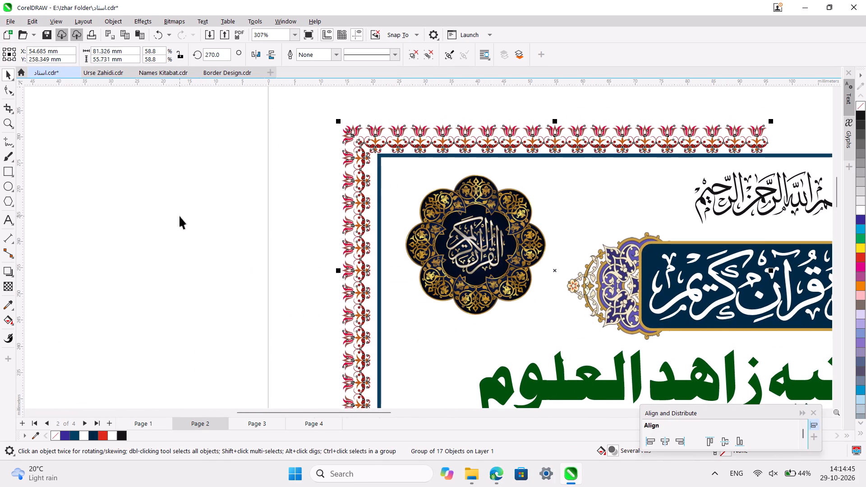
key("Right")
key("Right")
key("Right")
key("Right")
key("Right")
key("Right")
key("Right")
key("Right")
key("Right")
key("Right")
key("Right")
key("Right")
key("Right")
key("Right")
key("Right")
key("Right")
key("Right")
key("Right")
key("Right")
key("Right")
key("Right")
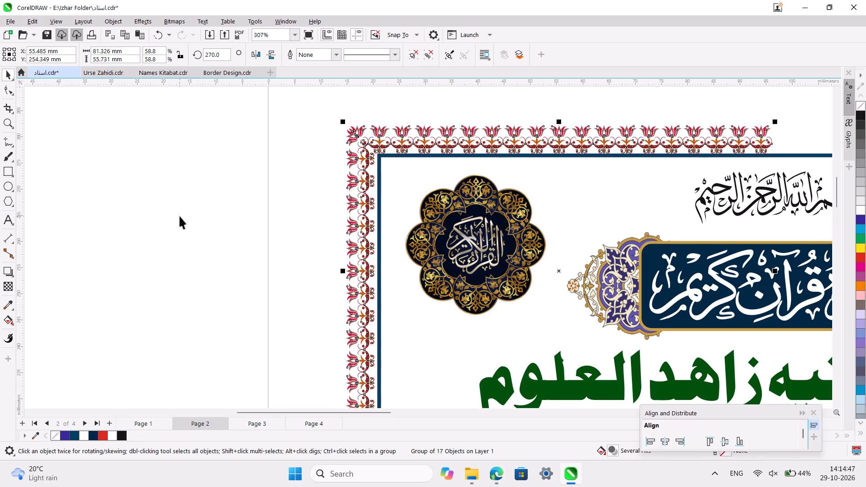
key("Up")
key("Up")
key("Up")
key("Up")
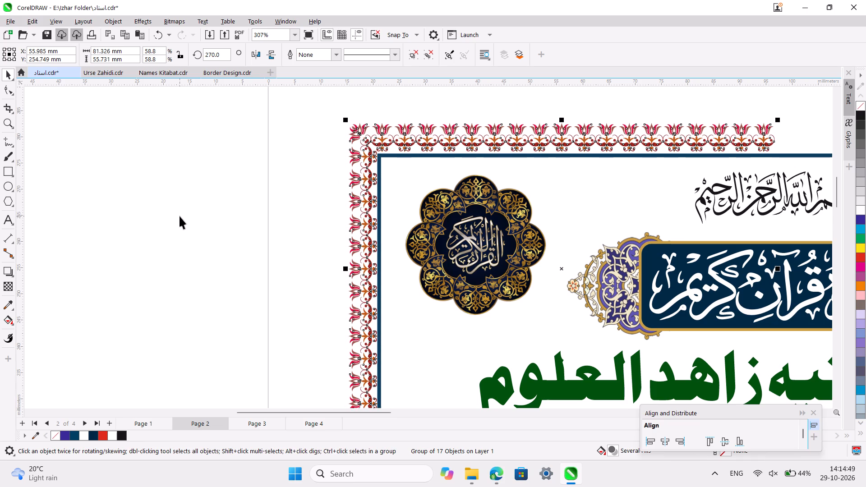
key("Left")
key("Left")
key("Left")
key("Left")
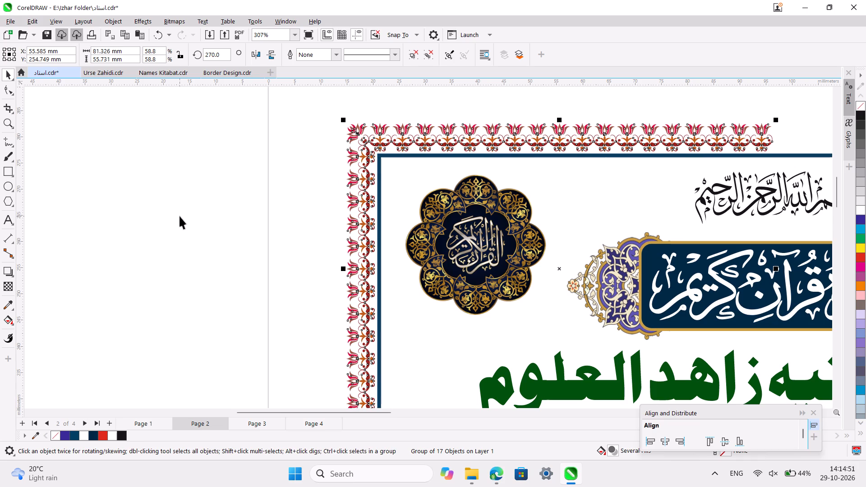
left_click(178, 217)
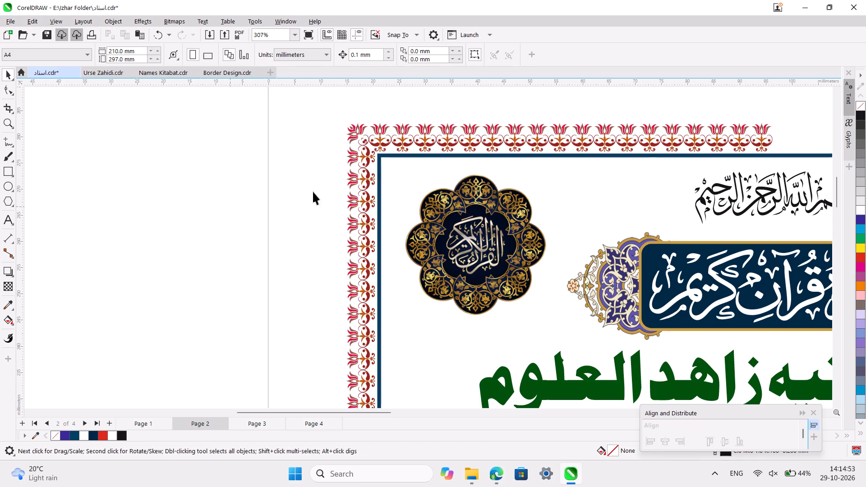
Add a one-step outside contour to the certificate's blue frame rectangle with a 6.5 mm offset.
left_click(397, 180)
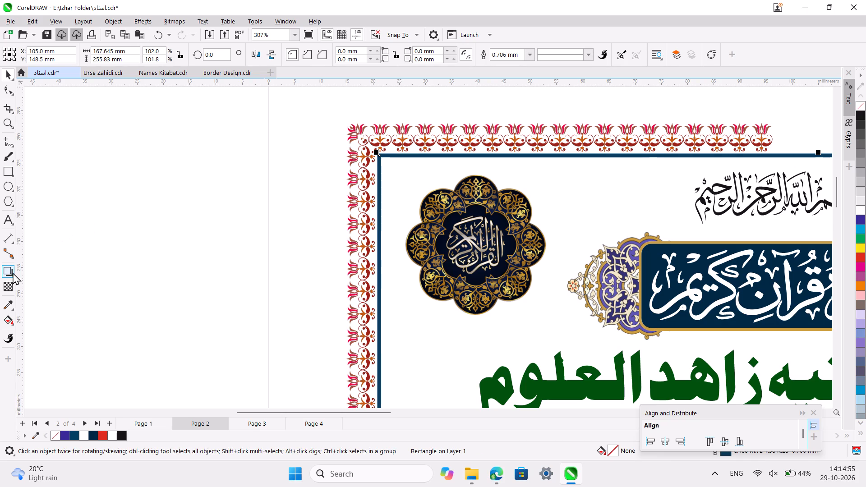
left_click(13, 272)
left_click(41, 286)
scroll(404, 207, "left", 1)
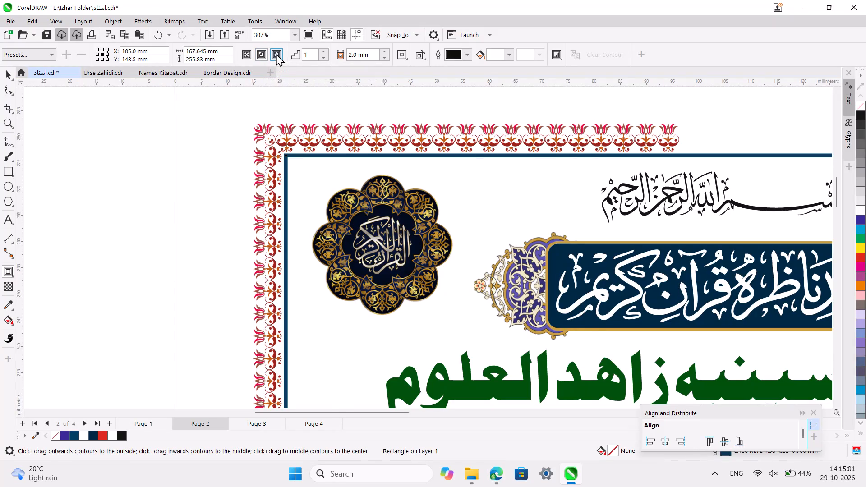
left_click(276, 54)
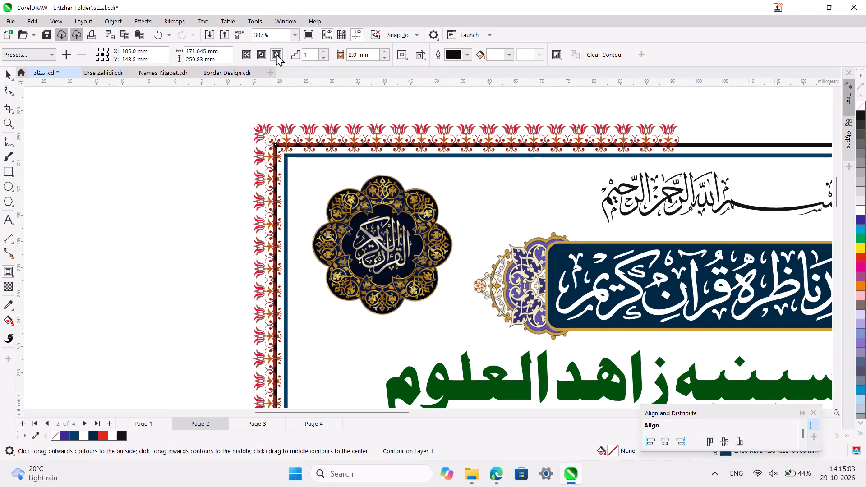
left_click(386, 53)
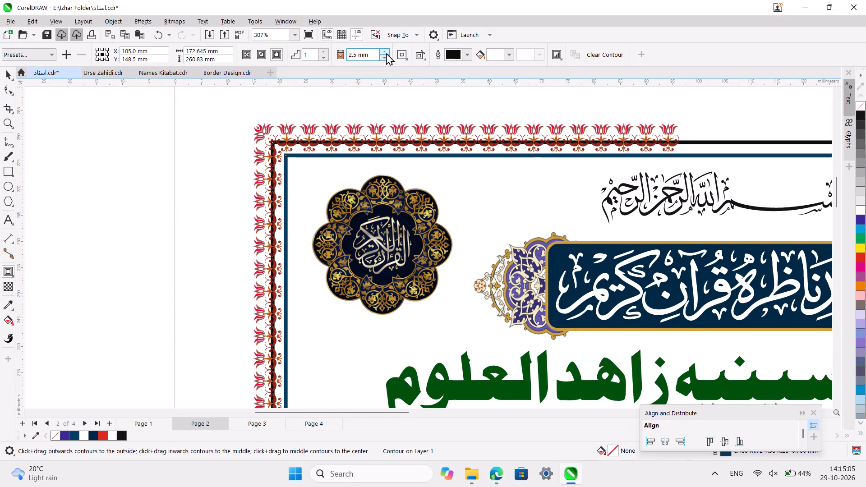
left_click(386, 53)
triple_click(386, 53)
triple_click(386, 53)
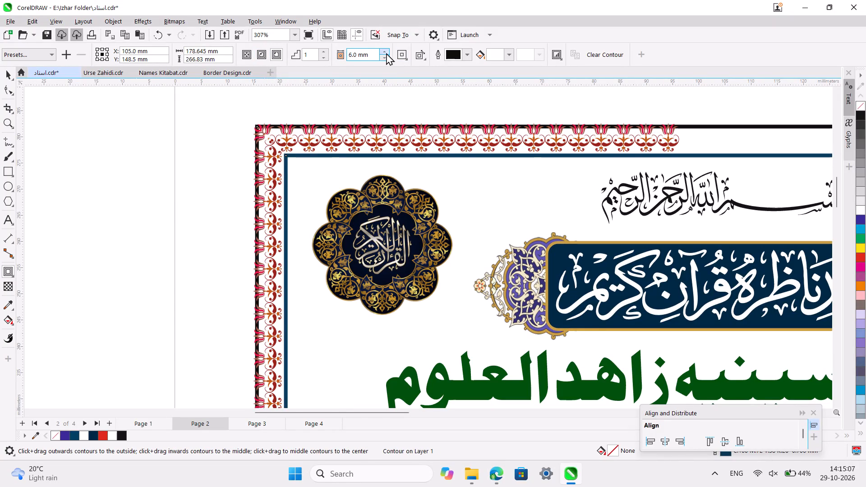
left_click(386, 53)
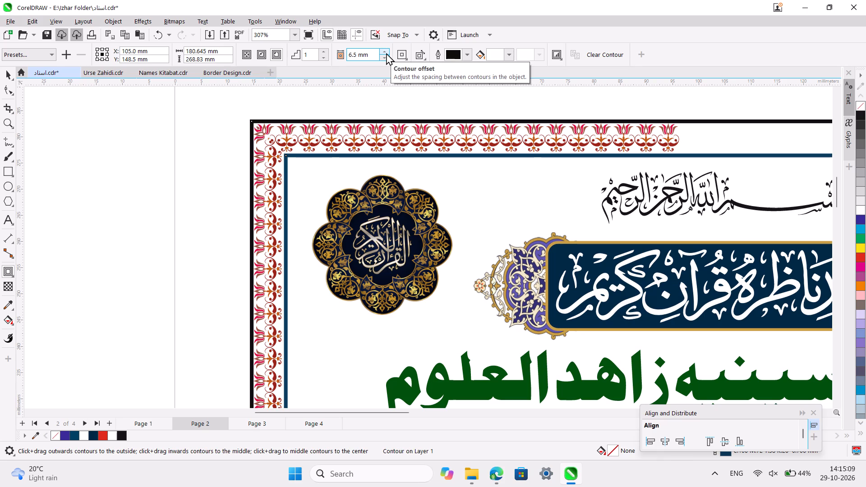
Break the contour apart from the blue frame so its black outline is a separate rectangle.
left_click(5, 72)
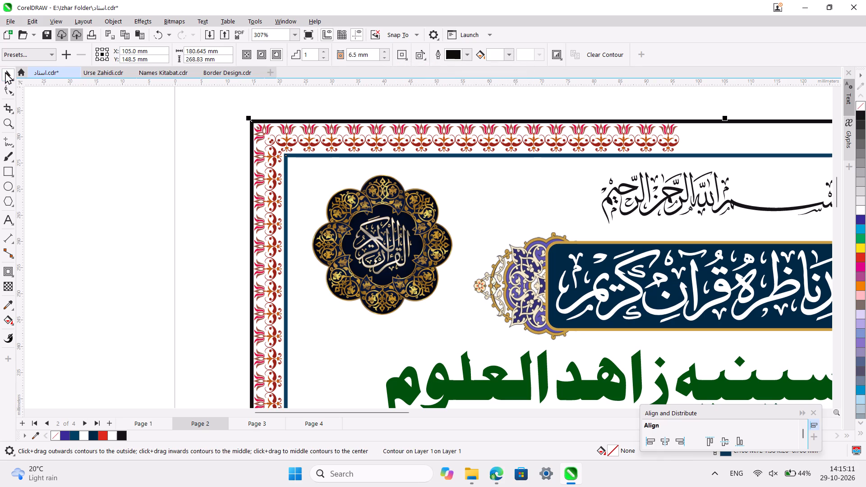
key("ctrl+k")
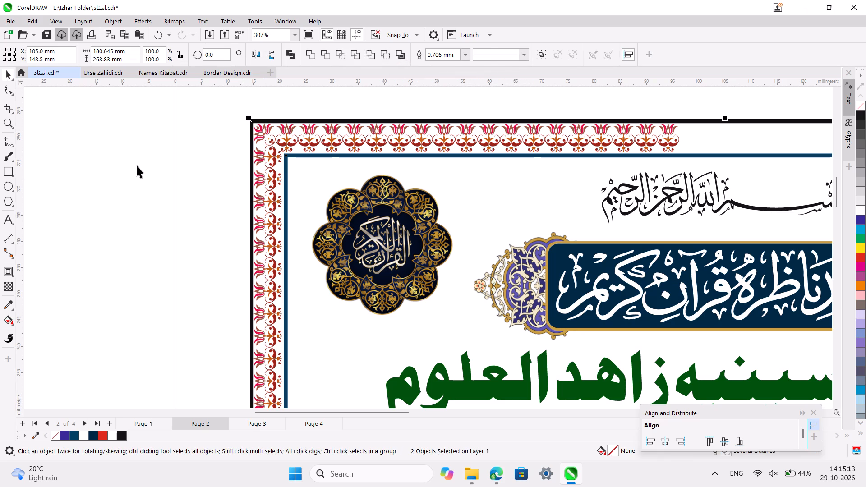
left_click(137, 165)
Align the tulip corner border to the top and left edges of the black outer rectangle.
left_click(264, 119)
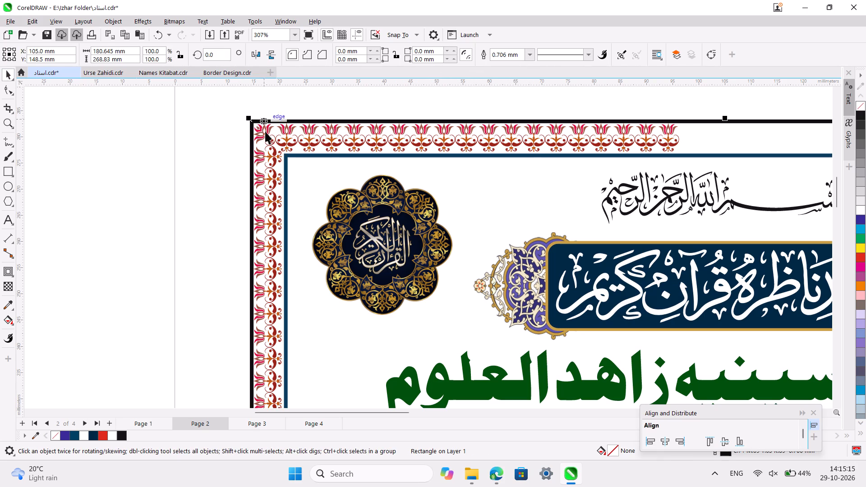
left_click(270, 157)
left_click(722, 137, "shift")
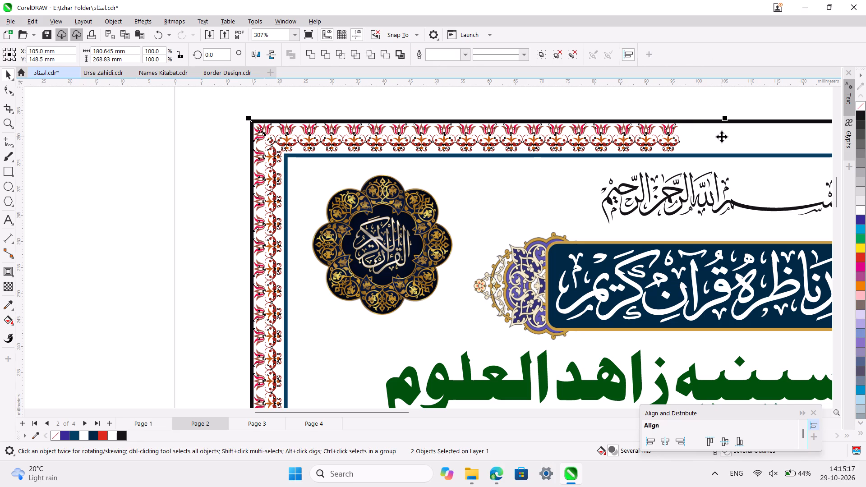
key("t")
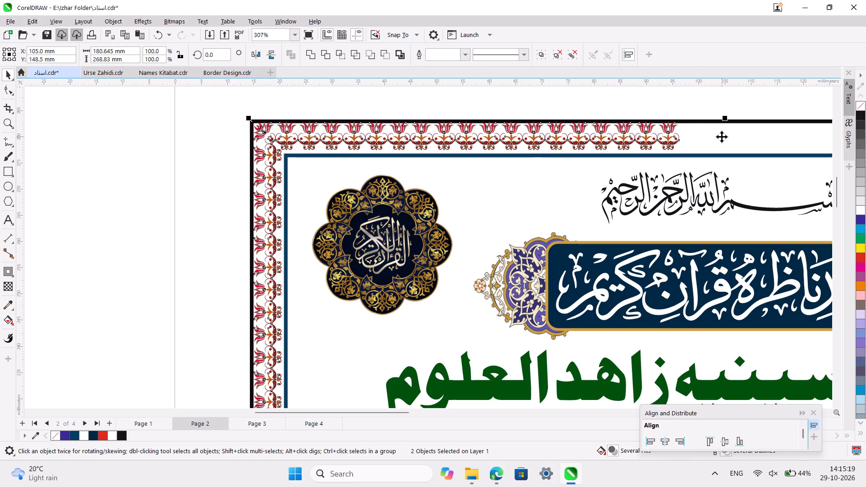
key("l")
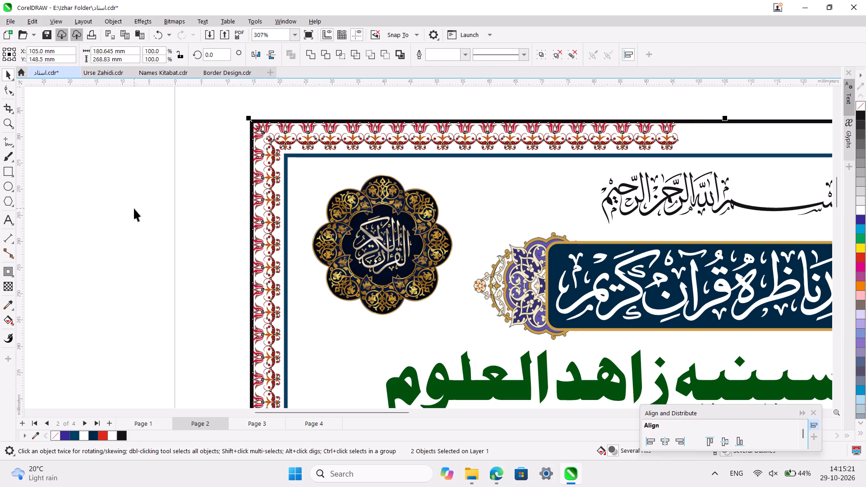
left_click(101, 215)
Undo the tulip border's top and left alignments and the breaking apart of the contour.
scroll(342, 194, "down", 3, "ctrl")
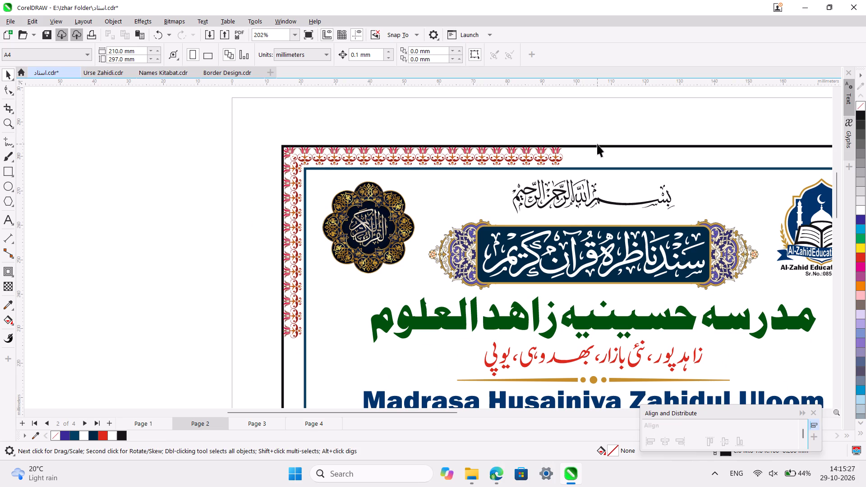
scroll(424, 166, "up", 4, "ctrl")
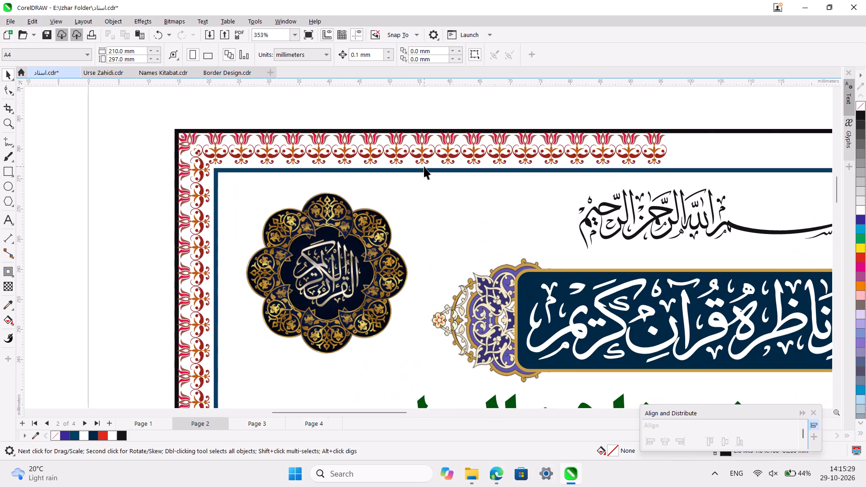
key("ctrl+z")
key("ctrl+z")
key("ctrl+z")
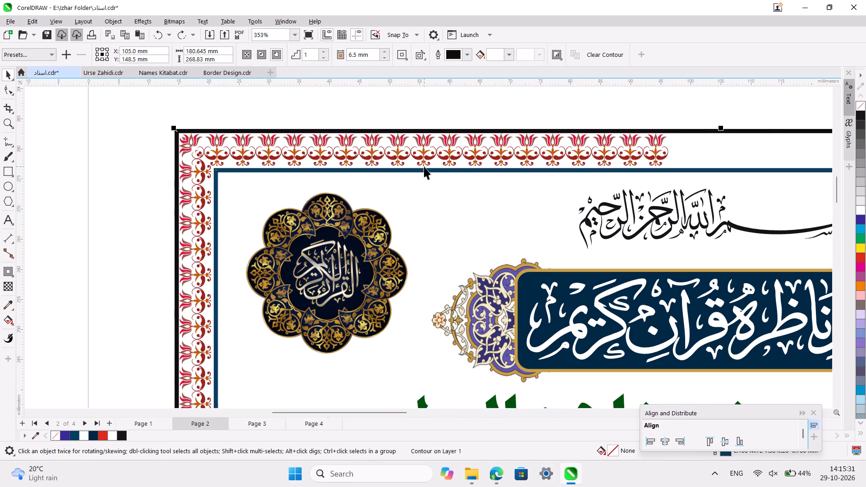
Set the contour offset to 6.0 mm and break the contour apart into a separate black outer rectangle.
left_click(383, 59)
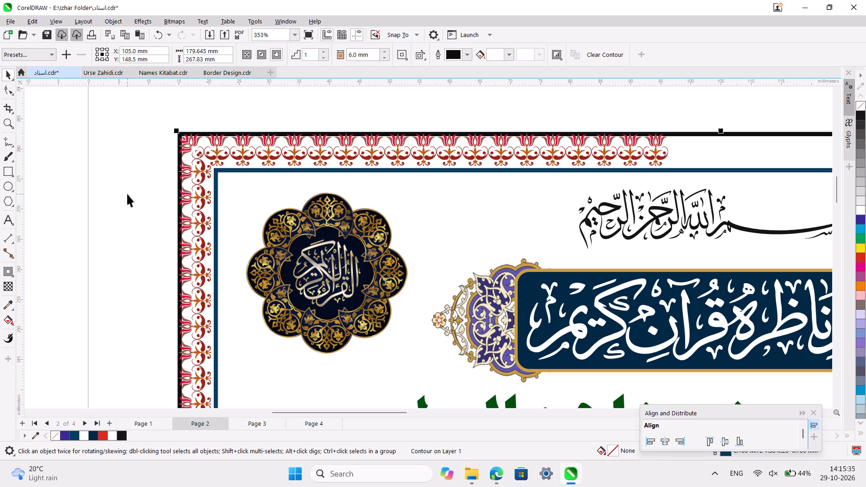
key("ctrl+k")
left_click(92, 180)
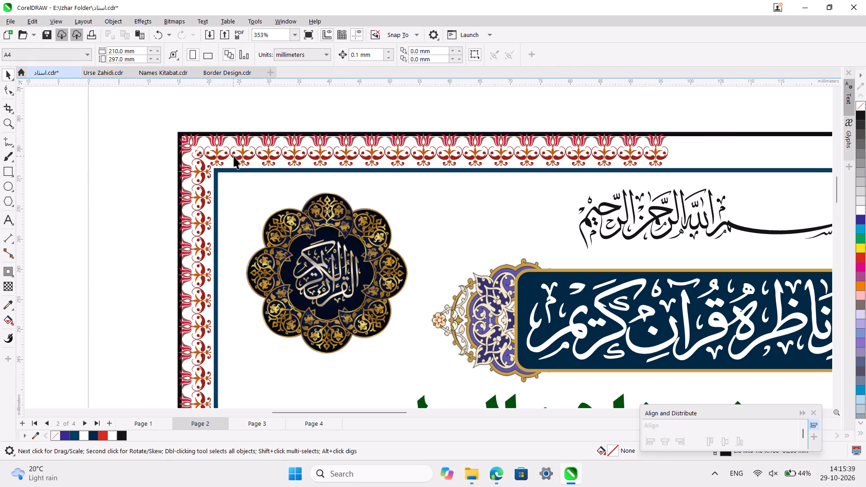
Align the tulip corner border to the top and left edges of the separated black outer rectangle.
left_click(234, 155)
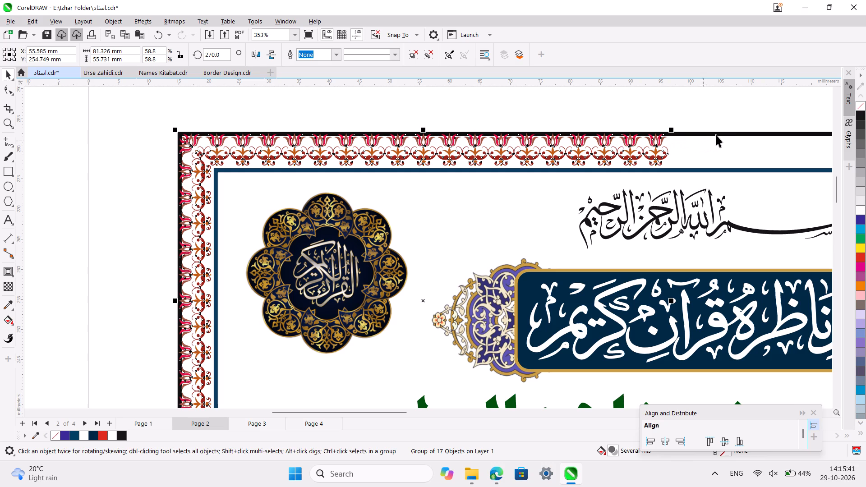
left_click(716, 134, "shift")
key("t")
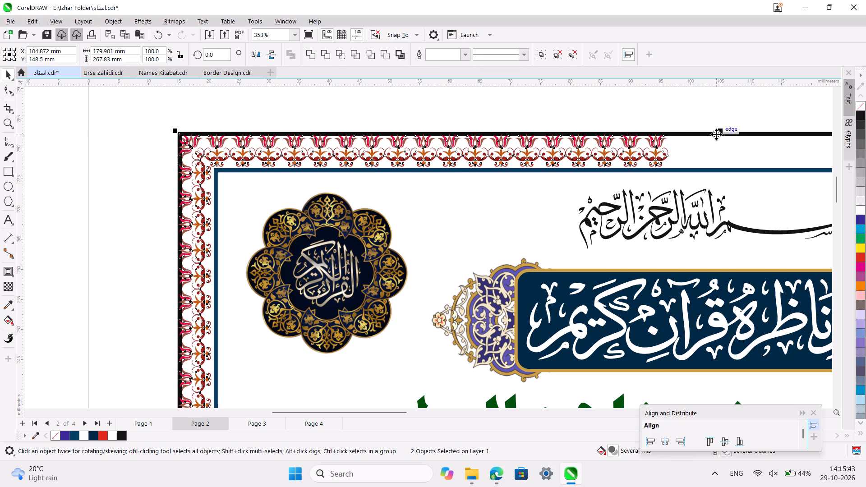
key("l")
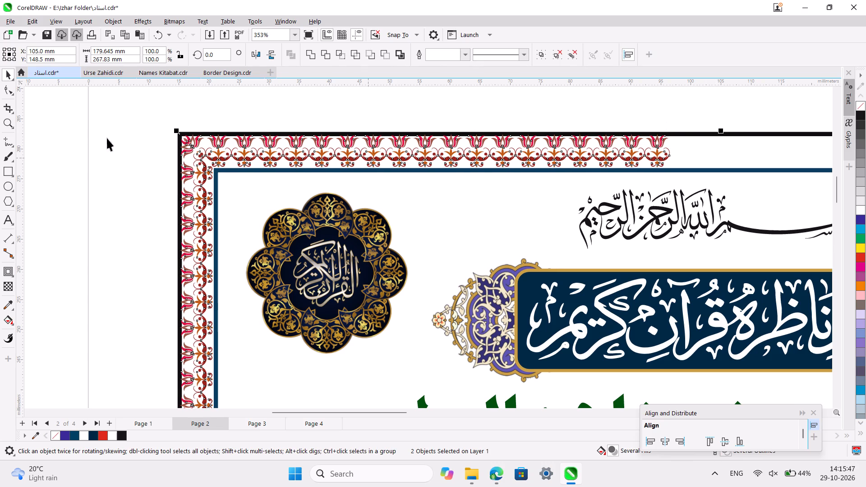
left_click(60, 152)
Examine how the tulip corner border fits between the inner and outer frame rectangles, overall and close up.
scroll(272, 216, "down", 3, "ctrl")
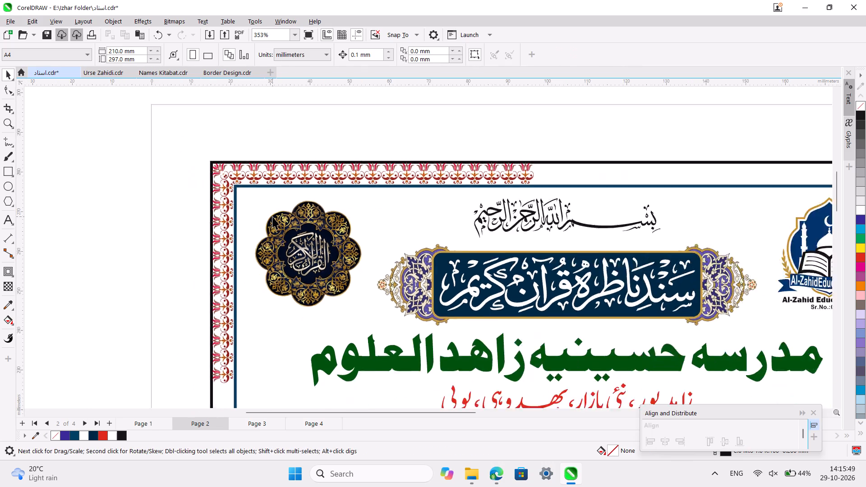
scroll(272, 216, "down", 6, "ctrl")
scroll(272, 216, "up", 3, "ctrl")
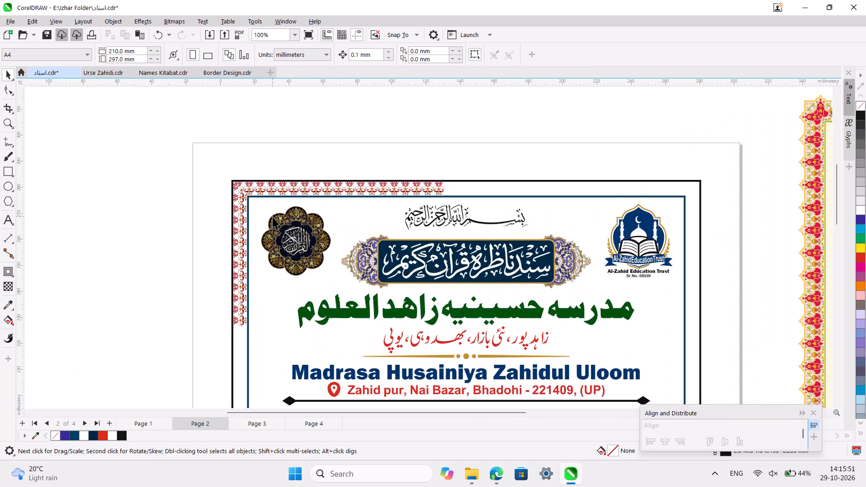
scroll(272, 216, "up", 8, "ctrl")
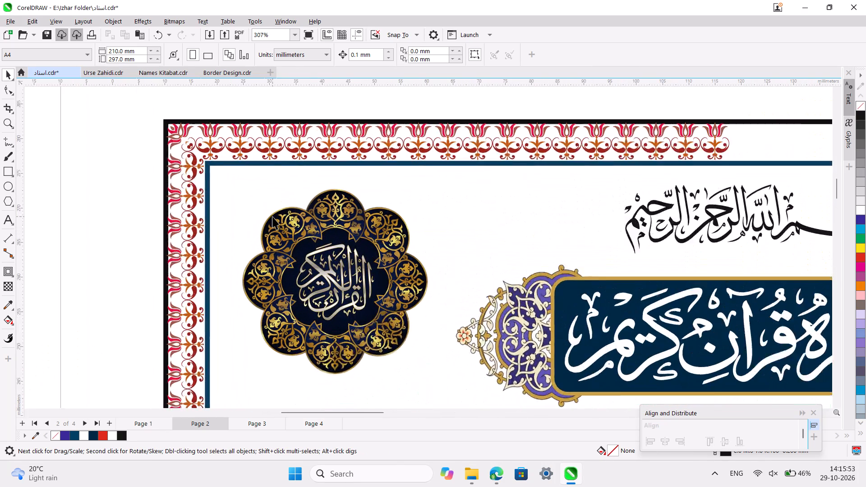
scroll(272, 216, "up", 1)
scroll(272, 216, "right", 1)
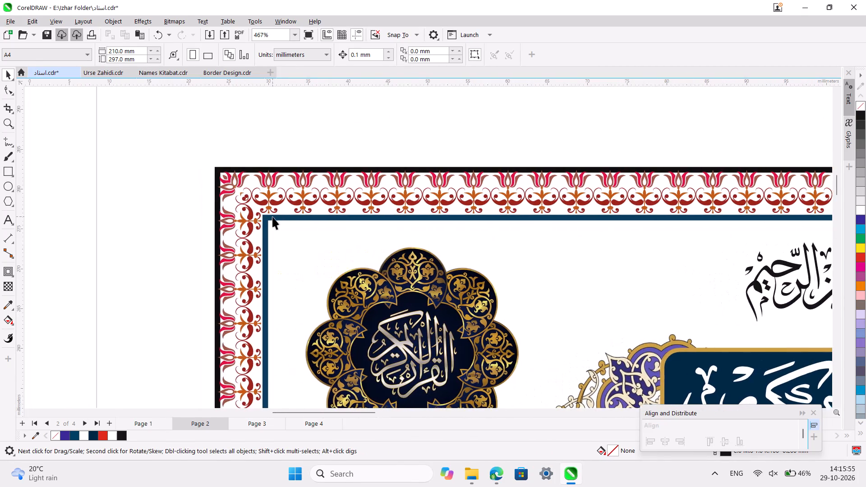
scroll(272, 216, "right", 1)
scroll(272, 216, "down", 11, "ctrl")
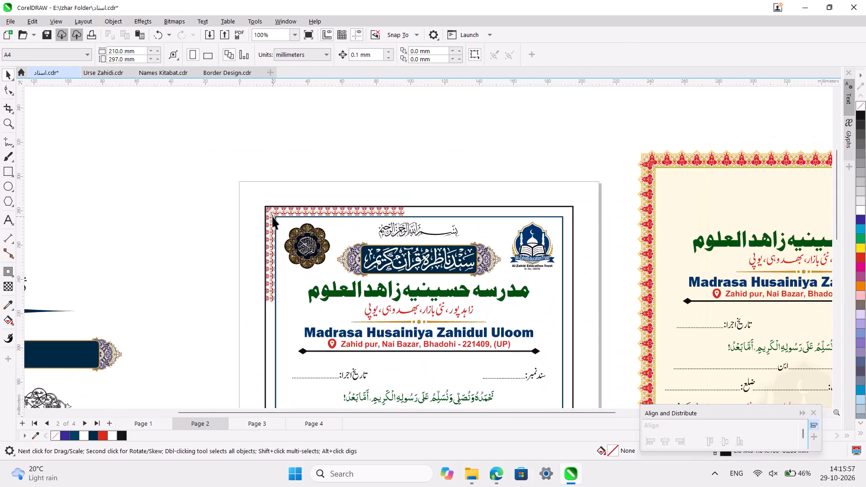
Color the inner blue frame rectangle's outline red, leaving its interior without fill.
left_click(292, 284)
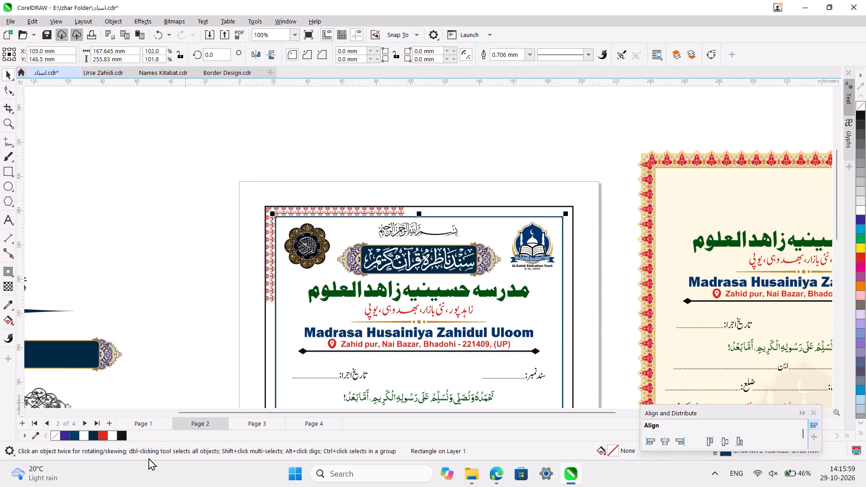
left_click(102, 434)
key("ctrl+z")
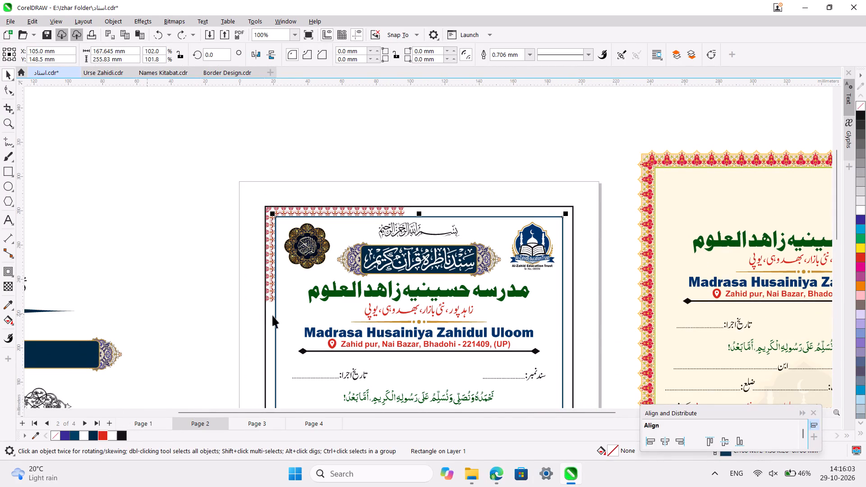
right_click(104, 431)
left_click(150, 326)
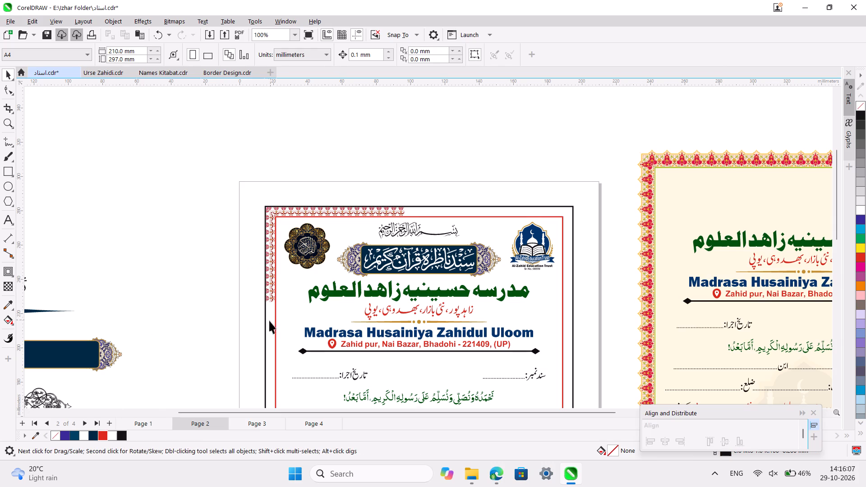
Move the black outer rectangle down and to the right, away from the tulip corner border.
left_click(265, 322)
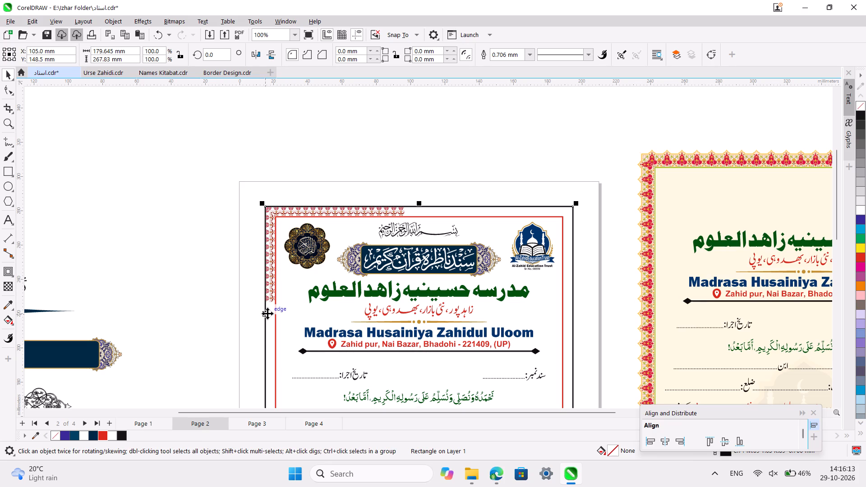
left_click_drag(267, 313, 323, 372)
left_click(153, 207)
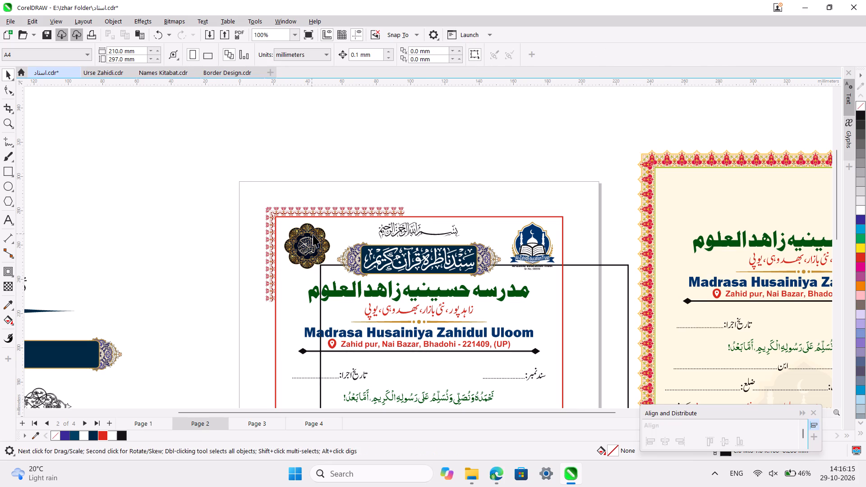
Recolor the inner frame rectangle's outline with a dark red sampled from the tulip corner border.
scroll(313, 234, "up", 8, "ctrl")
scroll(313, 234, "right", 2)
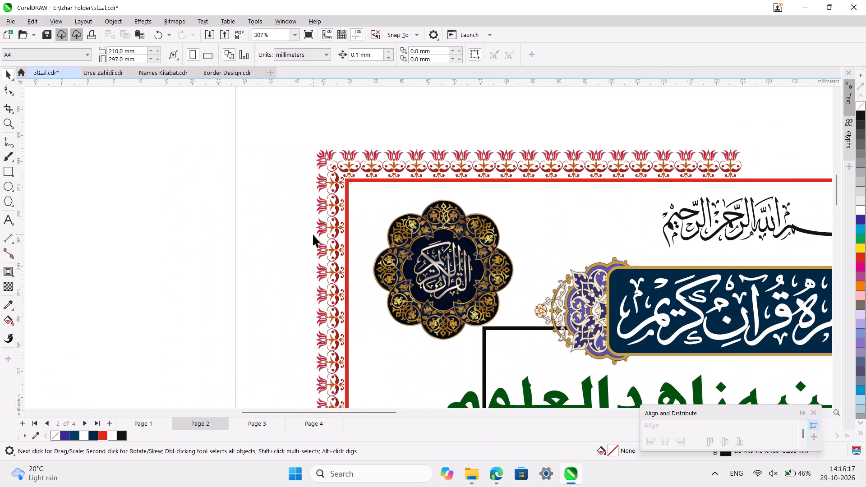
scroll(313, 234, "right", 1)
scroll(313, 234, "up", 5, "ctrl")
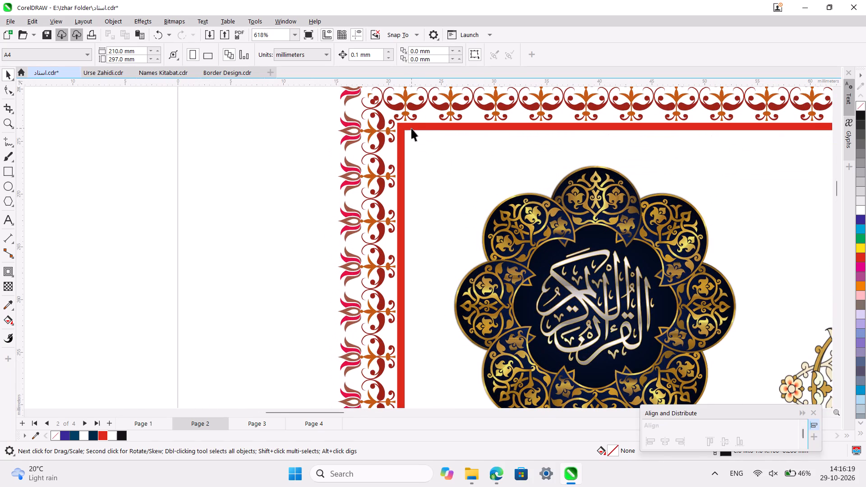
left_click(421, 124)
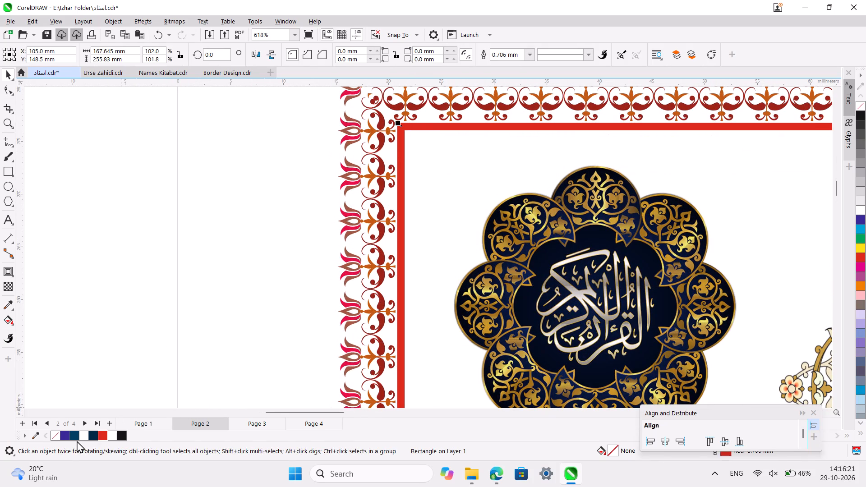
left_click(39, 433)
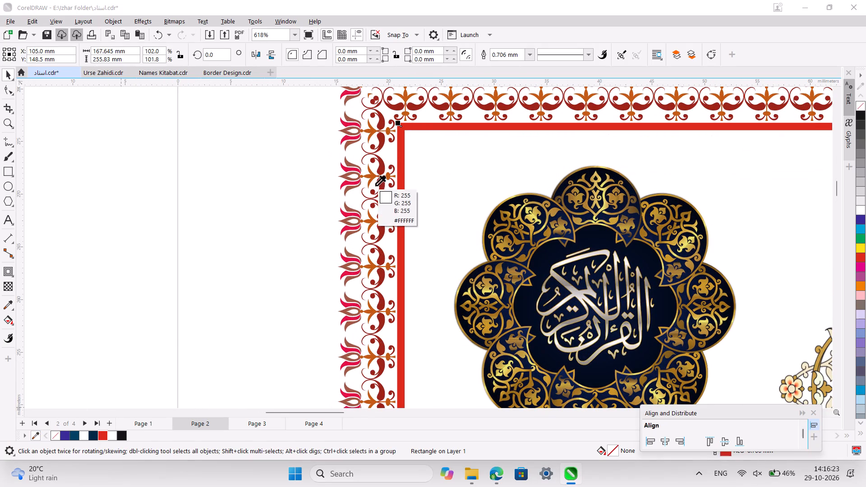
left_click(380, 183)
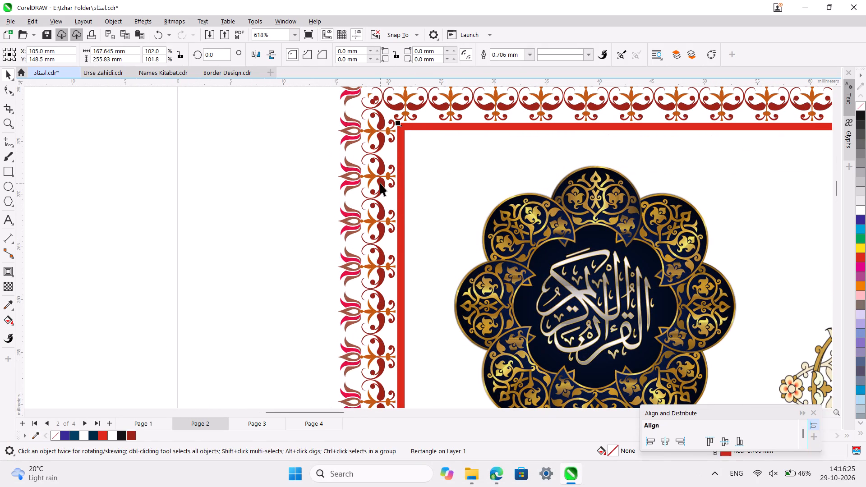
right_click(130, 438)
left_click(123, 322)
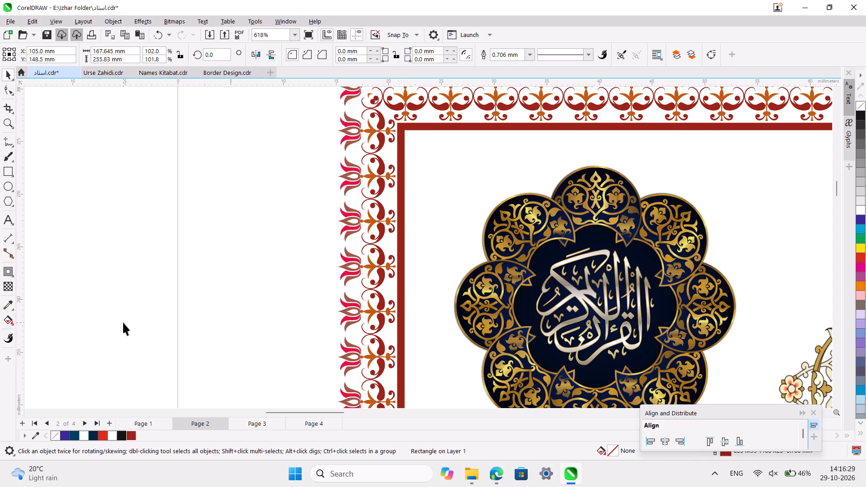
Center the black outer rectangle on the page.
scroll(123, 322, "down", 7, "ctrl")
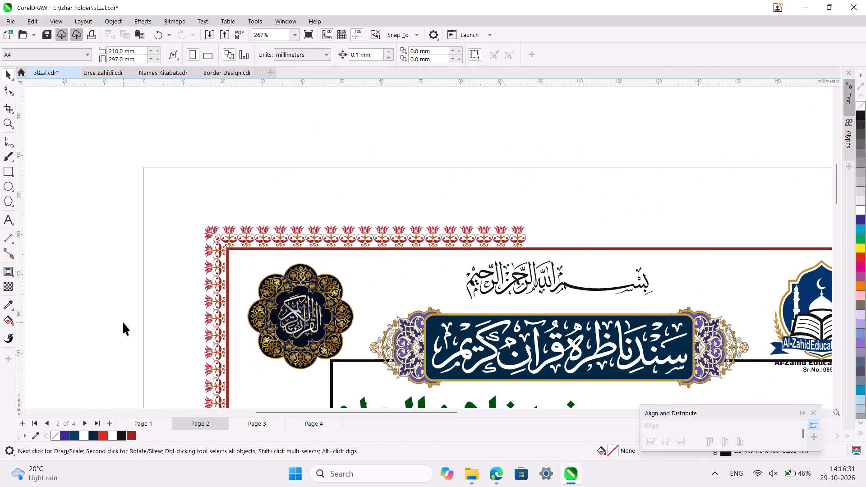
scroll(123, 322, "down", 2, "ctrl")
scroll(123, 322, "down", 1)
scroll(123, 322, "down", 2, "ctrl")
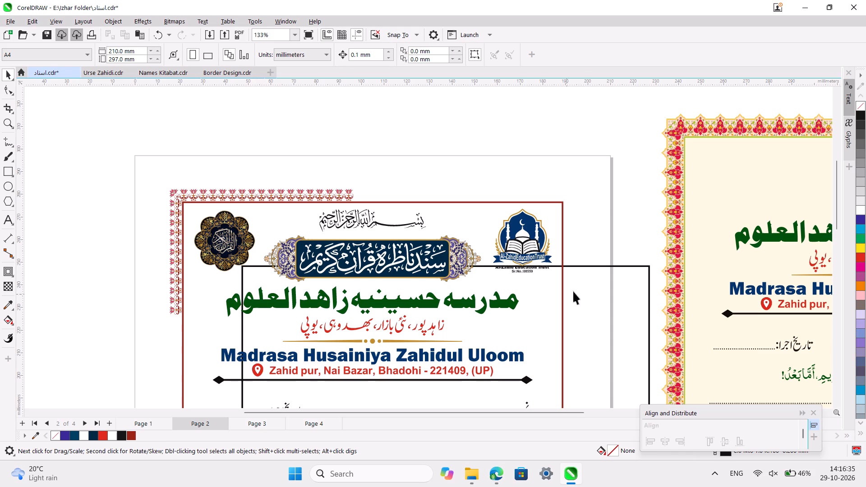
left_click(621, 269)
scroll(621, 269, "up", 2, "ctrl")
scroll(621, 269, "right", 1)
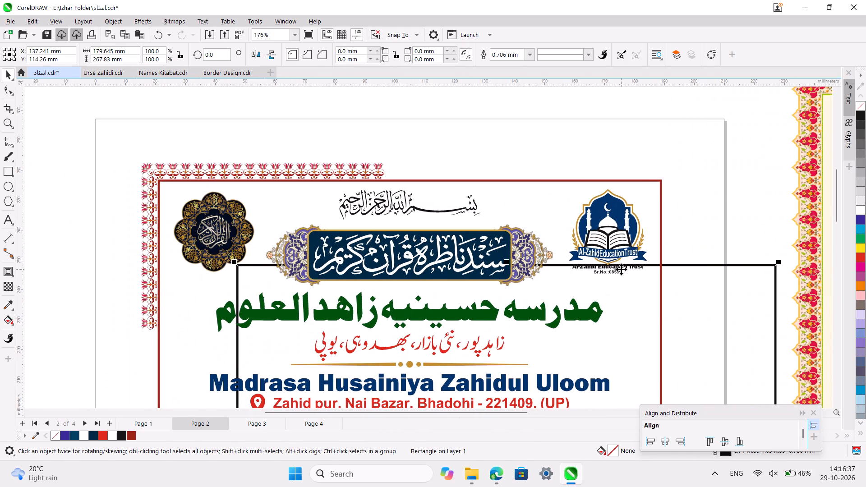
key("p")
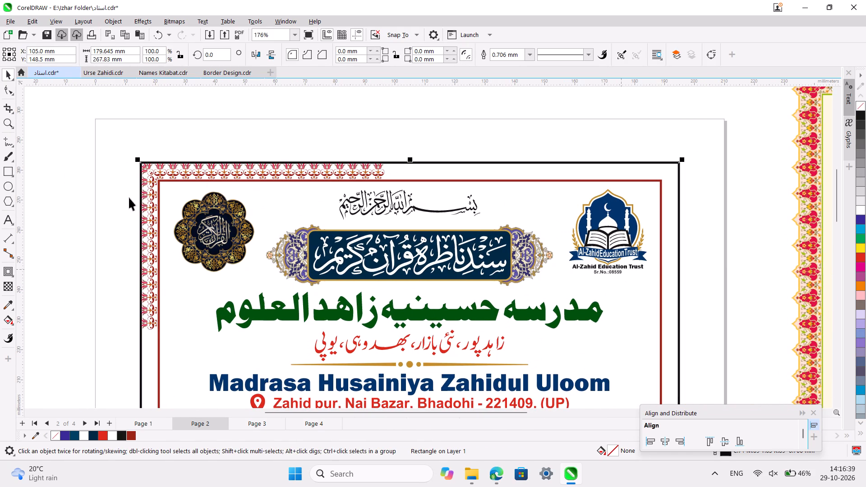
Duplicate the tulip corner border in place.
left_click(55, 200)
scroll(55, 200, "up", 3, "ctrl")
scroll(305, 209, "up", 1, "ctrl")
scroll(305, 209, "right", 1)
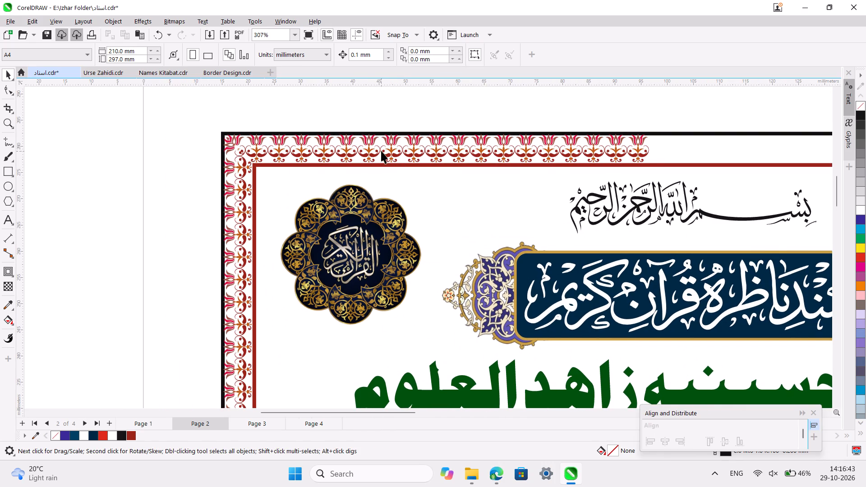
left_click(381, 151)
scroll(381, 151, "down", 3, "ctrl")
scroll(381, 151, "left", 1)
scroll(381, 151, "down", 1)
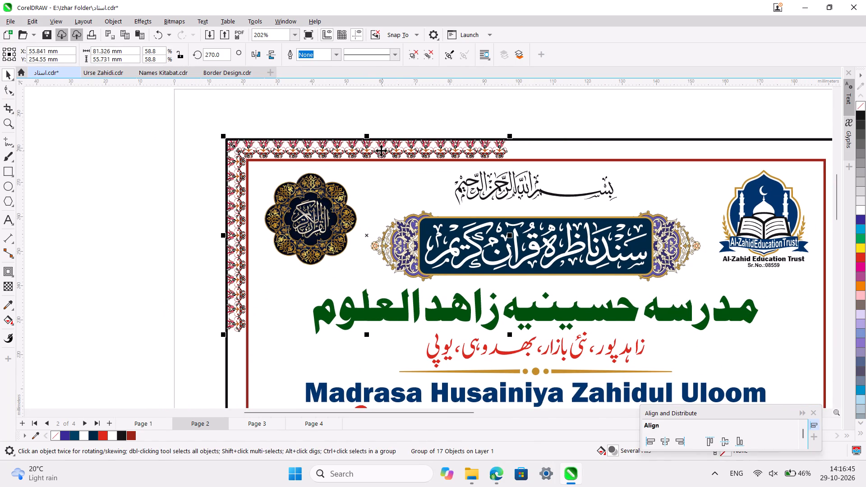
scroll(381, 151, "down", 1)
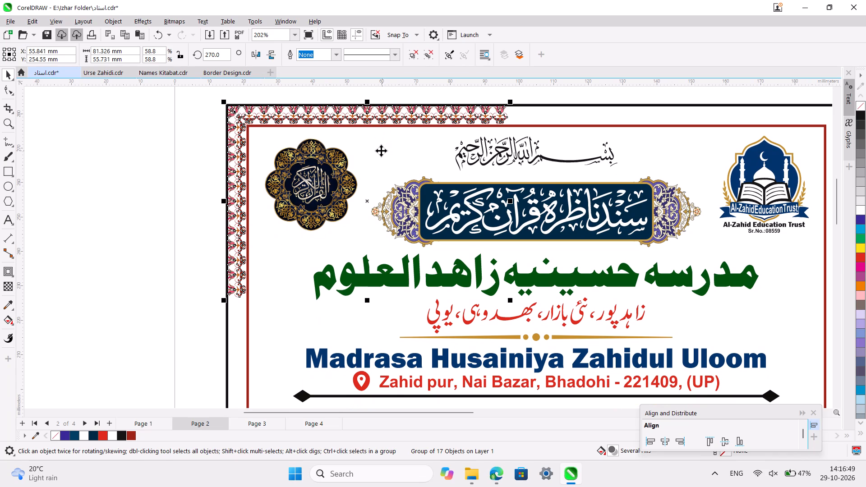
key("ctrl+d")
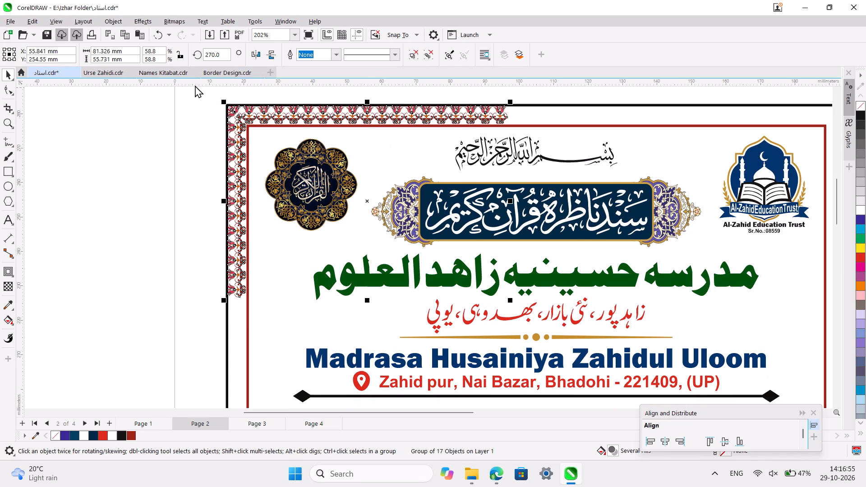
Add a vertical guideline at 105 mm and a horizontal guideline at 148.5 mm, crossing at the page center.
left_click_drag(19, 167, 114, 197)
key("p")
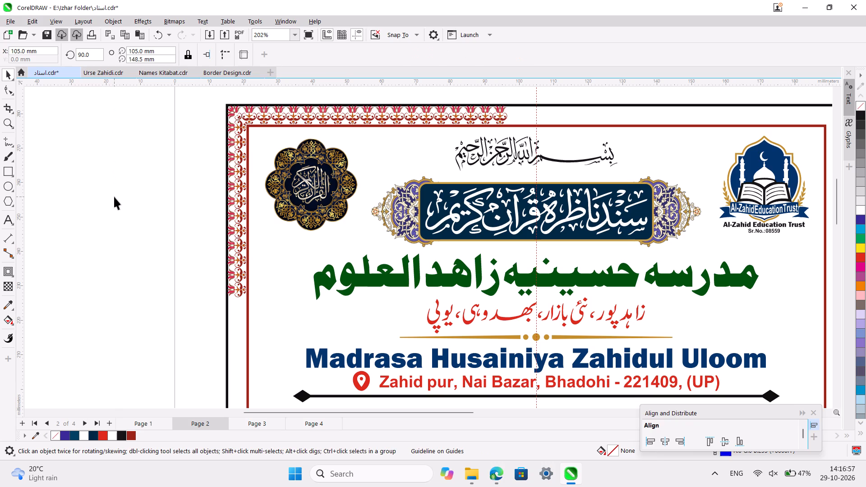
left_click_drag(335, 80, 338, 136)
key("p")
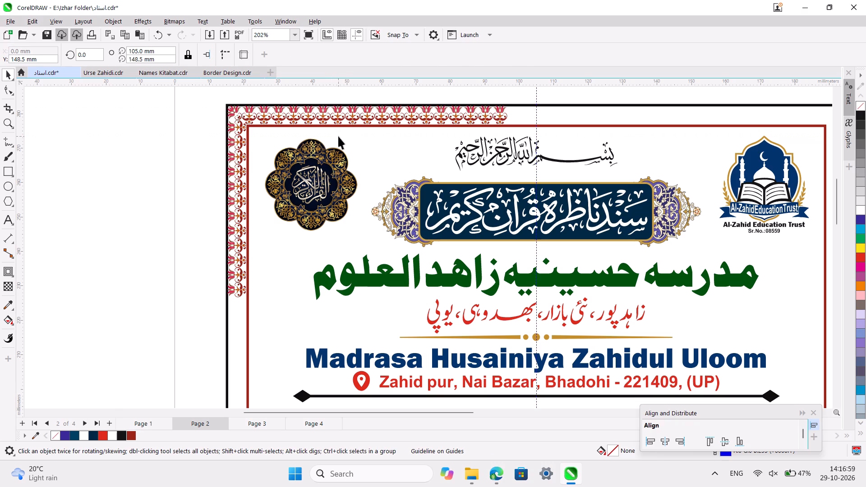
left_click(138, 202)
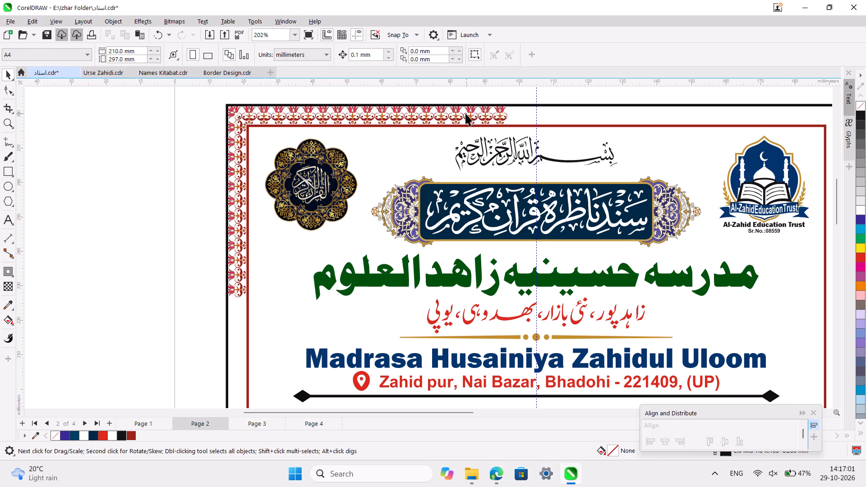
Examine where the tulip corner border's top strip ends relative to the vertical center guideline.
left_click(465, 113)
scroll(465, 113, "down", 3, "ctrl")
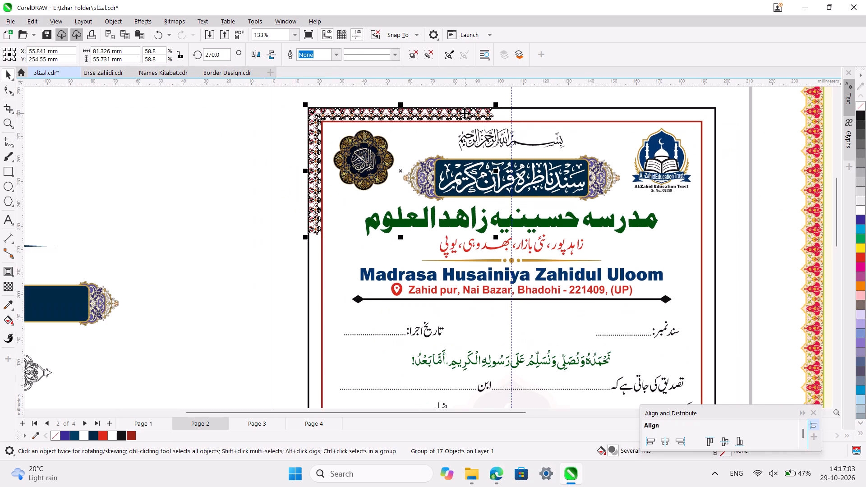
scroll(465, 113, "left", 3)
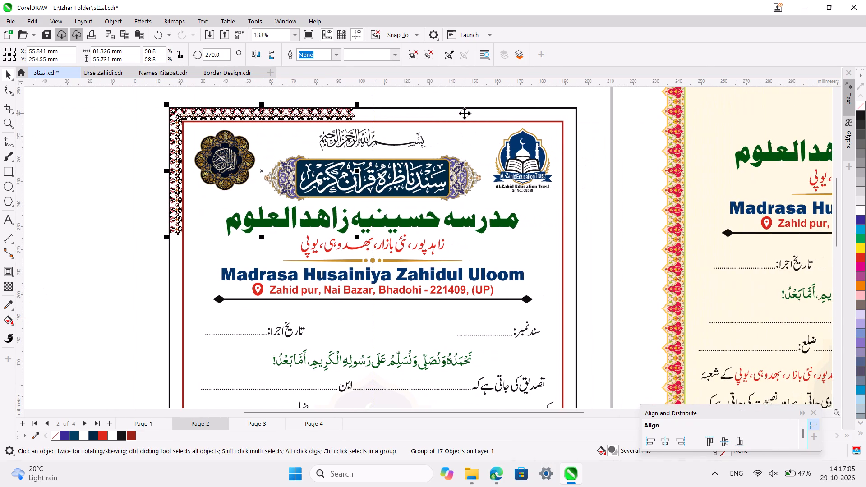
scroll(465, 113, "left", 1)
scroll(588, 196, "down", 1, "ctrl")
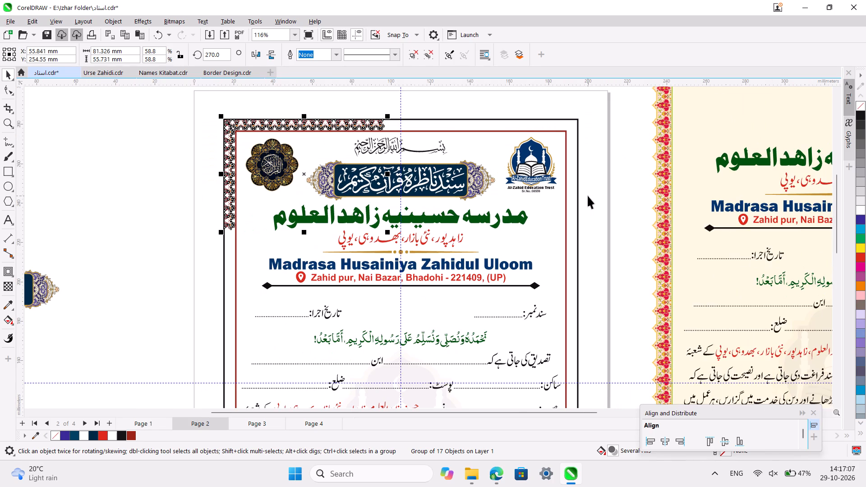
scroll(588, 196, "left", 2)
scroll(588, 196, "right", 2)
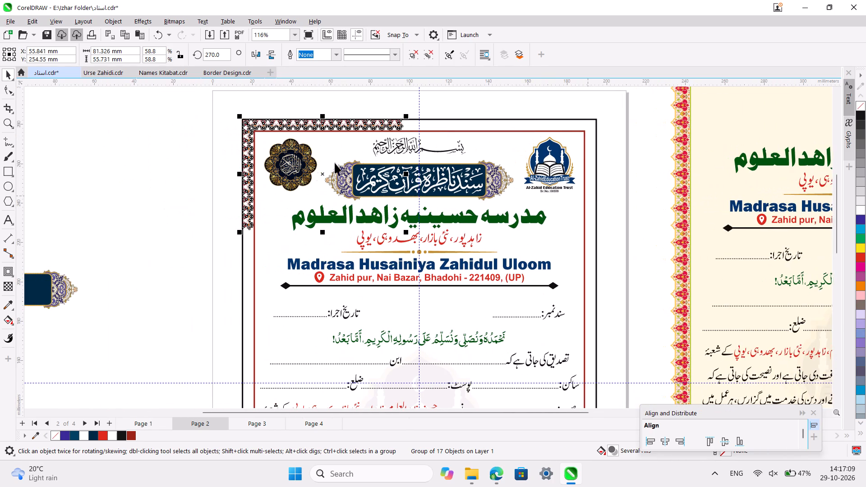
scroll(290, 174, "up", 6, "ctrl")
scroll(372, 249, "up", 1)
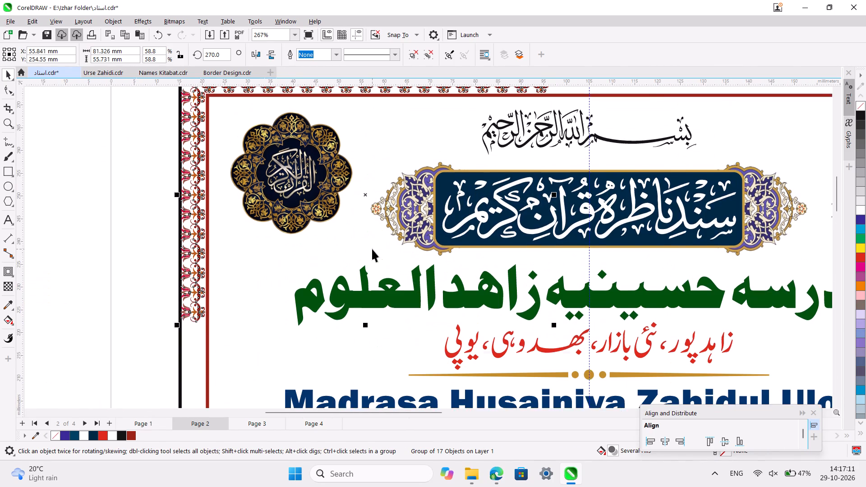
scroll(372, 249, "up", 1)
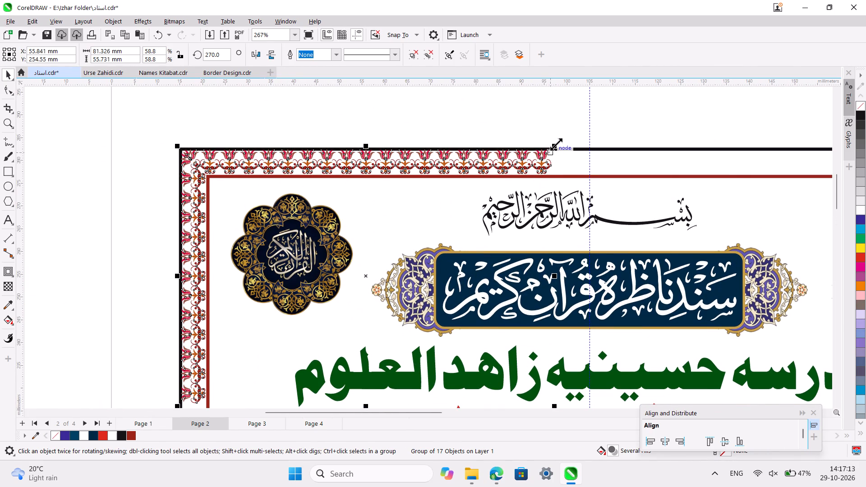
Center the set-aside blue ornamental border on the page over the certificate.
scroll(556, 144, "down", 5, "ctrl")
scroll(556, 144, "left", 3)
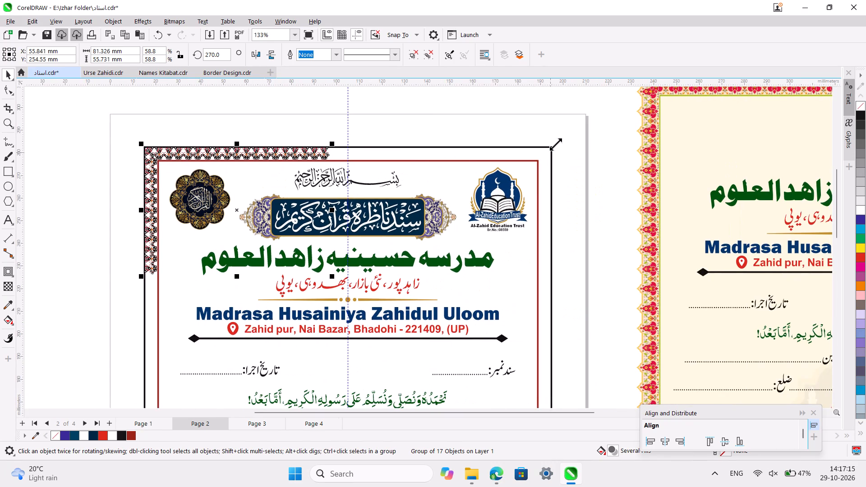
scroll(687, 139, "left", 2)
scroll(687, 139, "down", 4, "ctrl")
scroll(687, 139, "left", 3)
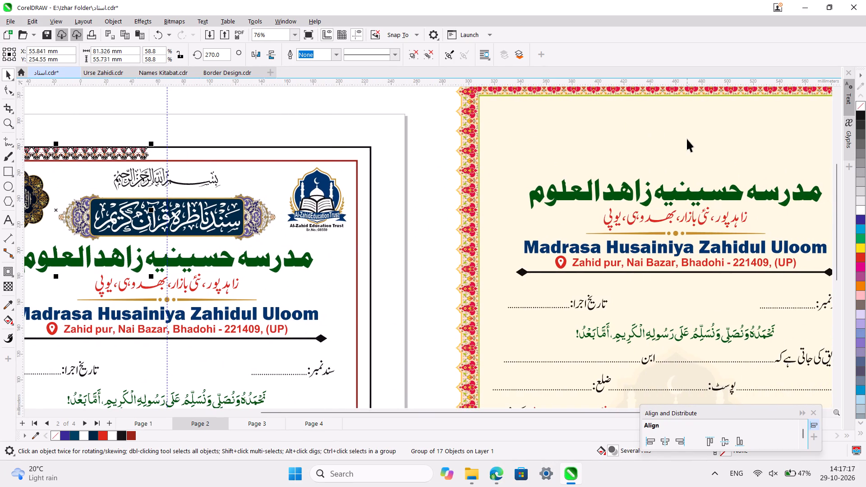
scroll(687, 139, "left", 1)
left_click(743, 123)
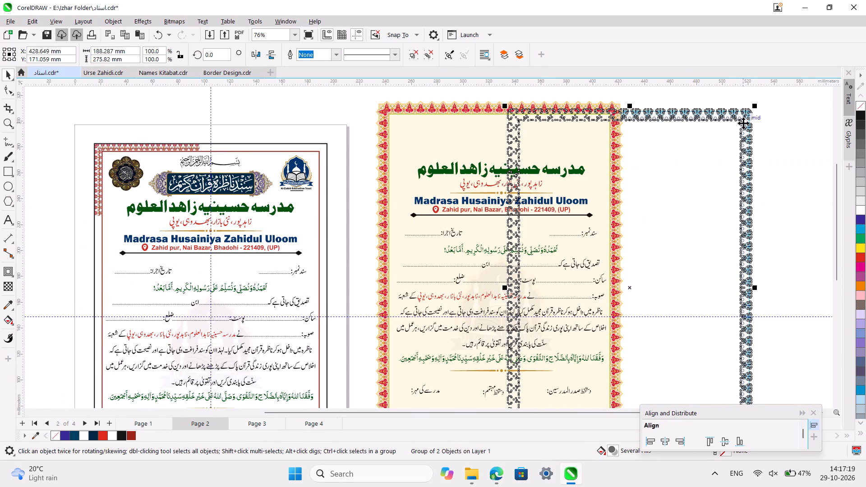
key("p")
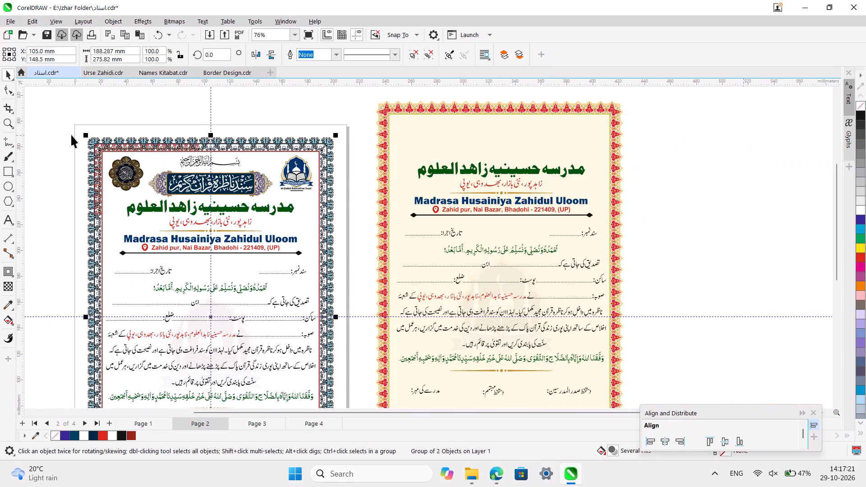
left_click(71, 135)
Scale the duplicated tulip corner border proportionally to about 89.8 by 61.5 mm, extending its top strip to the vertical center guideline.
scroll(71, 135, "up", 3, "ctrl")
scroll(258, 169, "up", 1, "ctrl")
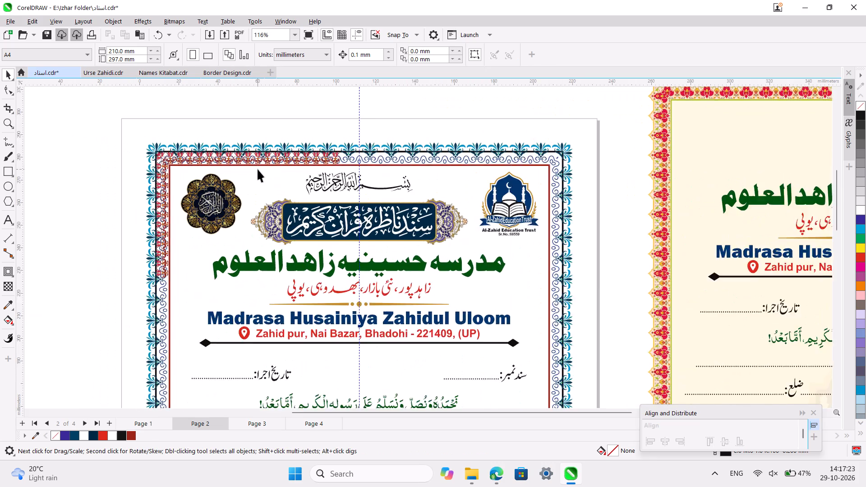
scroll(258, 169, "up", 3, "ctrl")
scroll(432, 235, "up", 4, "ctrl")
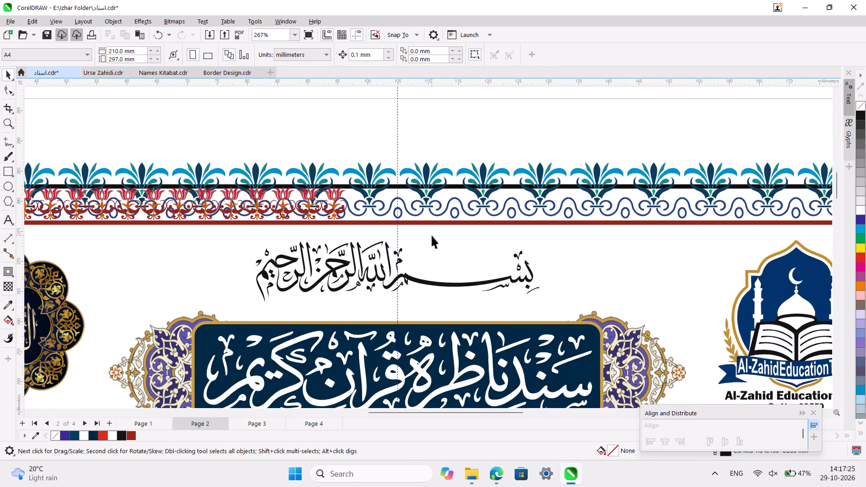
left_click(443, 199)
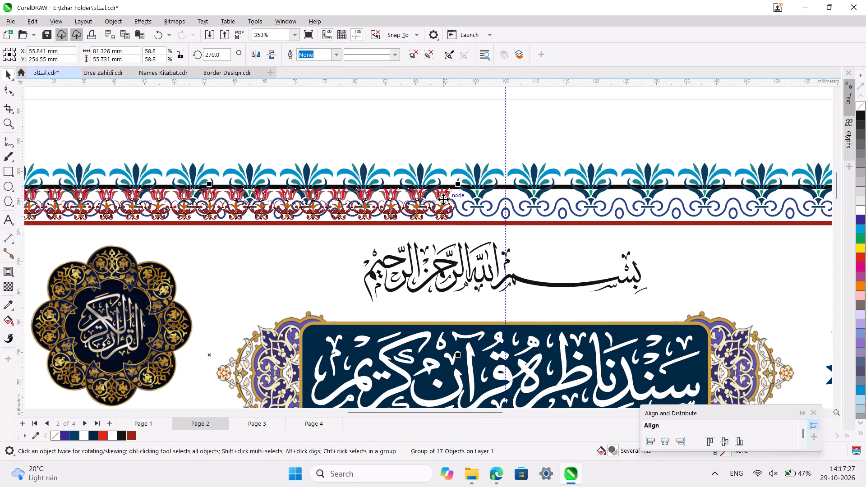
left_click_drag(459, 184, 480, 170)
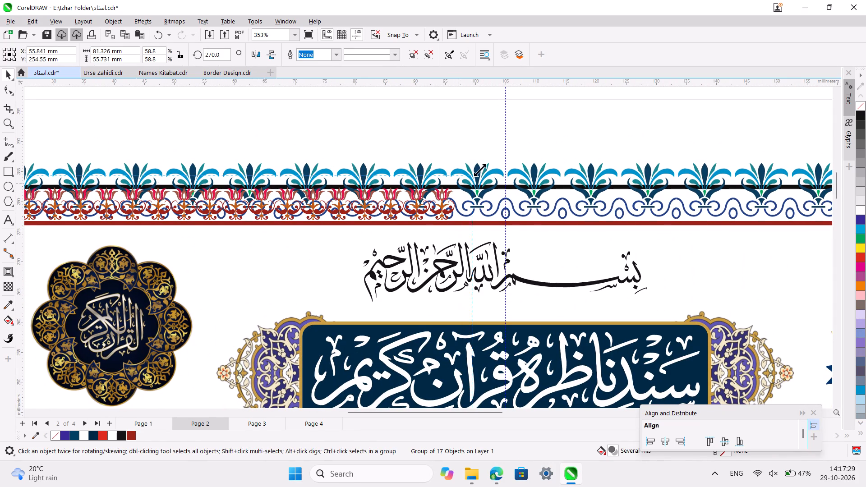
left_click_drag(480, 170, 522, 150)
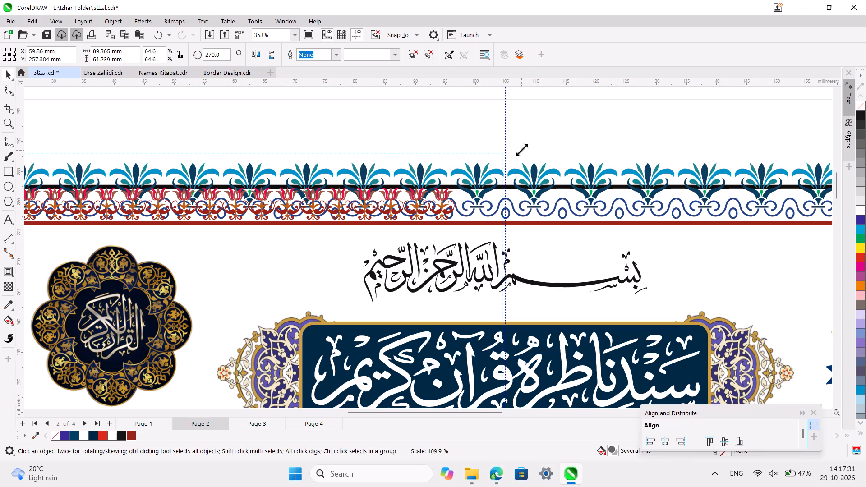
left_click_drag(522, 150, 523, 148)
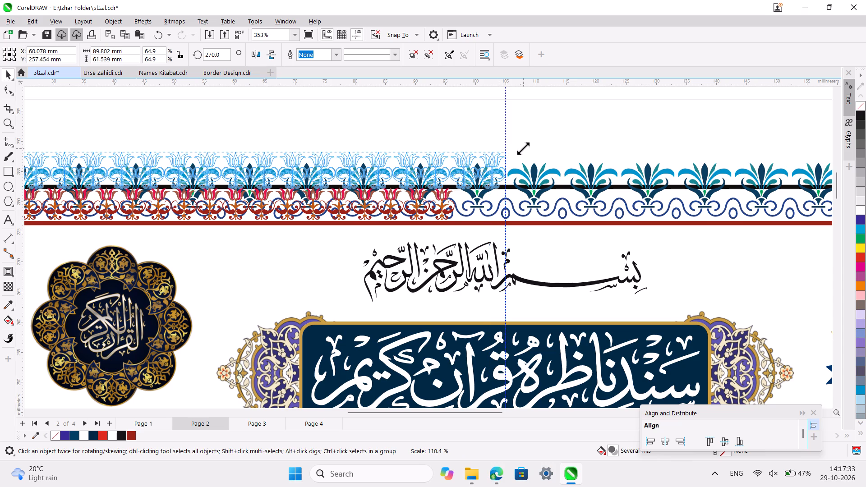
left_click_drag(523, 148, 523, 148)
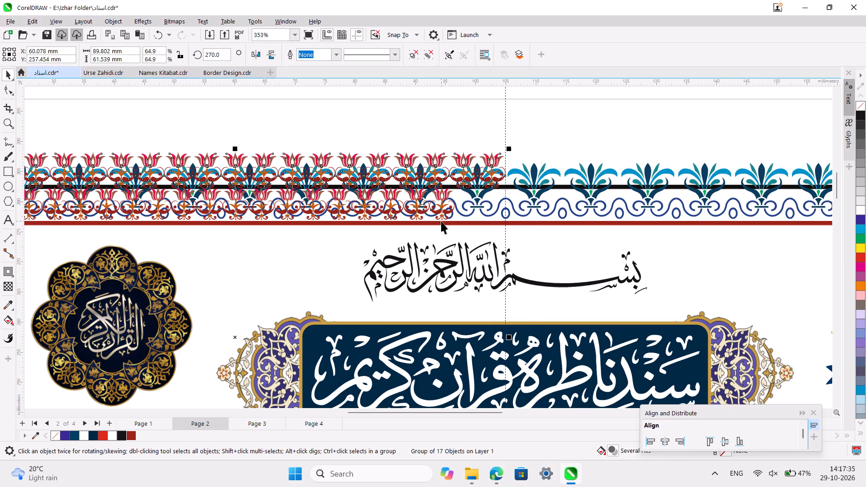
scroll(441, 221, "down", 7, "ctrl")
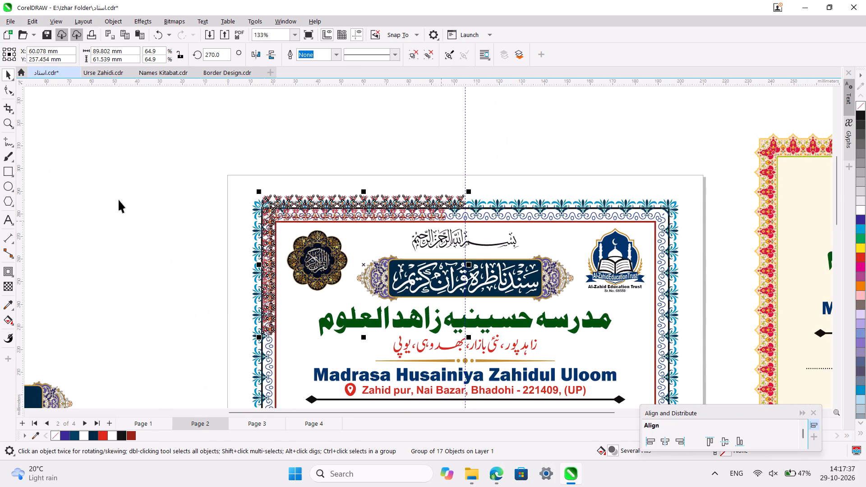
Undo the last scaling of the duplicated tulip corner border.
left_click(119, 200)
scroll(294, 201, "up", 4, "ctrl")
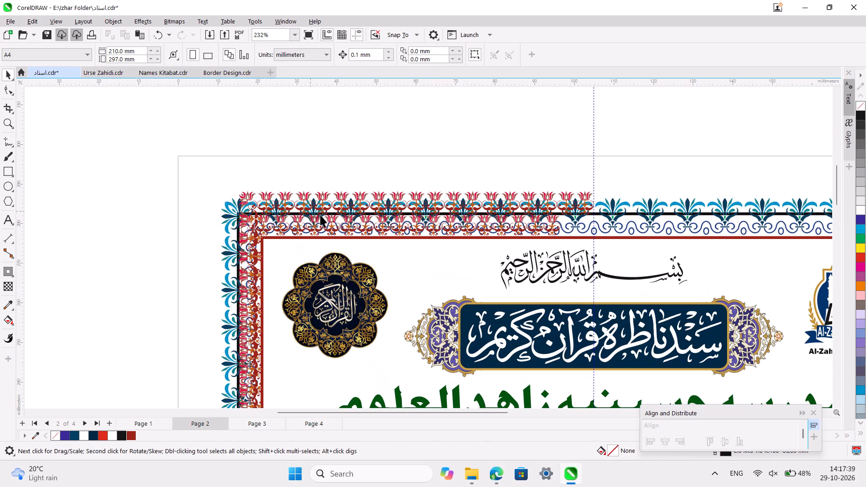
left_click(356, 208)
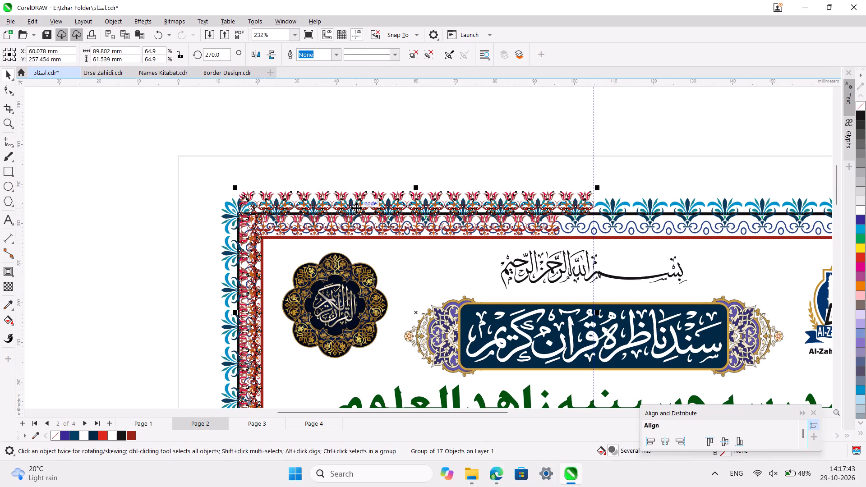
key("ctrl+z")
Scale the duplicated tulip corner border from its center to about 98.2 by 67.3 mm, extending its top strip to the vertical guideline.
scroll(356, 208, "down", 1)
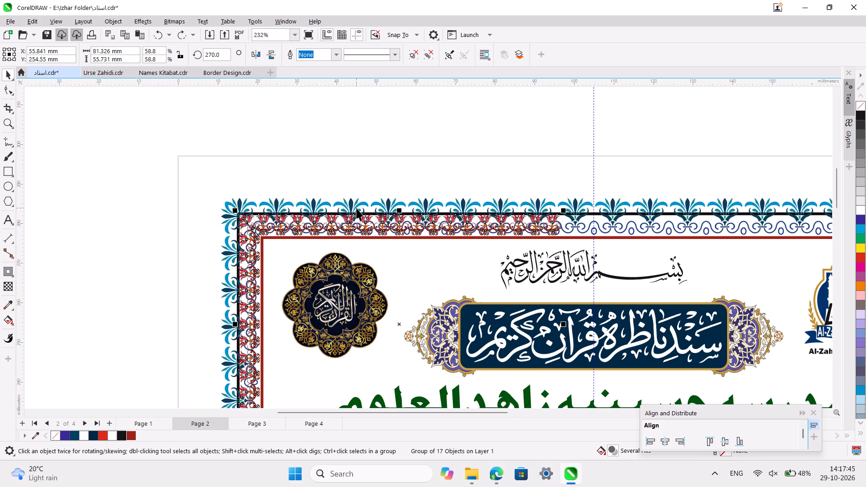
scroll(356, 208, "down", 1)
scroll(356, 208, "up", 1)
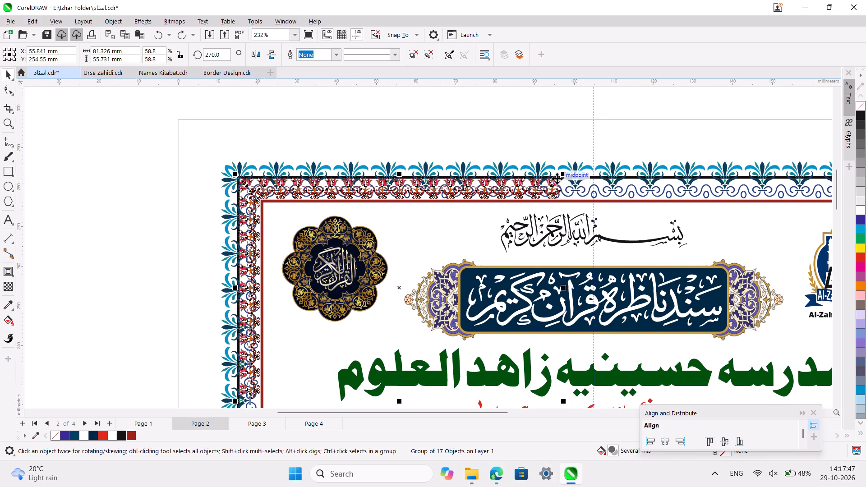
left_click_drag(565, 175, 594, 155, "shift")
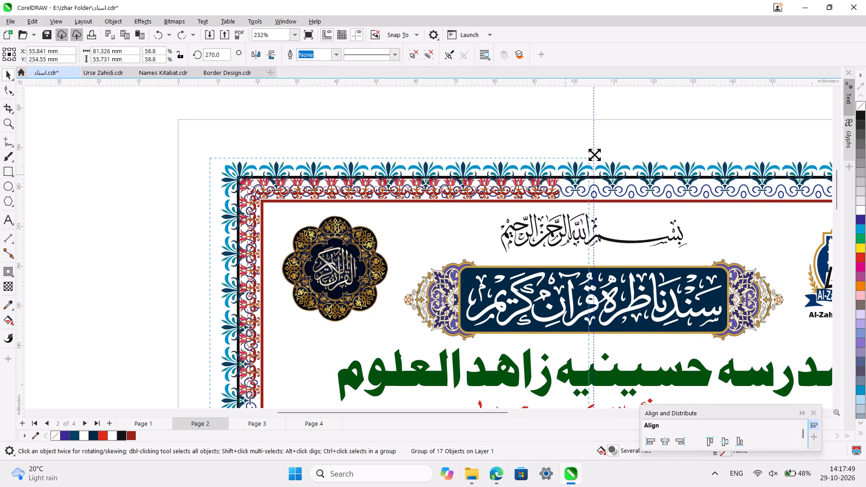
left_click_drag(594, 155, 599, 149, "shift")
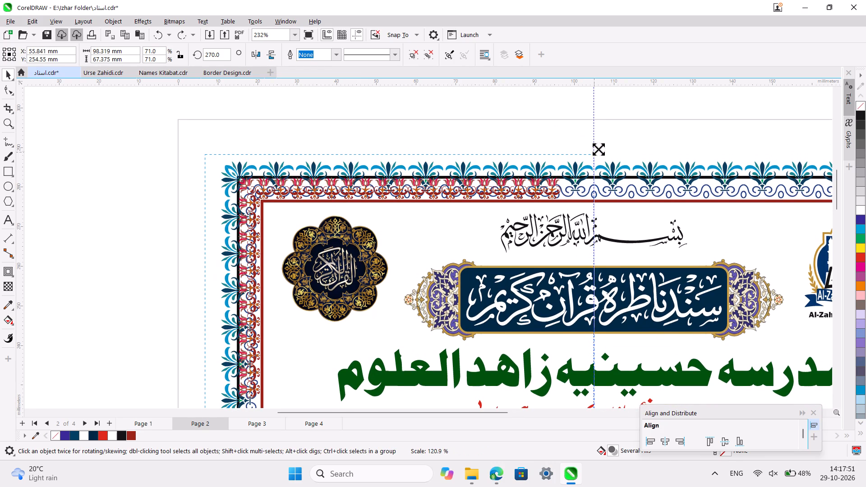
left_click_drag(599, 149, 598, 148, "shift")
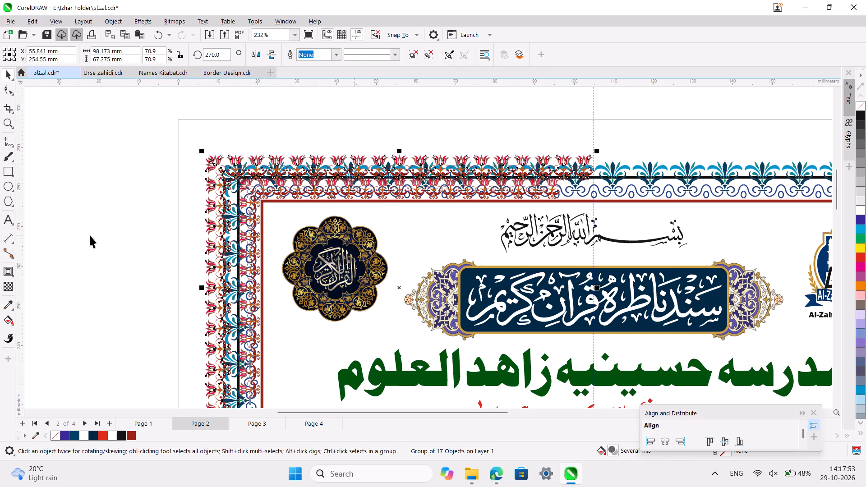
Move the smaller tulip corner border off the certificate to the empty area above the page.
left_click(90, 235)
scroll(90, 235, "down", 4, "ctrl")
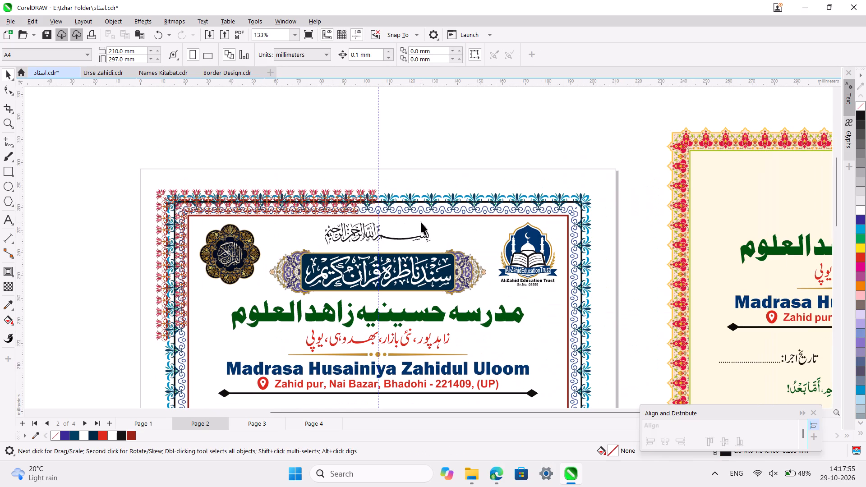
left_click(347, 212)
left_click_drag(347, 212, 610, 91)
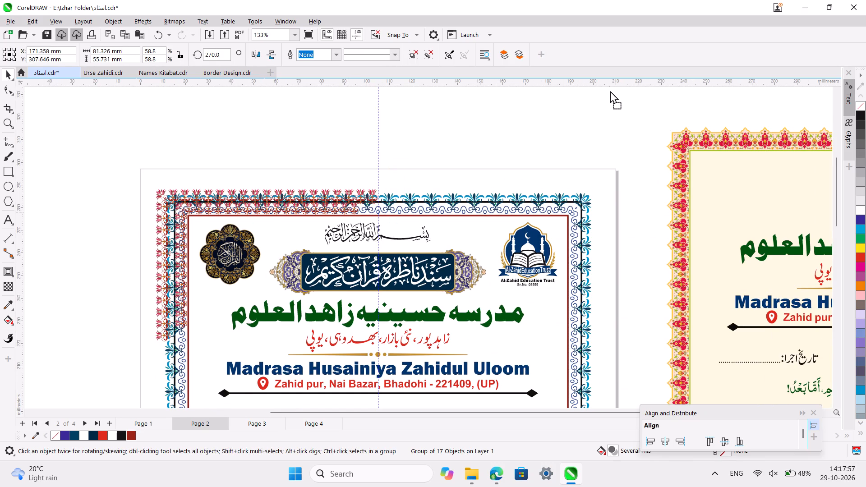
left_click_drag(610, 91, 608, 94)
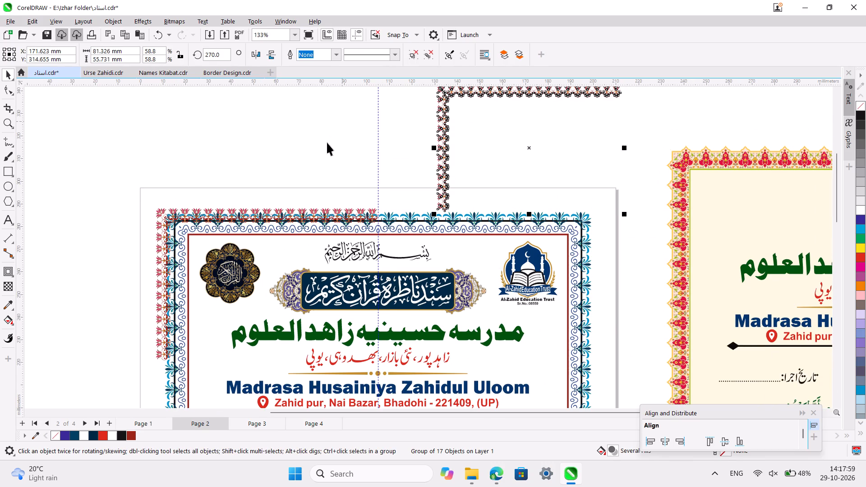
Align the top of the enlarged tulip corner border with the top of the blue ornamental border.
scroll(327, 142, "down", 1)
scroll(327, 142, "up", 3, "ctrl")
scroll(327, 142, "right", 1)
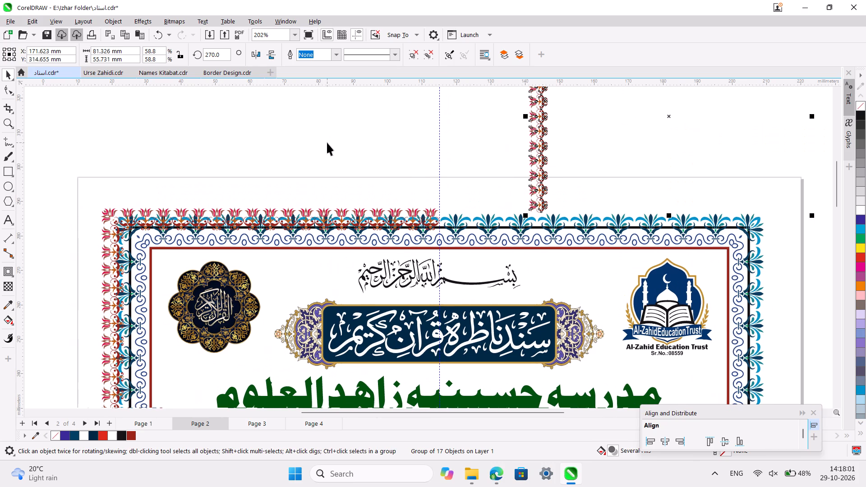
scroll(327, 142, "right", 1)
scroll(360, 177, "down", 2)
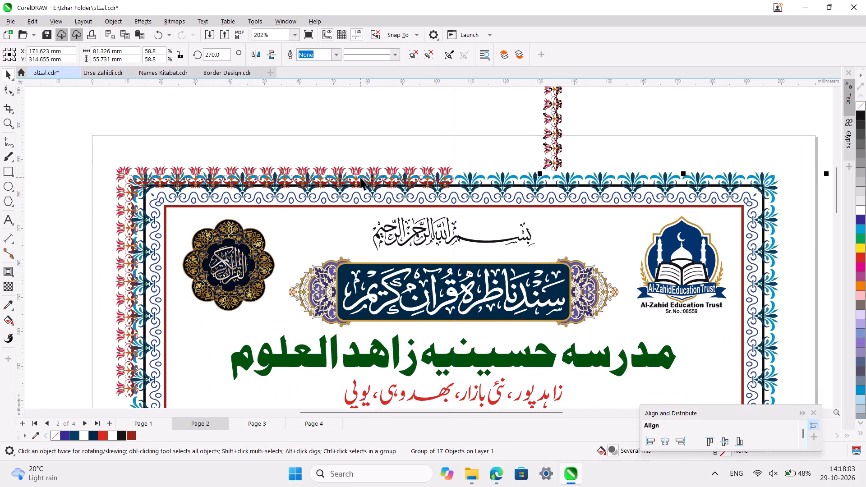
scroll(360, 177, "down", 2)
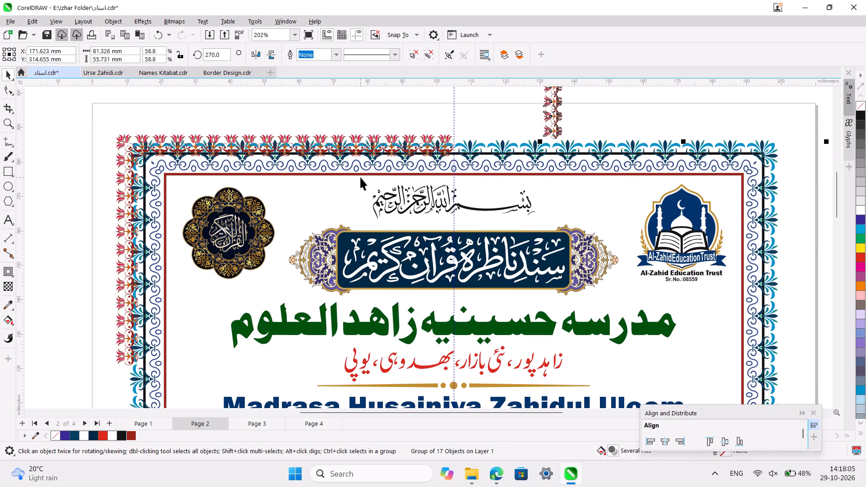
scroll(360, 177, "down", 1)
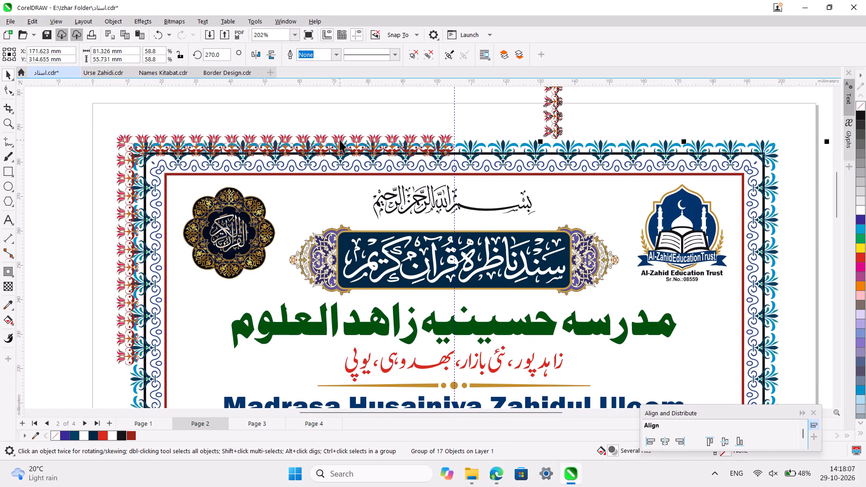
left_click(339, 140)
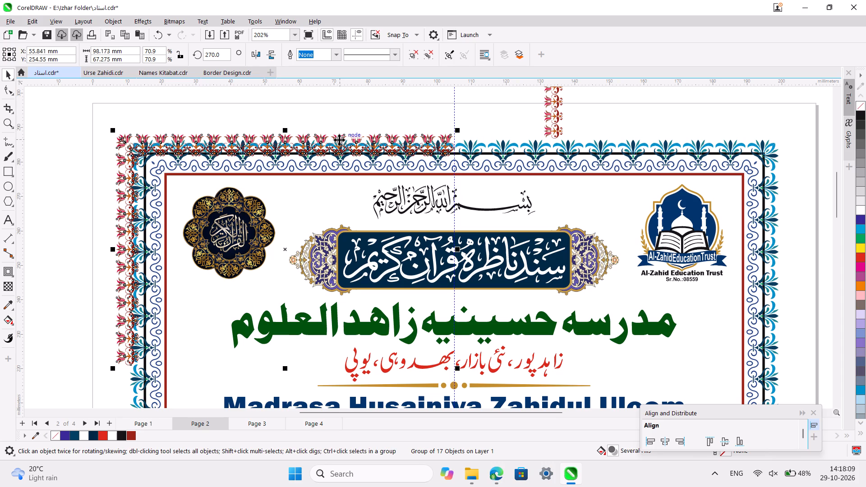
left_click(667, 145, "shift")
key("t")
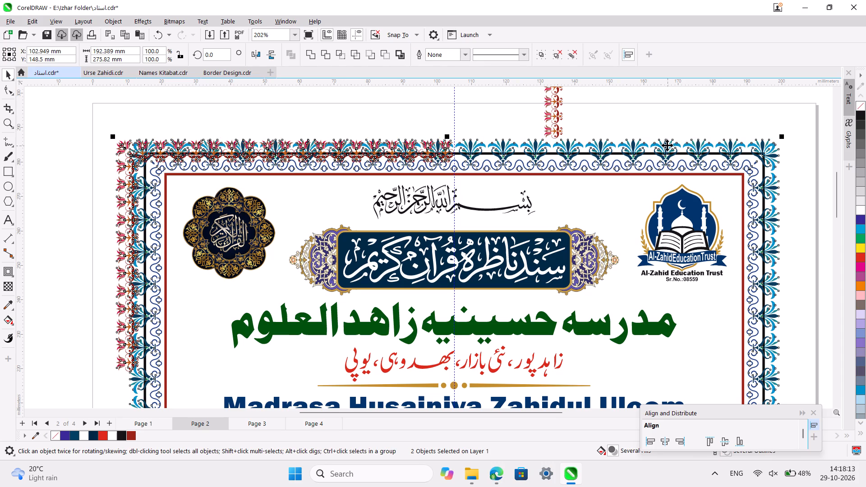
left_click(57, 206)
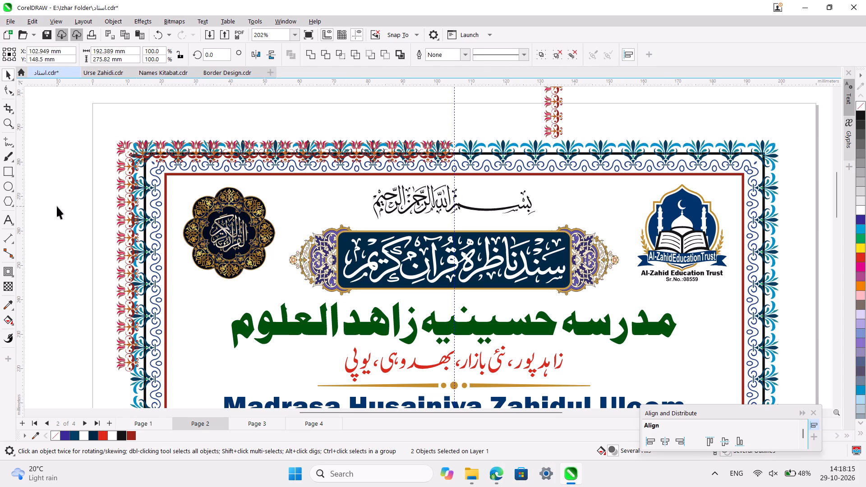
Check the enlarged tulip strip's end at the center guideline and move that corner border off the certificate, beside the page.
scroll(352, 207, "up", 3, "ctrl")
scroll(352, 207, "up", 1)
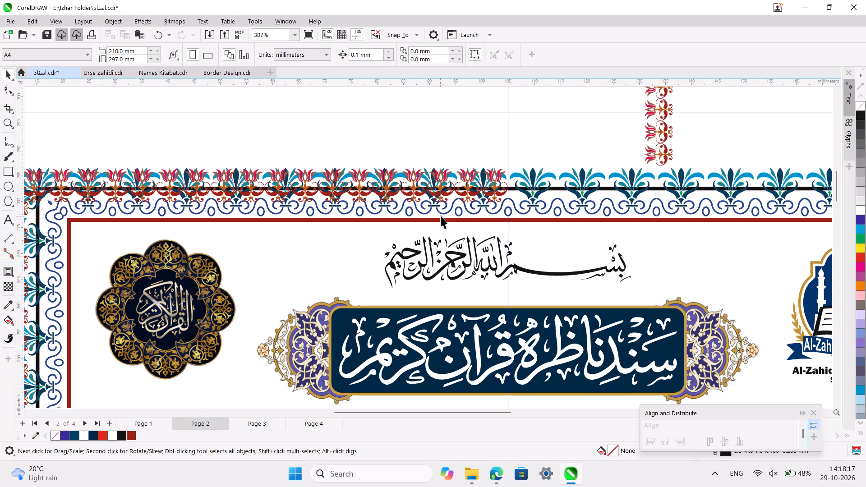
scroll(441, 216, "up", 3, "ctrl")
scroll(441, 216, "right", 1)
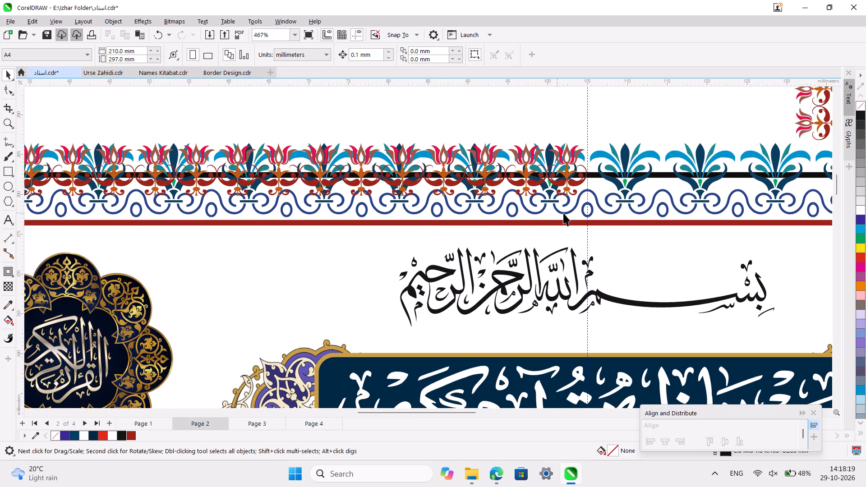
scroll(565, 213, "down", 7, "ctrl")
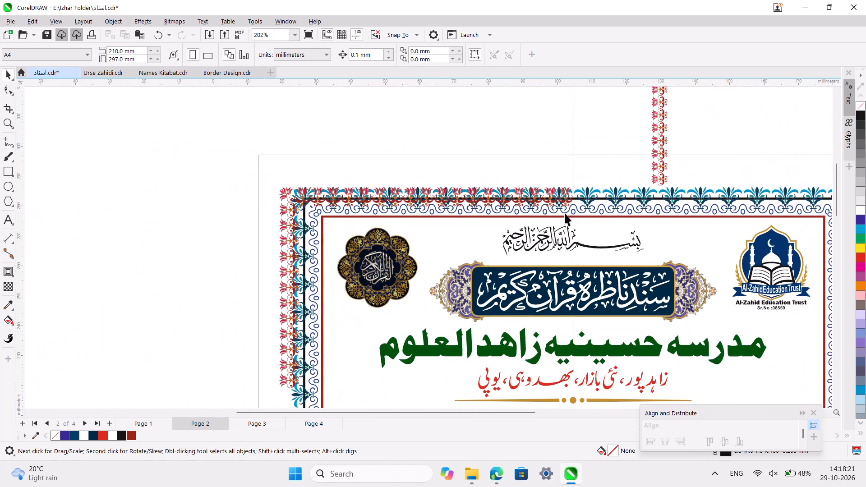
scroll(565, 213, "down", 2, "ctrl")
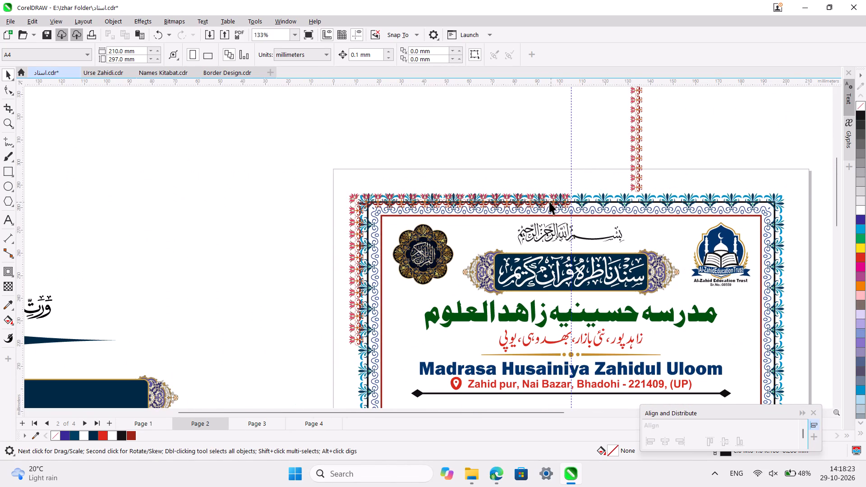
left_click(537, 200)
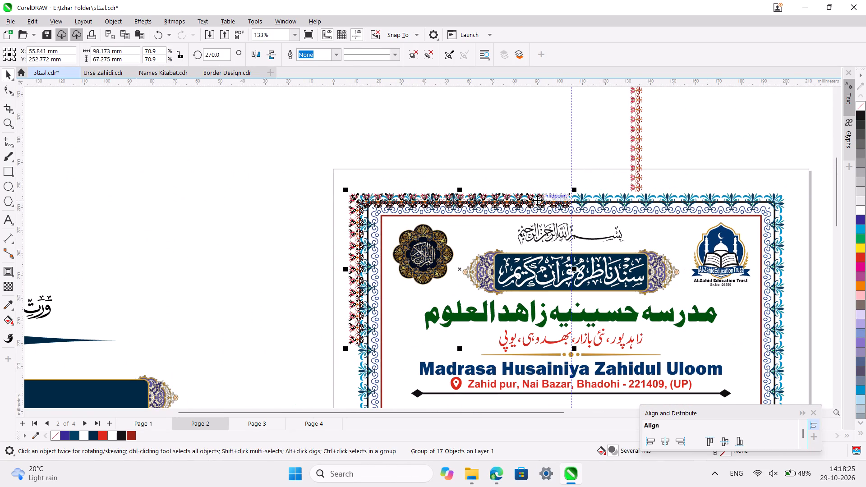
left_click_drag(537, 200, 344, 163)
Delete both set-aside tulip corner borders, the smaller one above the page and the enlarged one beside it.
scroll(545, 212, "up", 2, "ctrl")
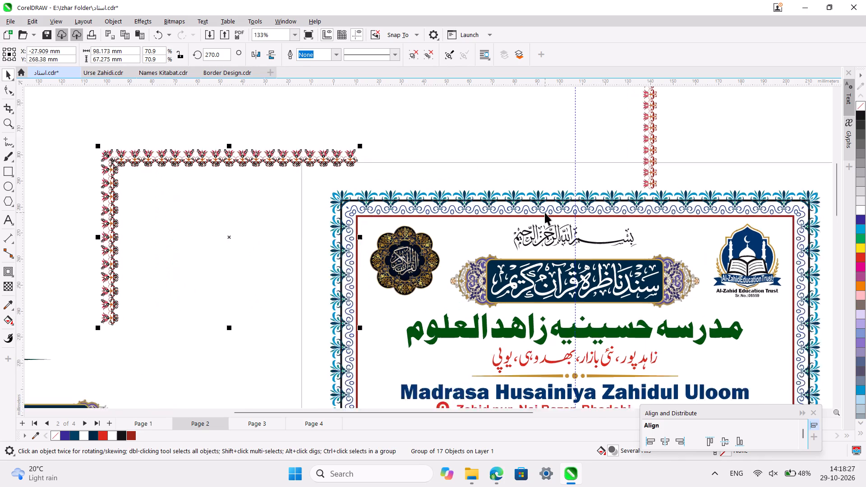
scroll(545, 212, "down", 4, "ctrl")
left_click(614, 140)
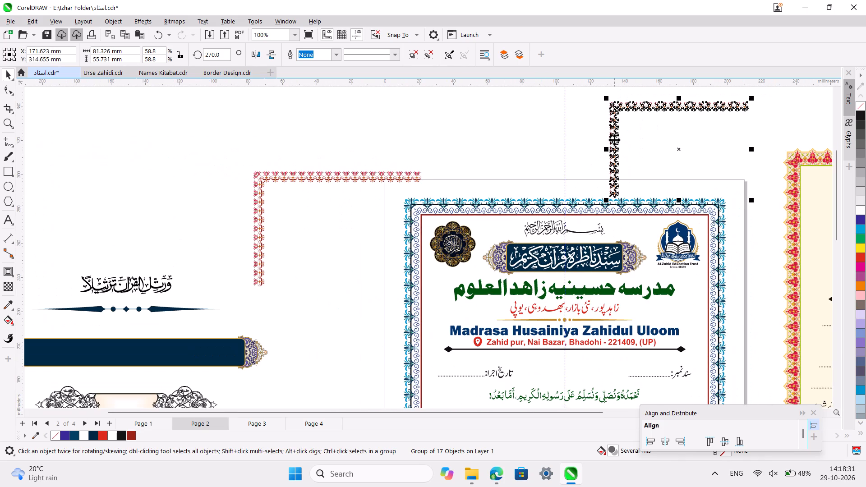
key("Delete")
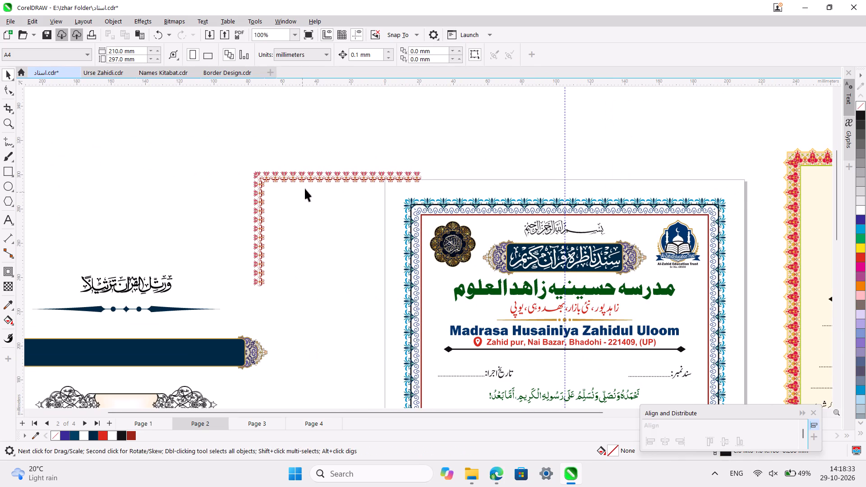
left_click(322, 179)
key("Delete")
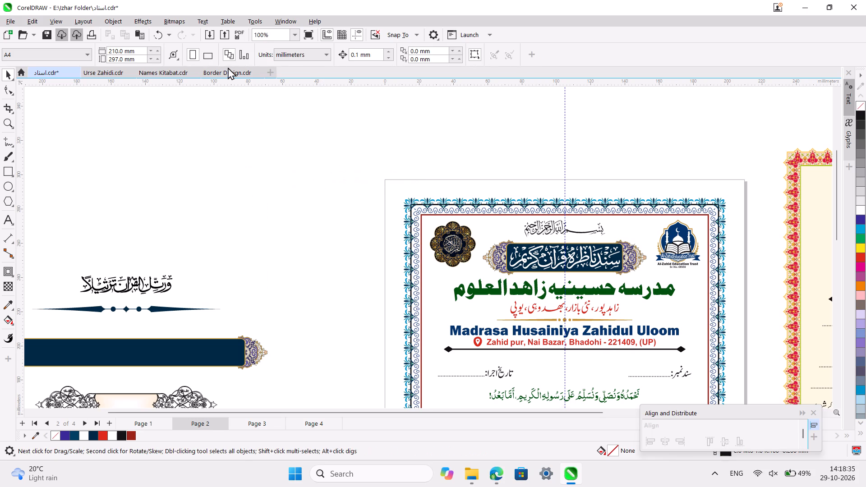
Switch to Border Design.cdr and examine the corner borders, horizontal strips and vertical strips for a suitable replacement design.
left_click(225, 69)
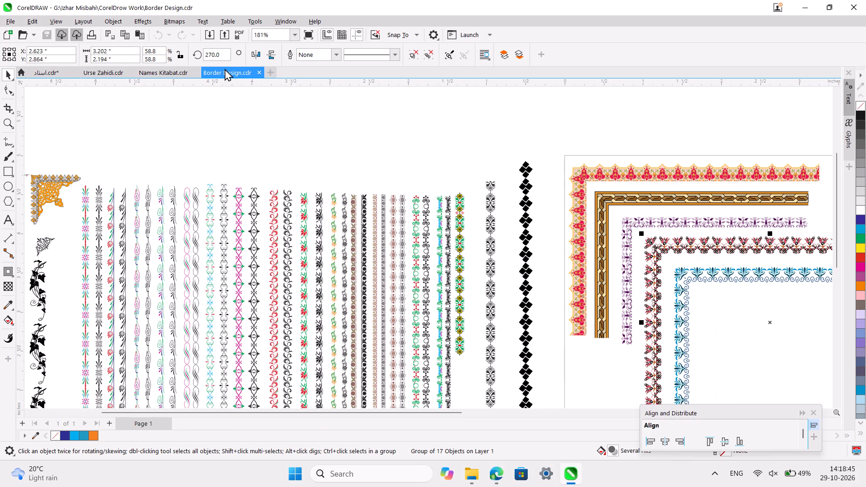
scroll(387, 200, "left", 4)
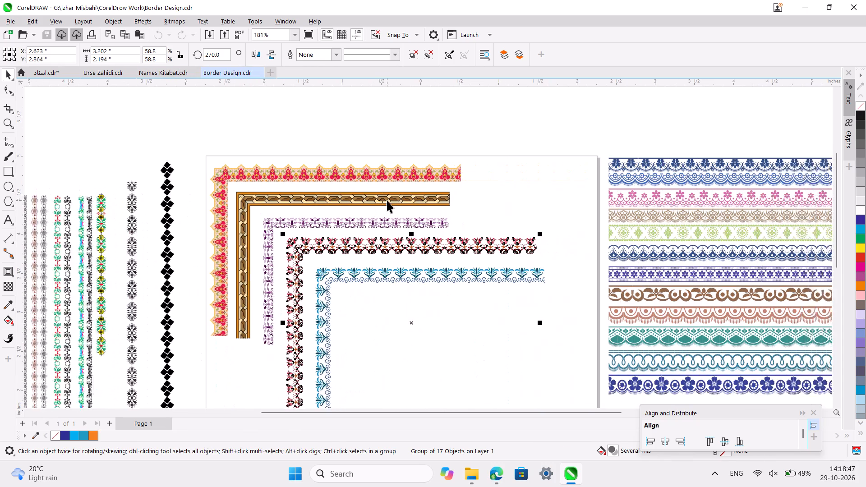
left_click(534, 112)
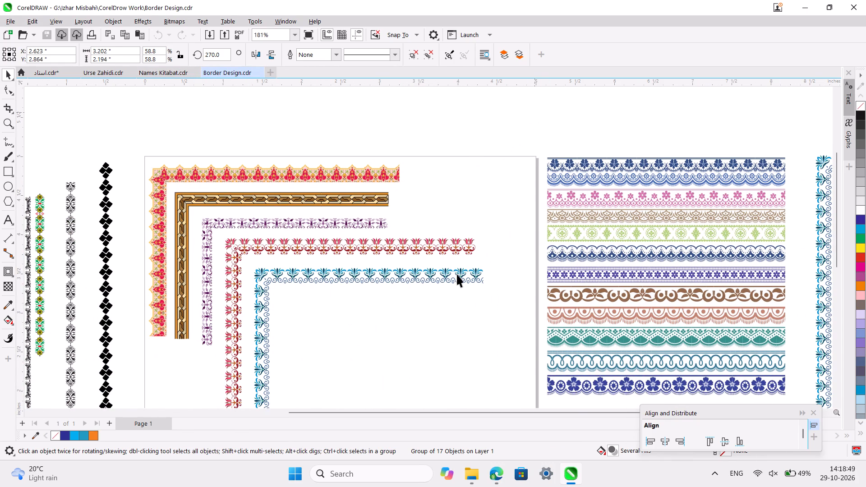
scroll(457, 274, "up", 7, "ctrl")
scroll(457, 274, "left", 2)
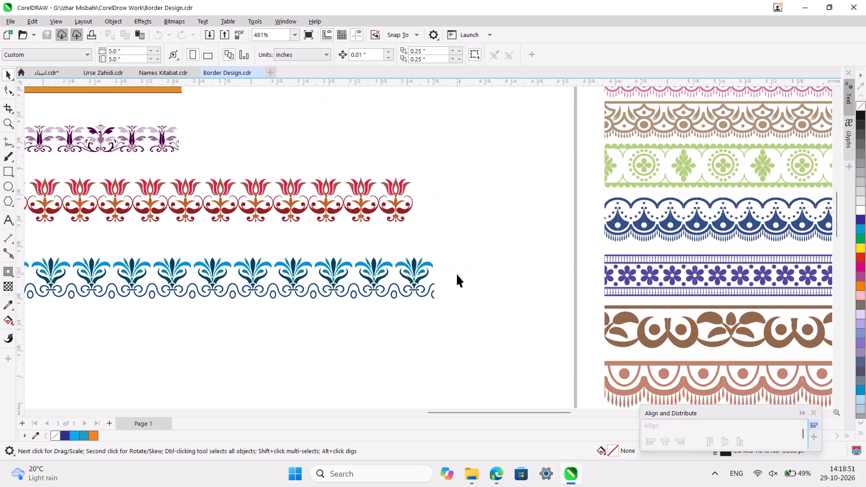
scroll(457, 274, "left", 4)
scroll(457, 274, "up", 3)
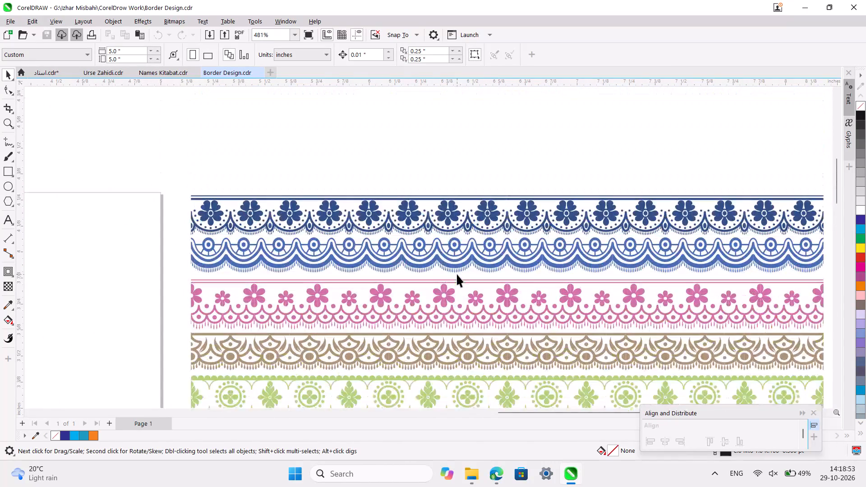
scroll(457, 274, "up", 1)
scroll(457, 274, "right", 9)
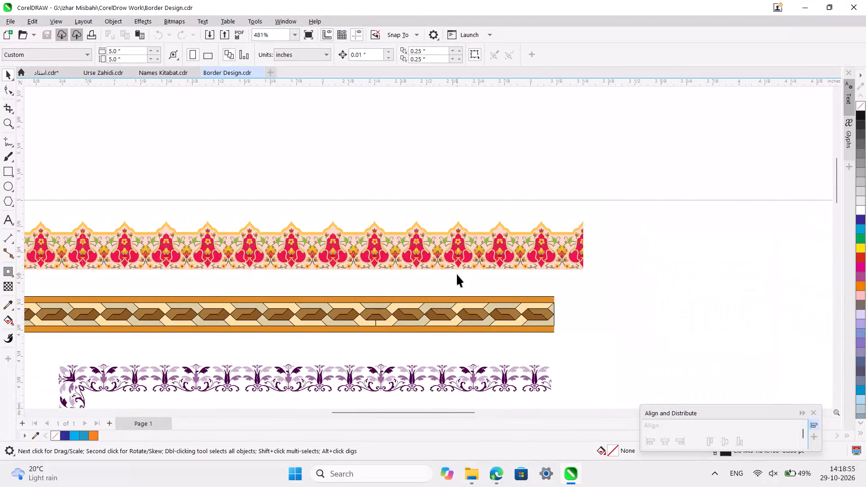
scroll(457, 274, "right", 2)
scroll(457, 274, "down", 1)
scroll(423, 306, "down", 1)
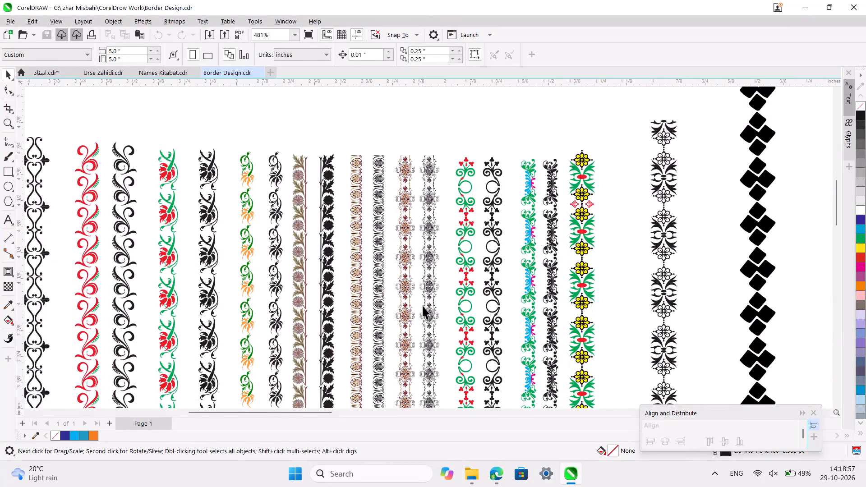
scroll(423, 306, "down", 1)
scroll(423, 306, "right", 1)
scroll(423, 306, "down", 1)
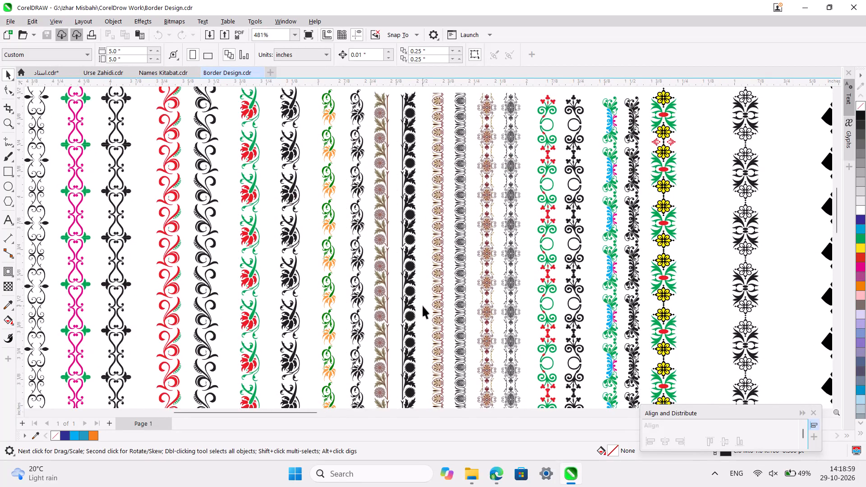
scroll(423, 306, "right", 7)
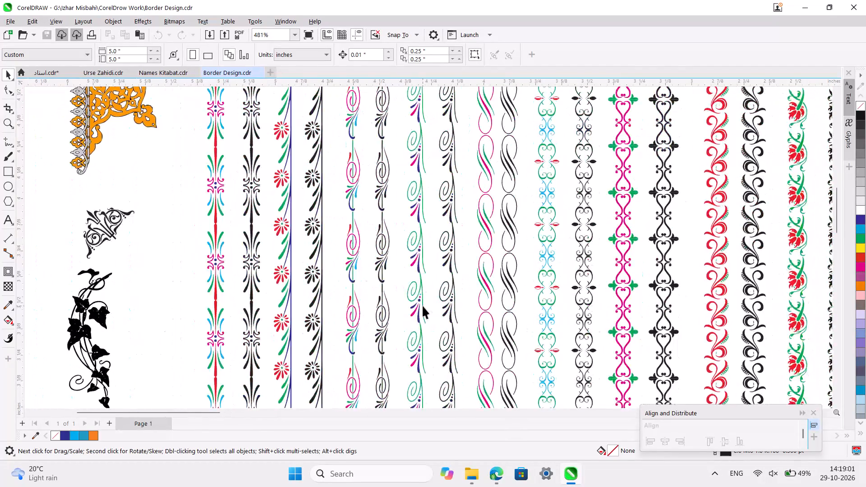
scroll(423, 306, "right", 2)
scroll(423, 306, "down", 6, "ctrl")
scroll(423, 306, "left", 6)
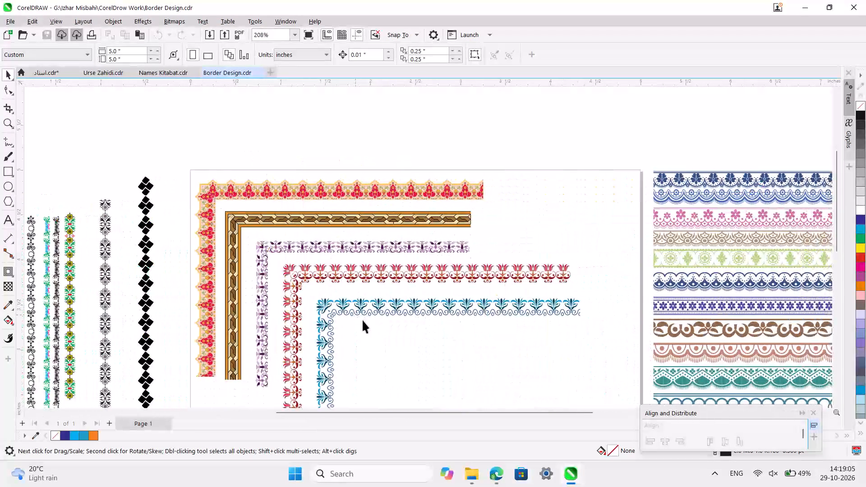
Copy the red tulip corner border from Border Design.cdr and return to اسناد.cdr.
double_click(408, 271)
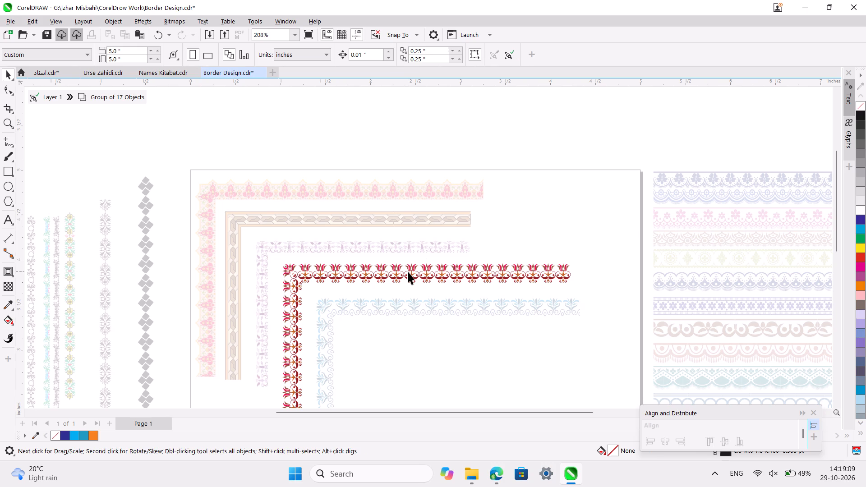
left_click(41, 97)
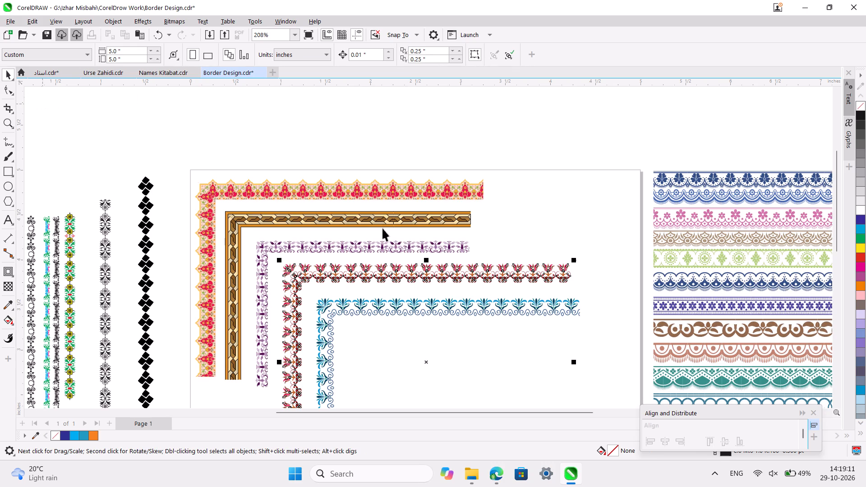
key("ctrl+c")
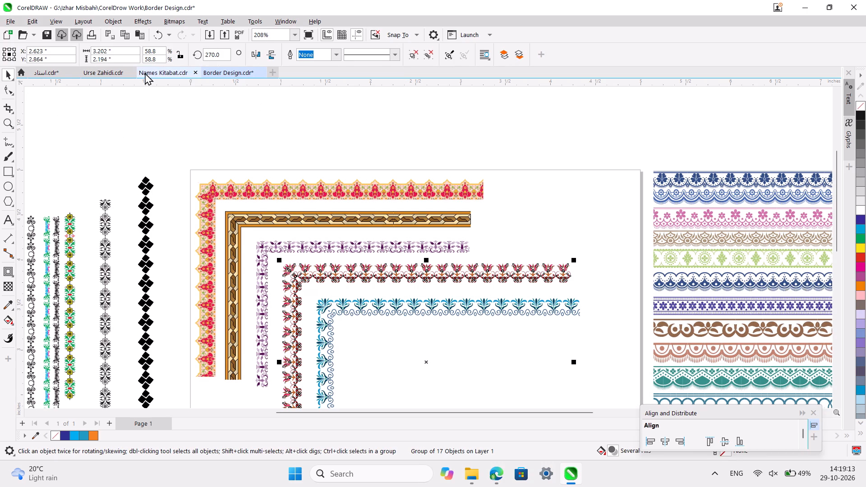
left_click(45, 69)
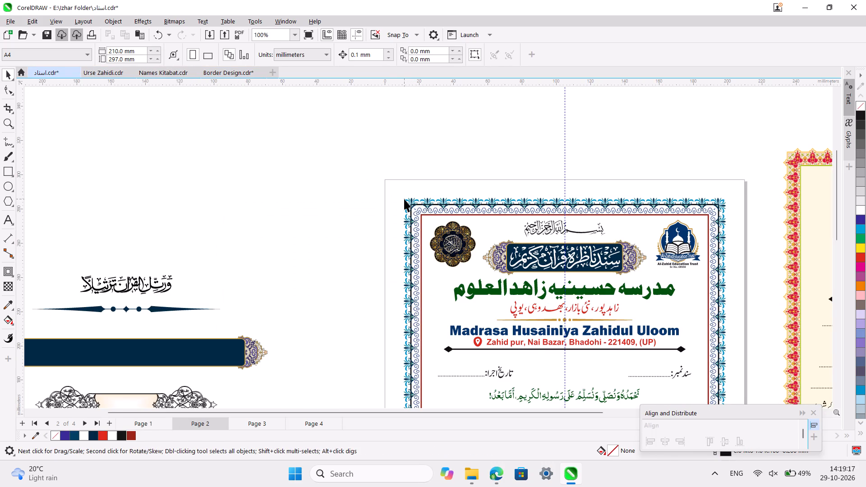
Undo the deletion of both tulip corner borders and the enlarged one's move off the certificate.
key("ctrl+z")
key("ctrl+z")
key("ctrl+z")
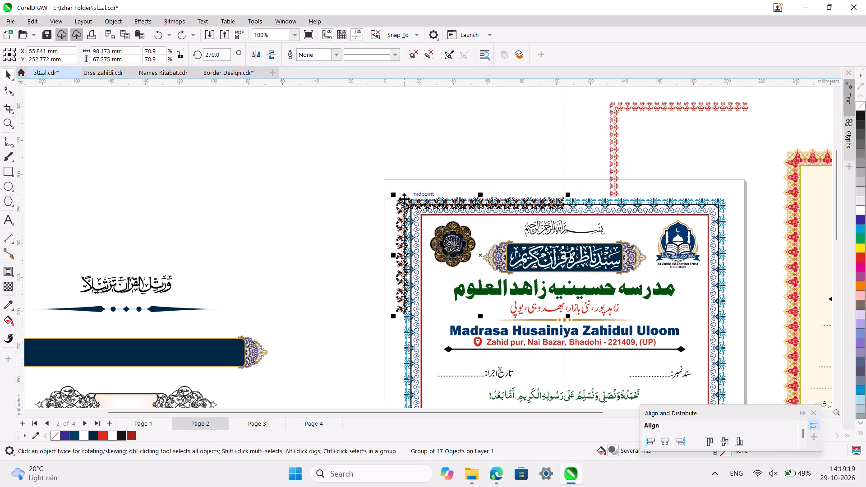
Shrink the tulip corner border on the certificate proportionally about its center to about 94.9 mm wide and 65 mm high.
left_click(287, 196)
scroll(515, 280, "up", 3, "ctrl")
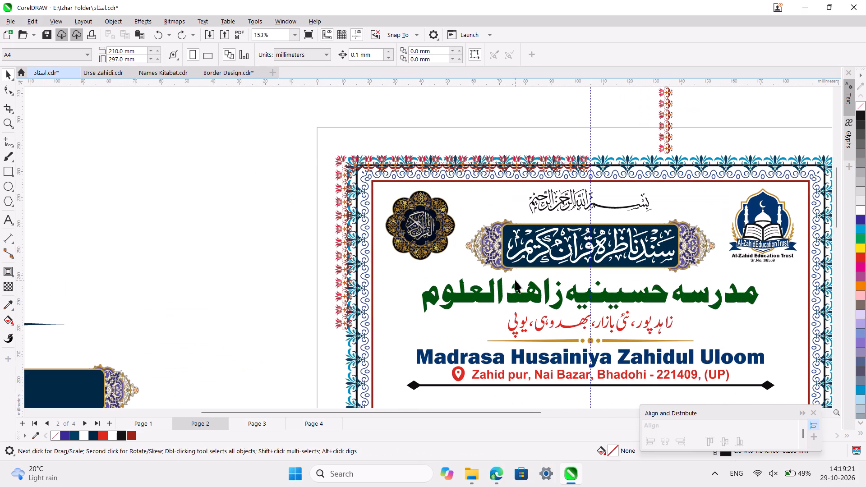
scroll(515, 280, "up", 1)
scroll(451, 300, "up", 3, "ctrl")
scroll(451, 300, "left", 1)
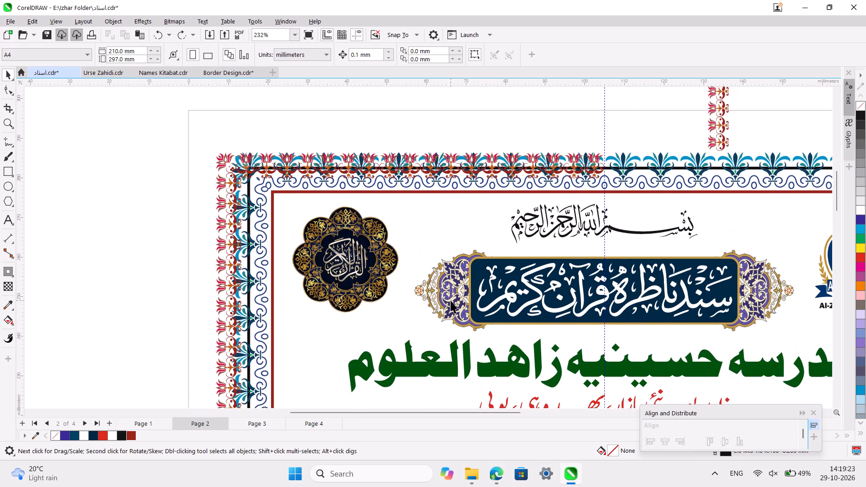
scroll(451, 300, "left", 1)
scroll(451, 300, "down", 1)
scroll(451, 300, "up", 1)
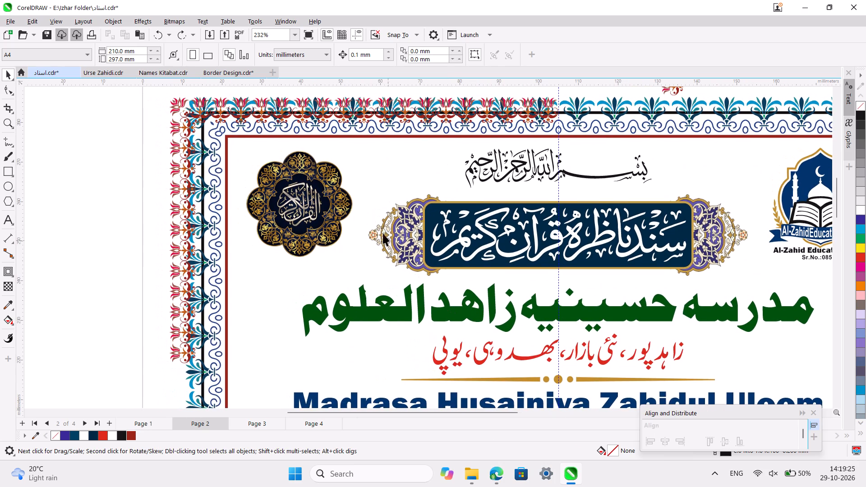
scroll(370, 220, "up", 1)
left_click(181, 162)
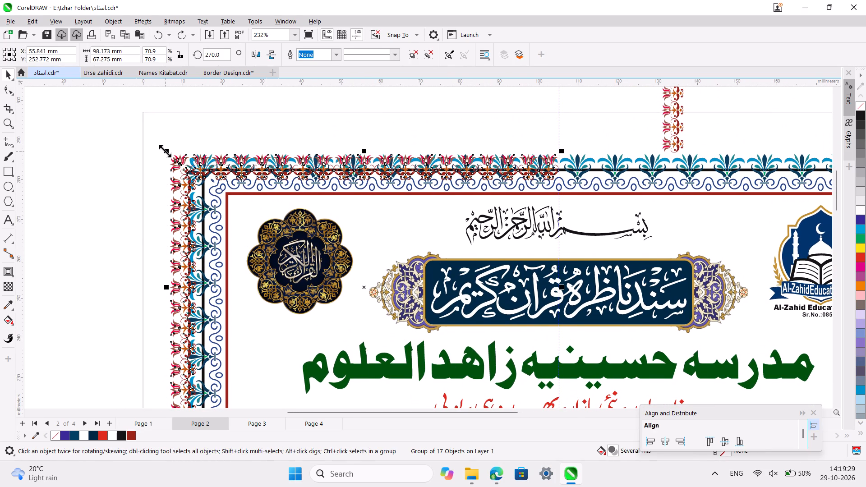
left_click_drag(165, 151, 172, 153, "shift")
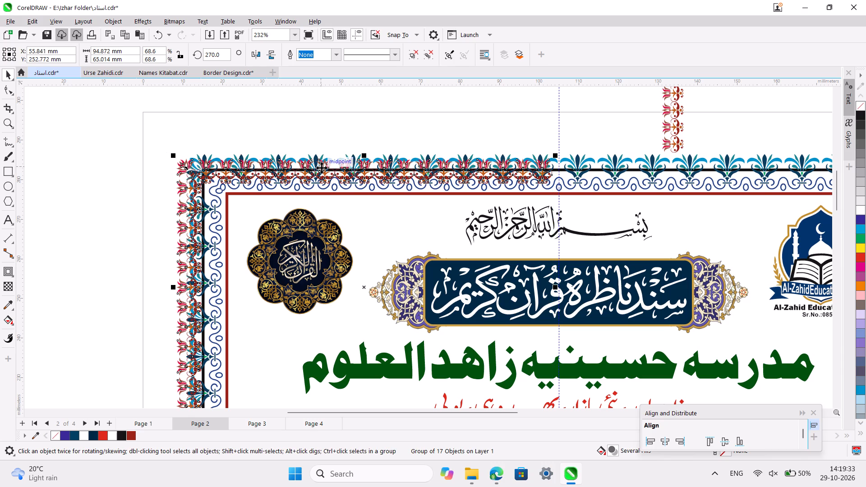
left_click(322, 168)
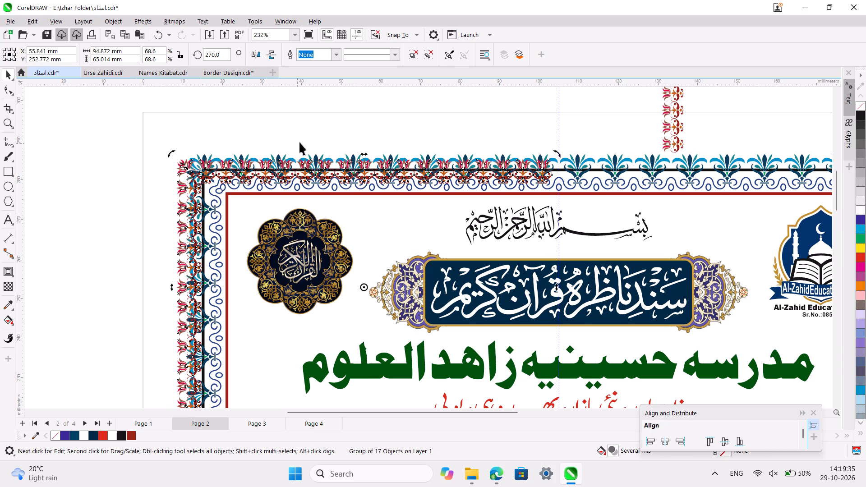
left_click(373, 109)
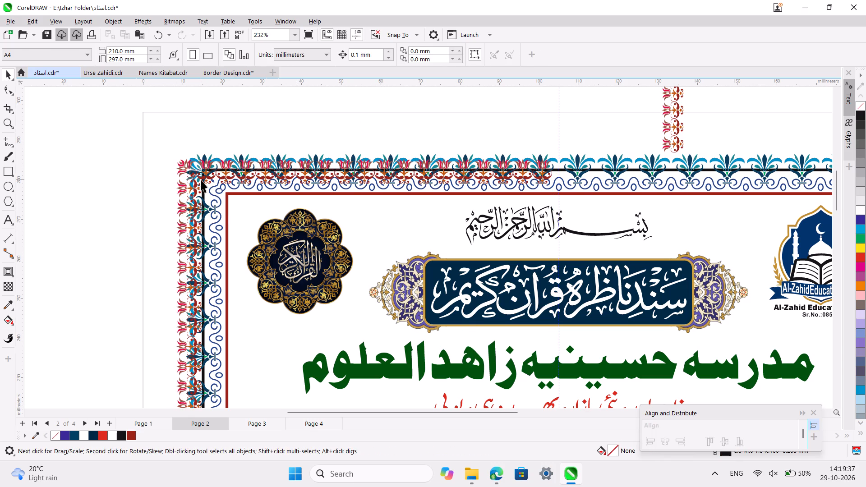
Nudge the shrunken tulip corner border horizontally to about X 57.7 mm so its strip ends at the vertical center guideline.
left_click(201, 179)
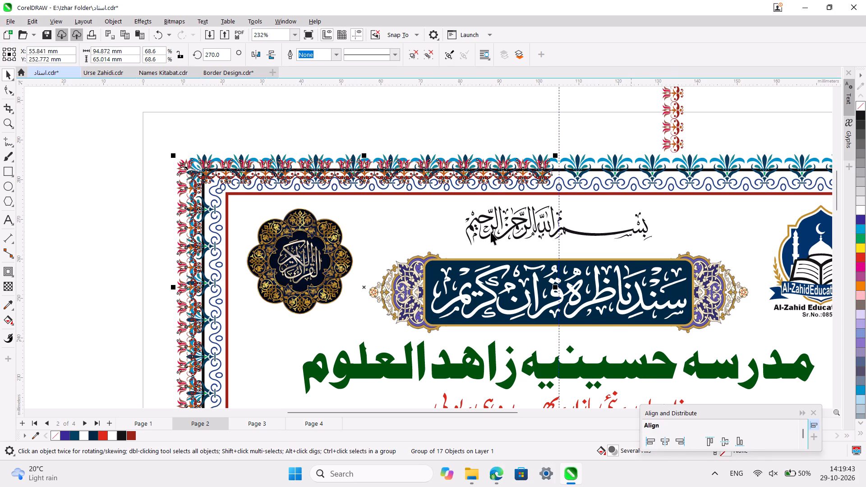
key("Right")
key("Right")
key("Right")
key("Right")
key("Right")
key("Right")
key("Right")
key("Right")
key("Right")
key("Right")
key("Right")
key("Right")
key("Right")
key("Right")
key("Right")
key("Right")
key("Right")
key("Right")
key("Right")
key("Right")
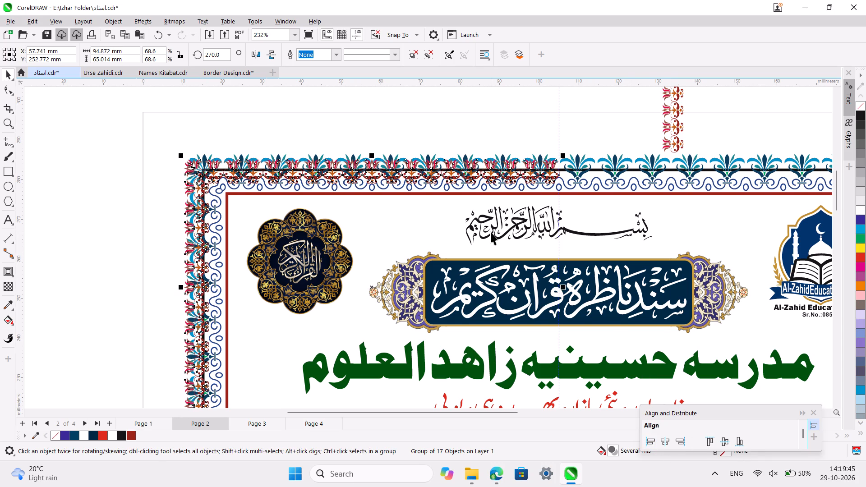
key("Right")
key("Right")
key("Right")
key("Right")
key("Right")
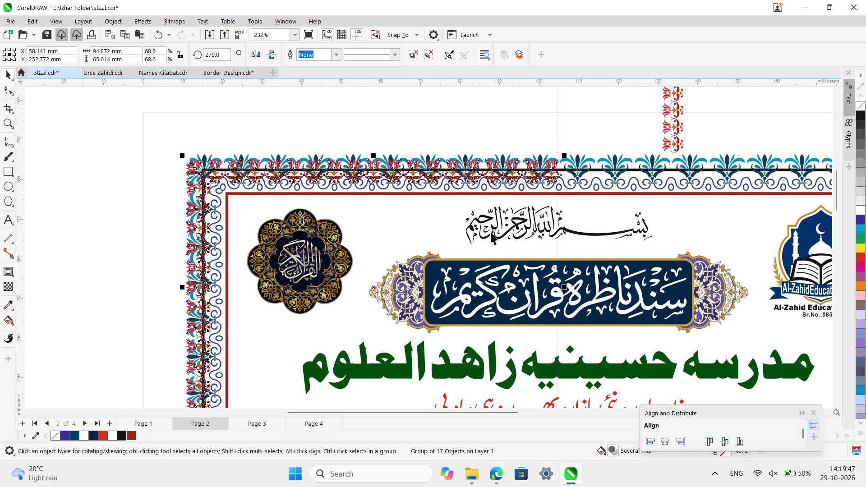
scroll(491, 232, "up", 2, "ctrl")
scroll(491, 232, "up", 1)
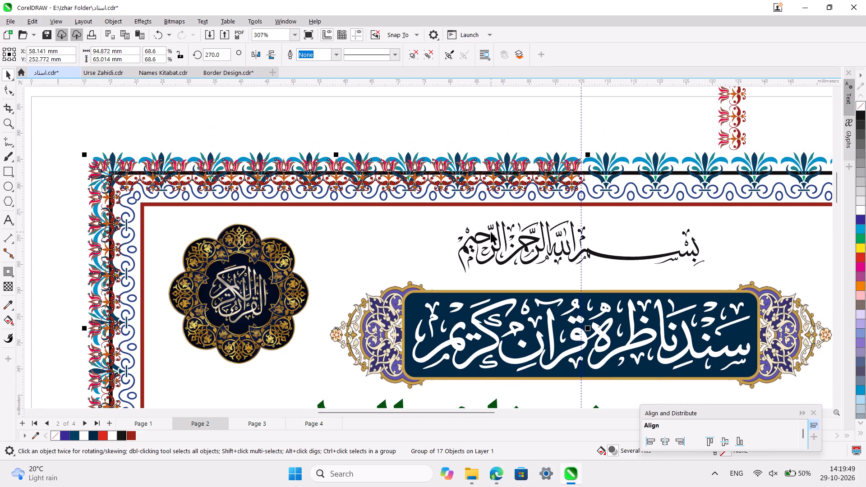
key("Left")
key("Left")
key("Left")
key("Left")
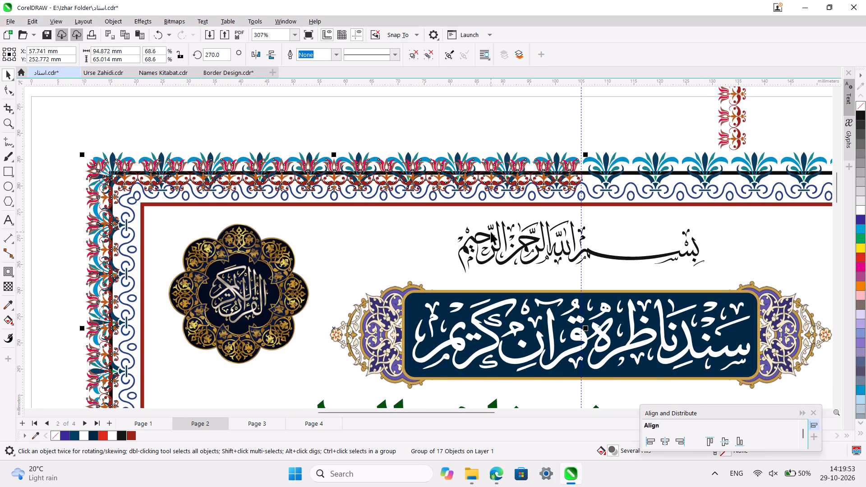
scroll(491, 232, "down", 4, "ctrl")
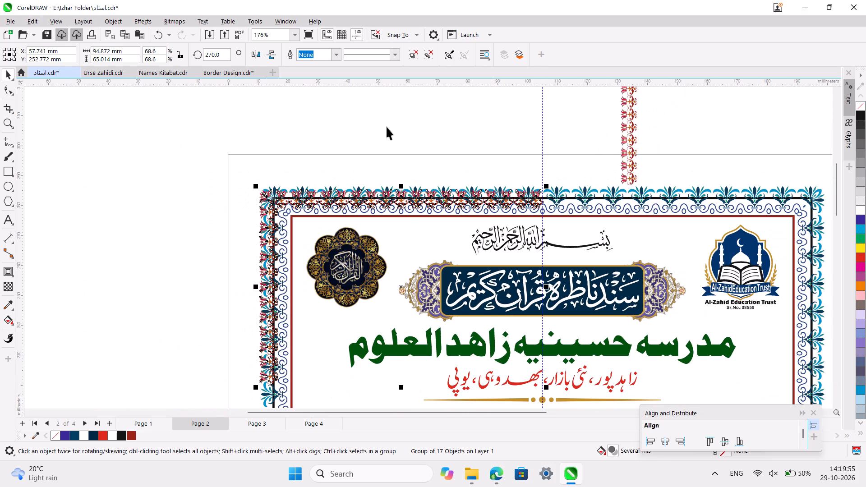
left_click(386, 124)
Move the blue ornamental border off the certificate to the pasteboard beside the page, around the spare title ornaments.
scroll(444, 263, "down", 2)
left_click(582, 179)
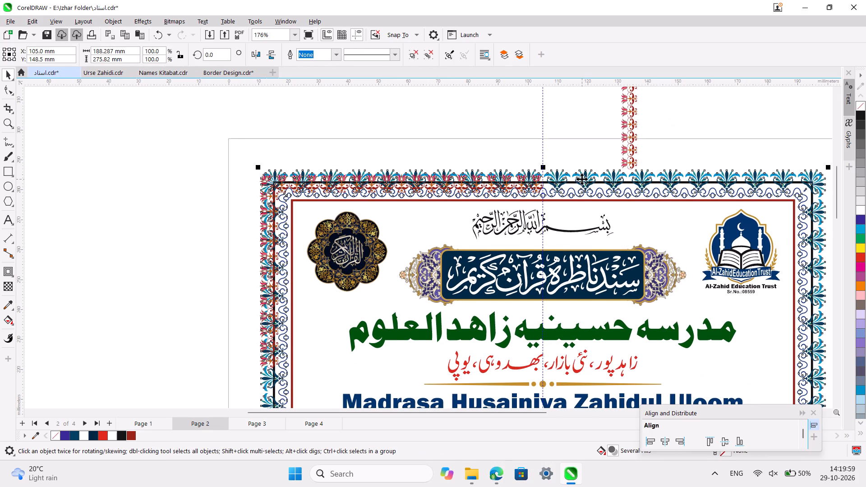
scroll(582, 179, "down", 6, "ctrl")
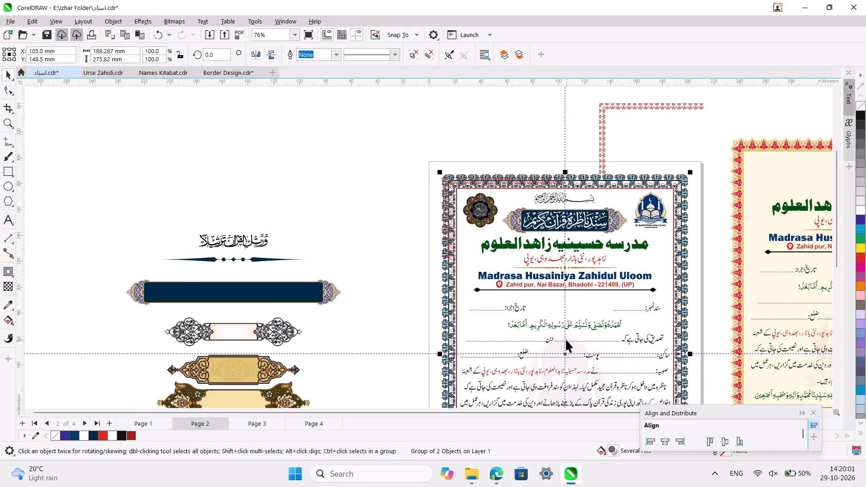
scroll(566, 340, "down", 2, "ctrl")
left_click_drag(565, 352, 340, 344)
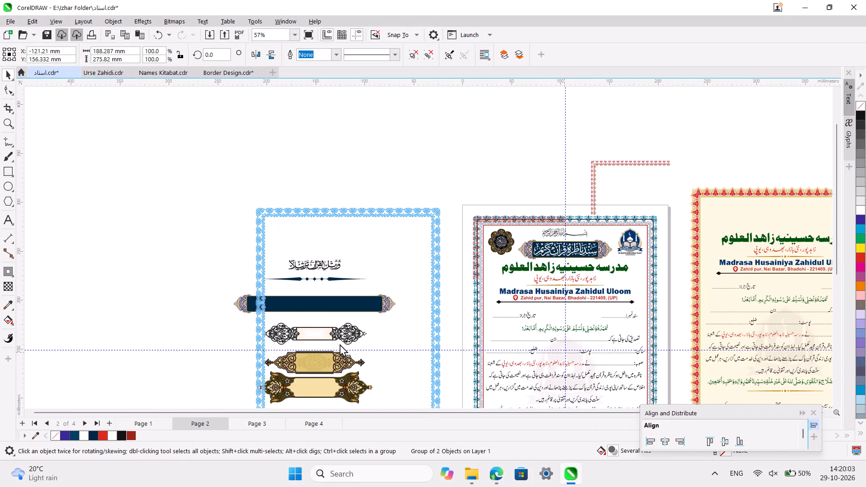
left_click_drag(340, 344, 318, 341)
left_click(444, 177)
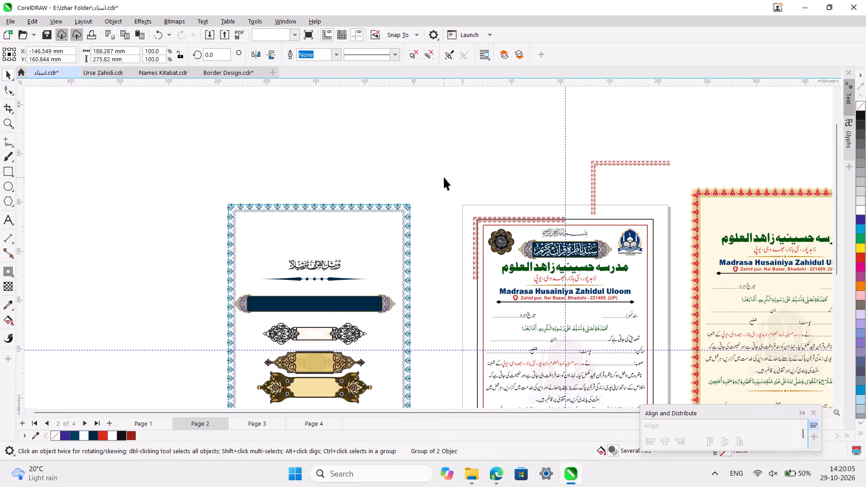
Delete the black outline rectangle surrounding the certificate's red inner frame.
scroll(532, 250, "up", 6, "ctrl")
scroll(532, 250, "up", 1)
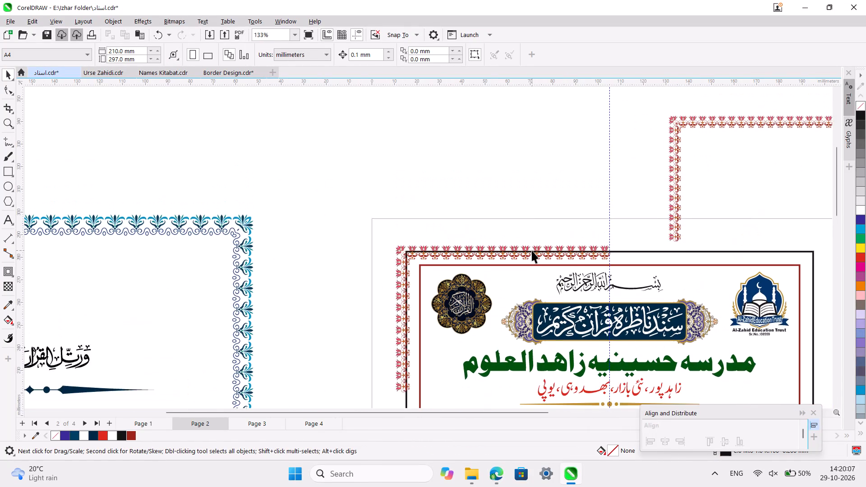
scroll(532, 250, "up", 1)
left_click(585, 252)
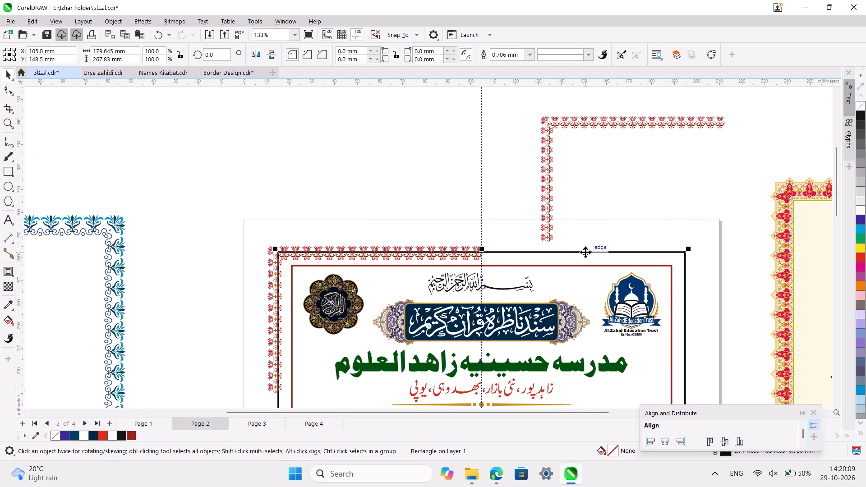
key("Delete")
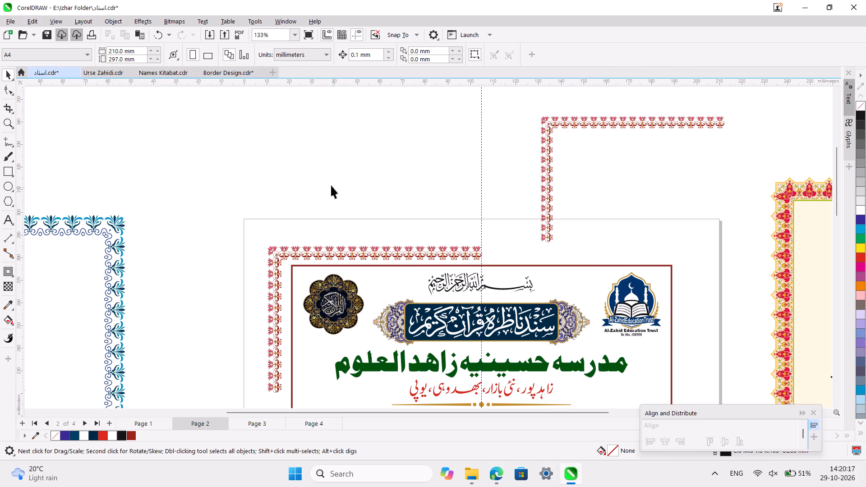
Compare the certificate layouts and borders on Page 1 and Page 2.
scroll(331, 185, "down", 1)
scroll(322, 239, "up", 2, "ctrl")
scroll(322, 239, "down", 2)
scroll(322, 239, "right", 1)
scroll(322, 239, "down", 6, "ctrl")
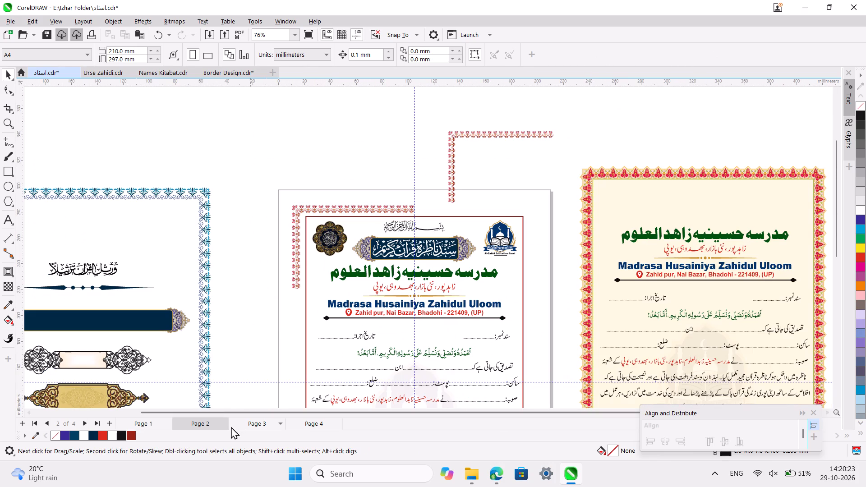
left_click(145, 425)
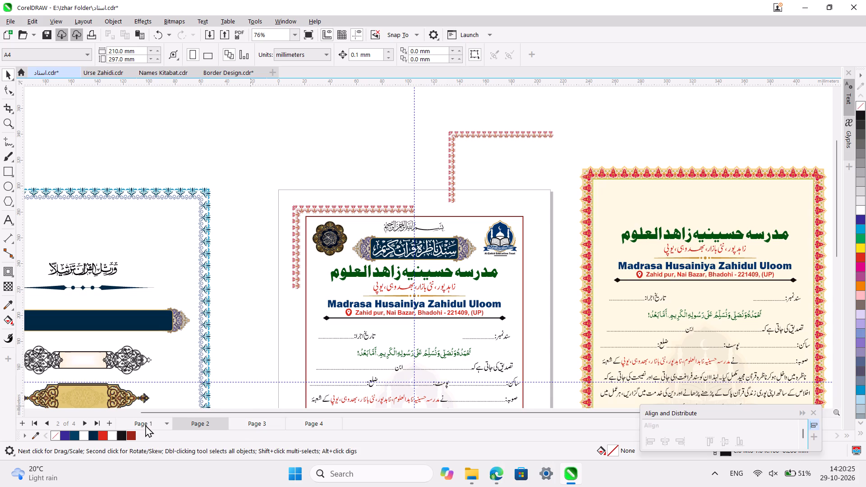
left_click(201, 423)
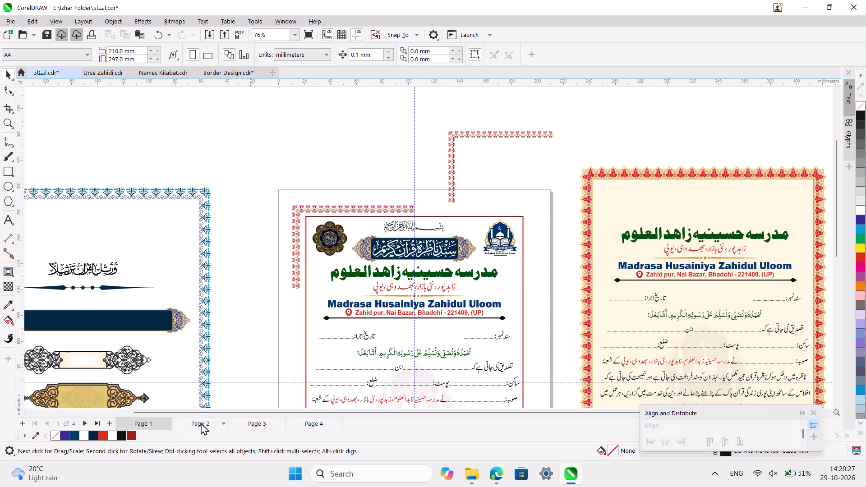
left_click(146, 420)
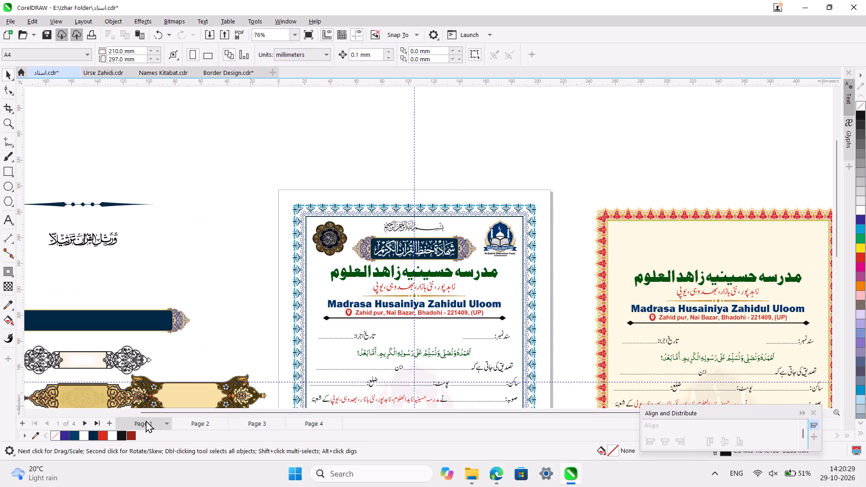
left_click(198, 423)
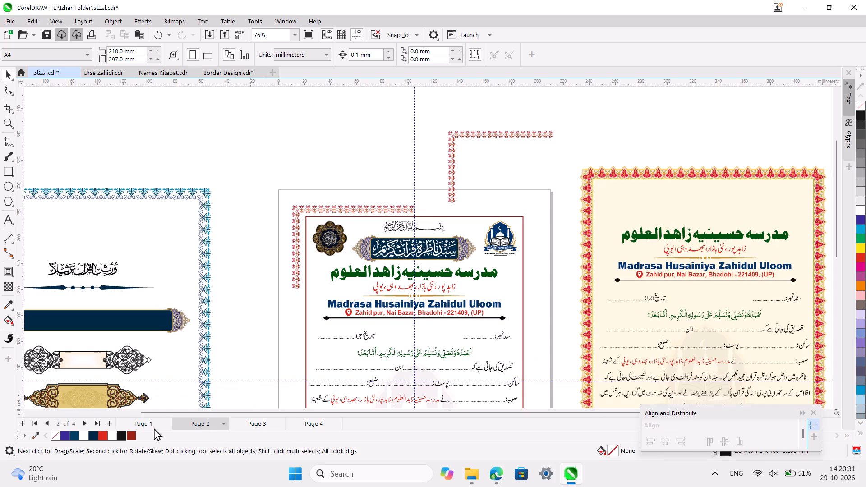
left_click(143, 418)
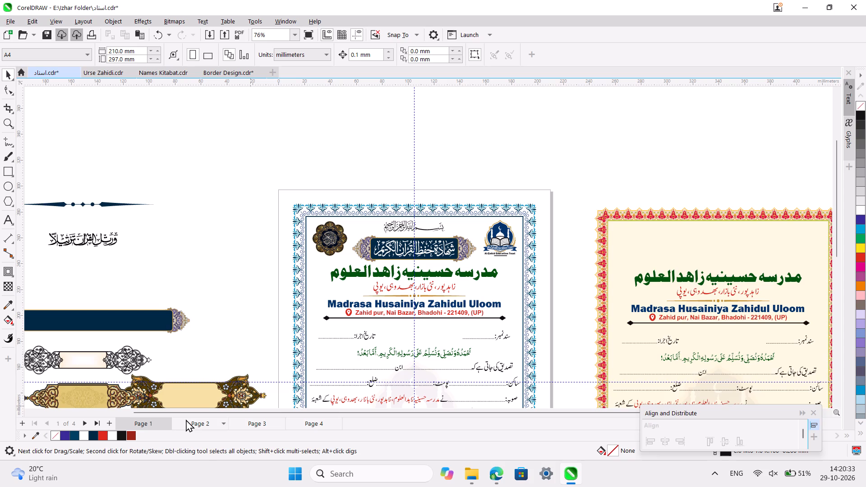
left_click(186, 419)
Ungroup the shrunken tulip corner border on the page 2 certificate.
scroll(254, 293, "up", 5, "ctrl")
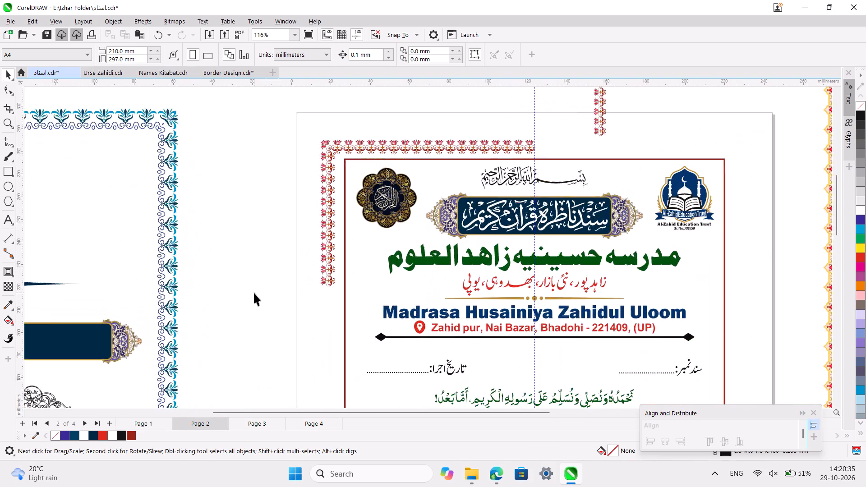
scroll(254, 293, "up", 1, "ctrl")
scroll(254, 293, "up", 1)
scroll(254, 293, "left", 1)
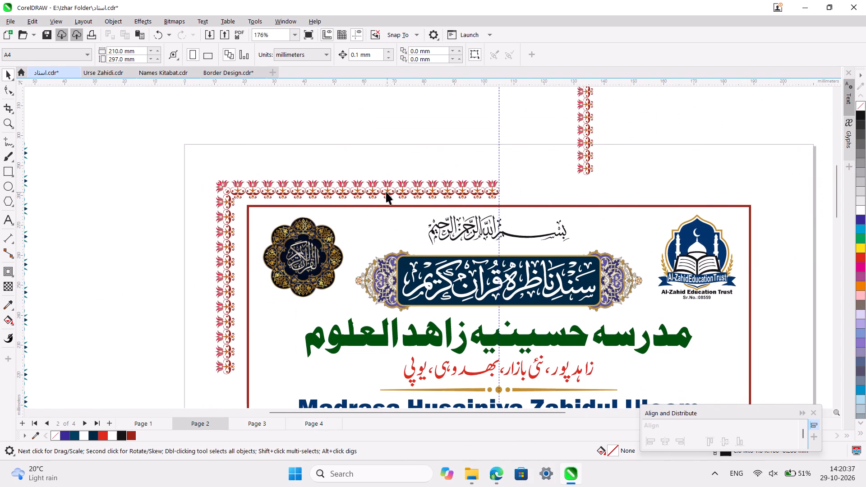
left_click(386, 192)
scroll(386, 192, "up", 2, "ctrl")
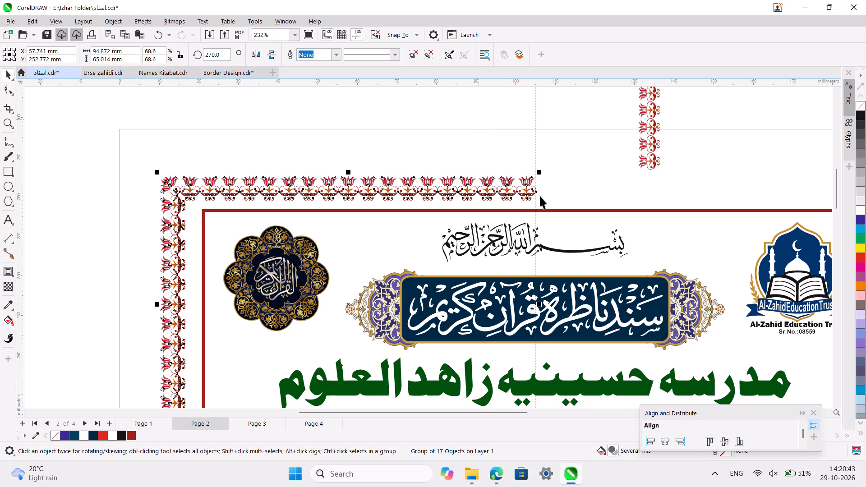
left_click(504, 112)
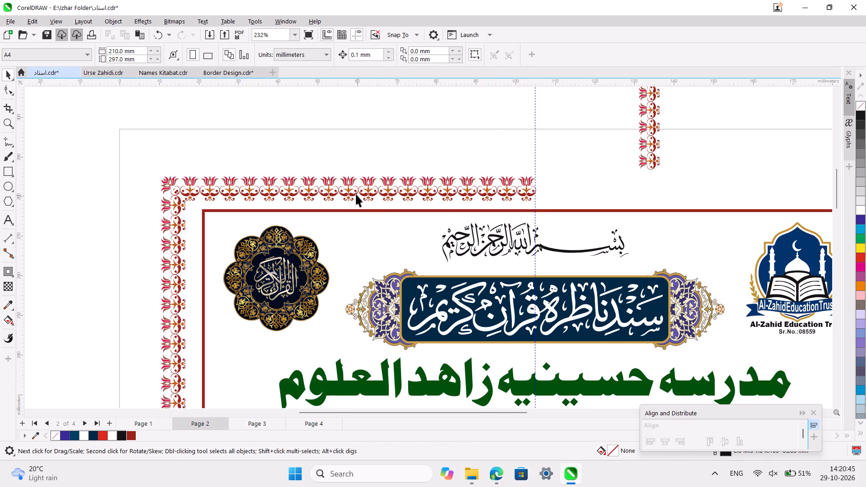
left_click(355, 192)
scroll(355, 192, "up", 2, "ctrl")
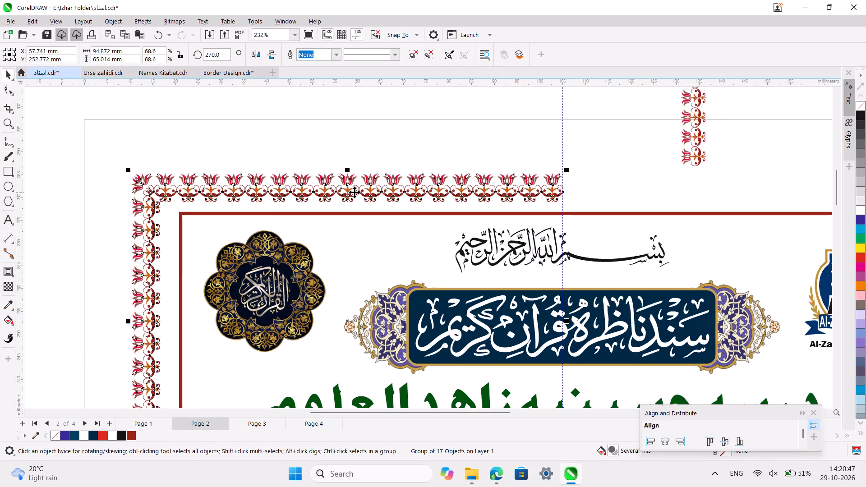
scroll(355, 192, "up", 2, "ctrl")
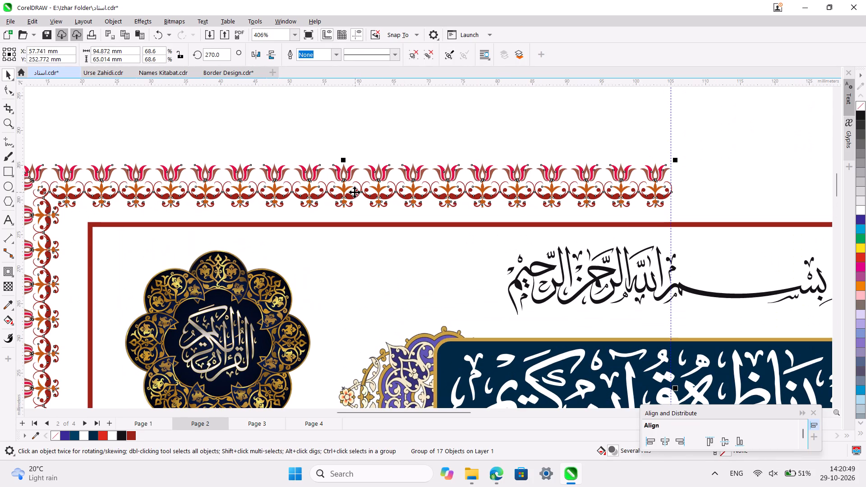
key("ctrl+u")
left_click(450, 123)
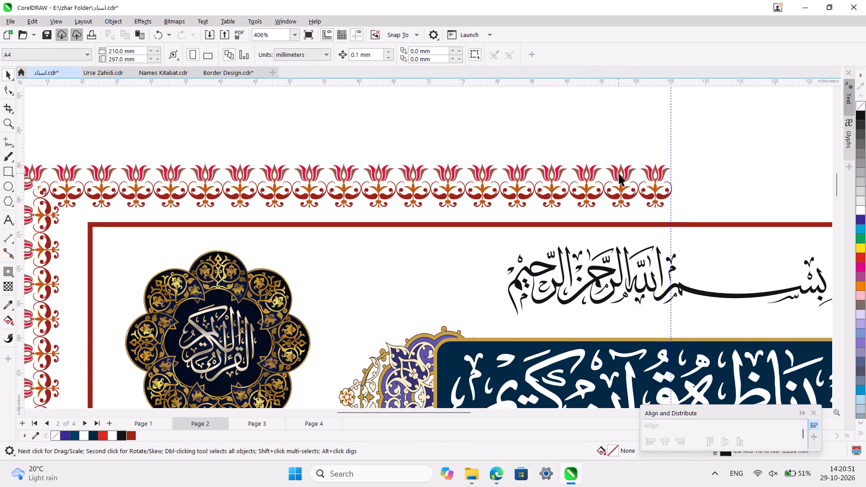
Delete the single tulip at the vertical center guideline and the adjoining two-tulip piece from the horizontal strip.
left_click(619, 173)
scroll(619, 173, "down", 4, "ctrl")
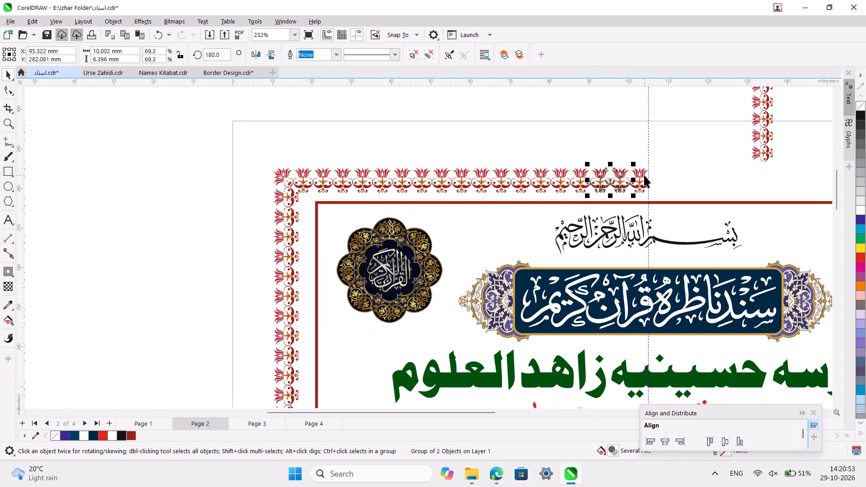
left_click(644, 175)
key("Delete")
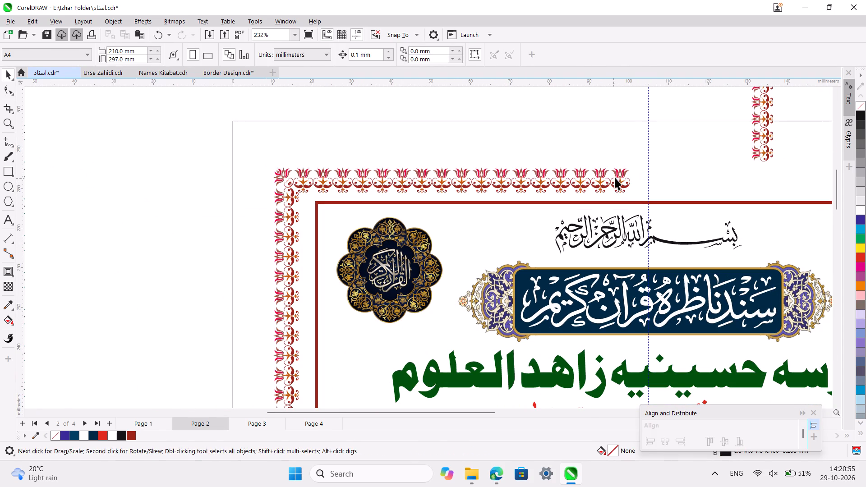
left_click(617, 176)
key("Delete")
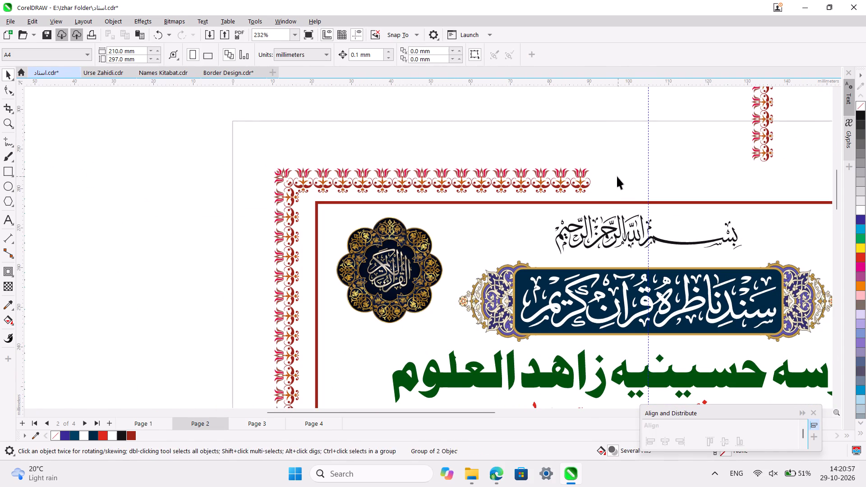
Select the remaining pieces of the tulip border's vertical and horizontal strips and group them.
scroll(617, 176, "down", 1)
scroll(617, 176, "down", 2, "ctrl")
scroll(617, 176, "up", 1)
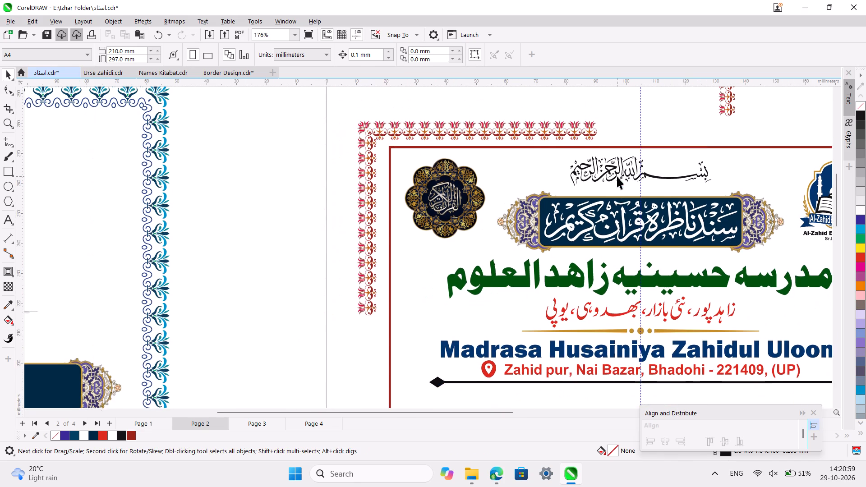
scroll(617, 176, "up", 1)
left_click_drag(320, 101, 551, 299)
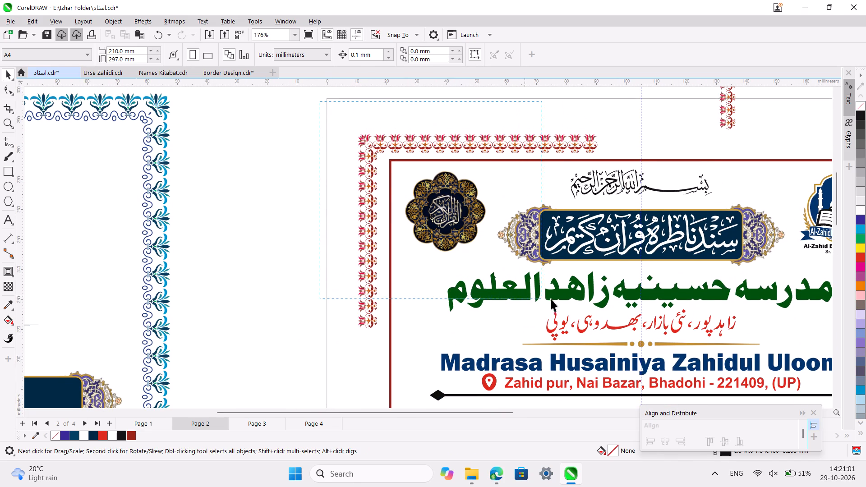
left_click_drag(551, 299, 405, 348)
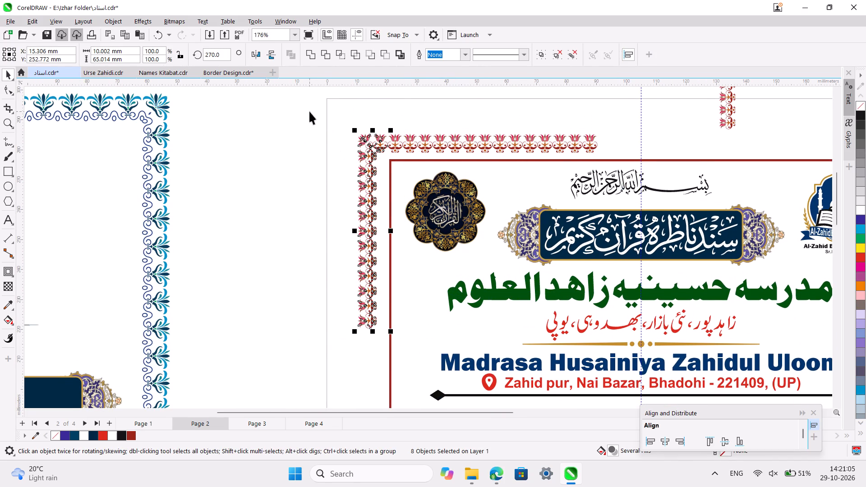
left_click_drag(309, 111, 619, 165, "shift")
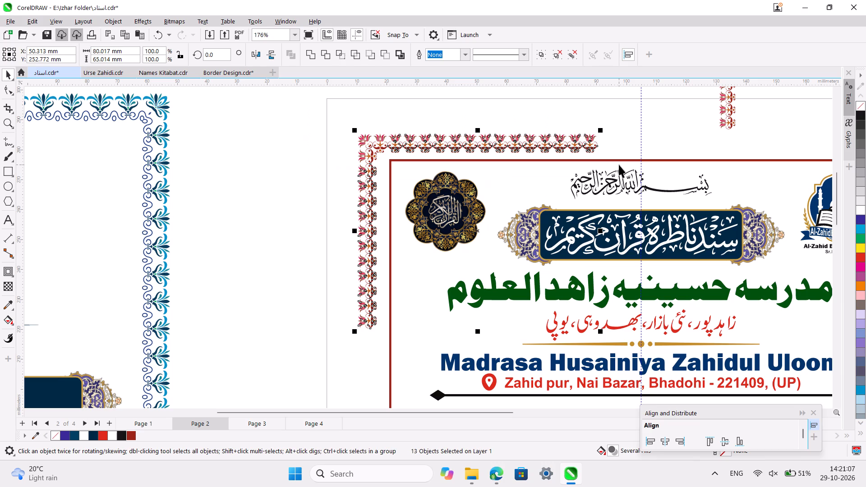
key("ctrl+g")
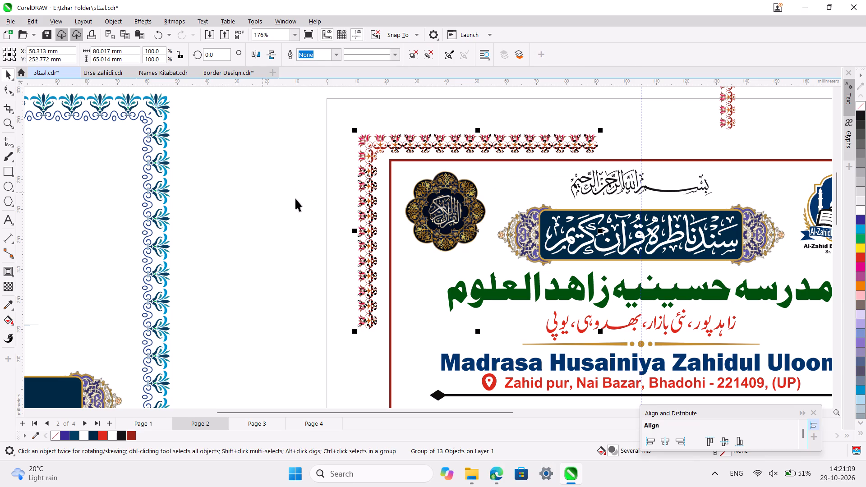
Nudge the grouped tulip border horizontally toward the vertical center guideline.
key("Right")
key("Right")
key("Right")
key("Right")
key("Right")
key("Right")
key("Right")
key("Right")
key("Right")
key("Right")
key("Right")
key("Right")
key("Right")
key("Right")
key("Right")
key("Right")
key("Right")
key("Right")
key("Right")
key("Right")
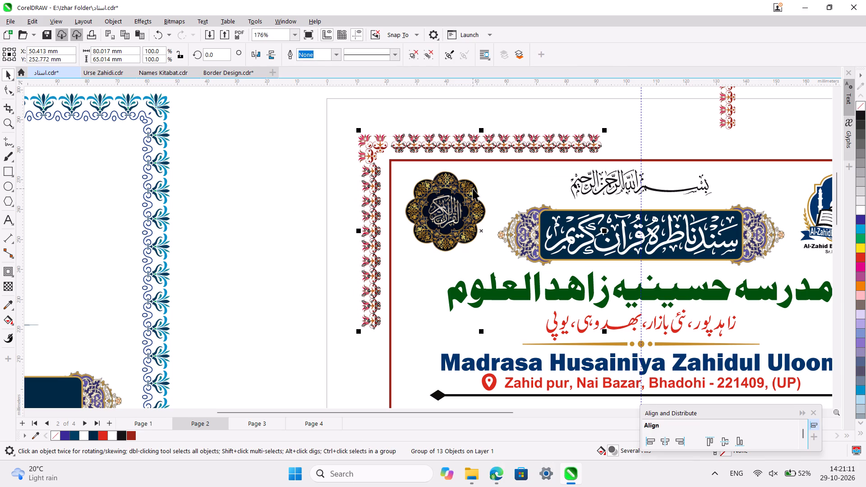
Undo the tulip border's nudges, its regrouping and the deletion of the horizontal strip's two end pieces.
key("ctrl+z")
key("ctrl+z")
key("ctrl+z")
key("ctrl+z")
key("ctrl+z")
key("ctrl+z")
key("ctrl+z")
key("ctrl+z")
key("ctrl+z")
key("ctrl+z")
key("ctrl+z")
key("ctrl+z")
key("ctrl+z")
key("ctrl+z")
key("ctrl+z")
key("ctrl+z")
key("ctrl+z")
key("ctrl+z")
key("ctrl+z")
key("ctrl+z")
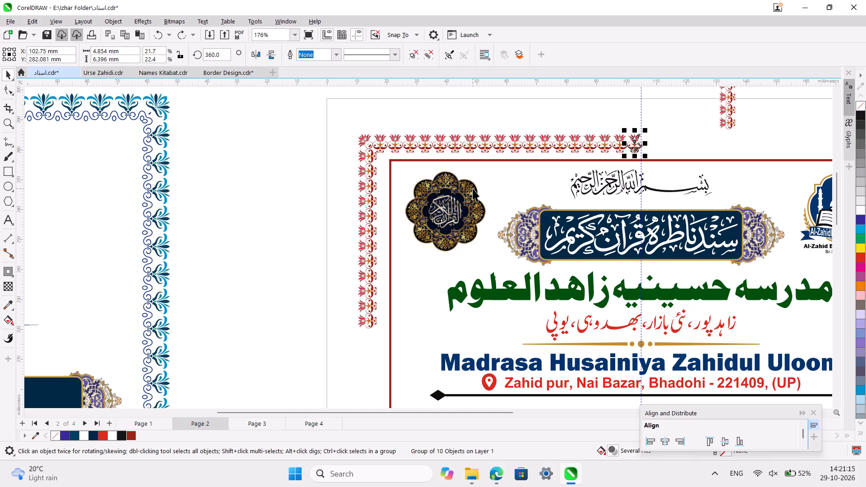
Delete the single tulip motif ending the horizontal strip at the vertical center guideline.
key("Delete")
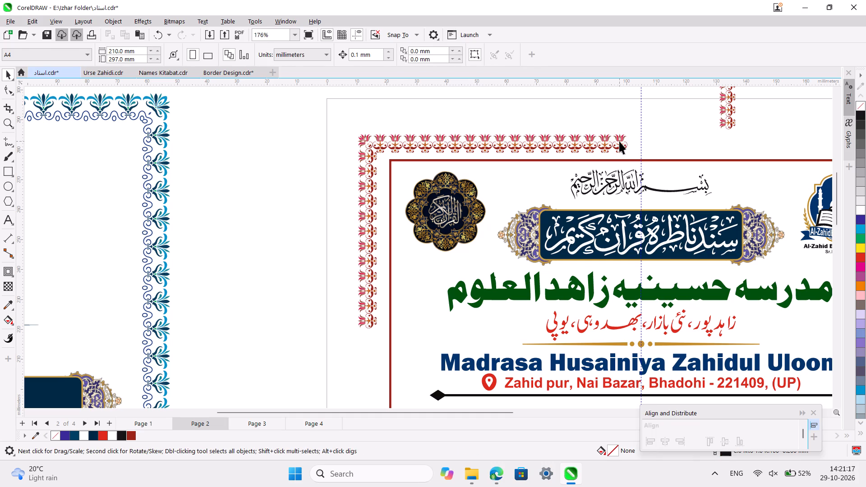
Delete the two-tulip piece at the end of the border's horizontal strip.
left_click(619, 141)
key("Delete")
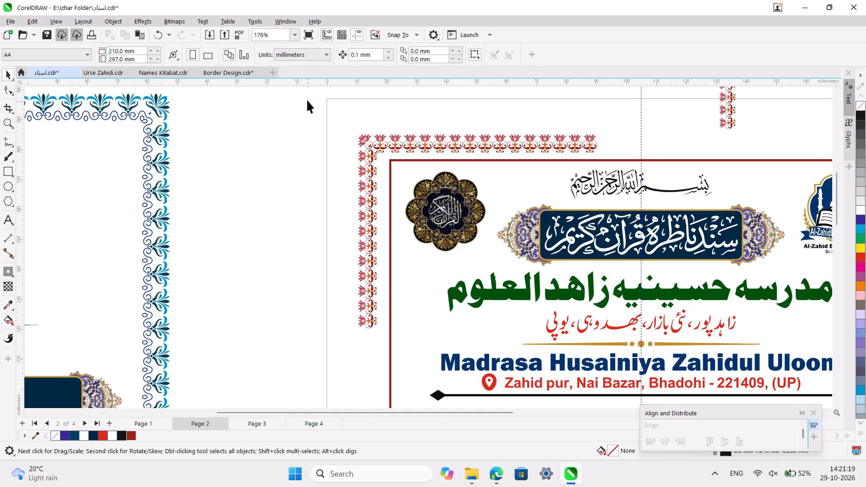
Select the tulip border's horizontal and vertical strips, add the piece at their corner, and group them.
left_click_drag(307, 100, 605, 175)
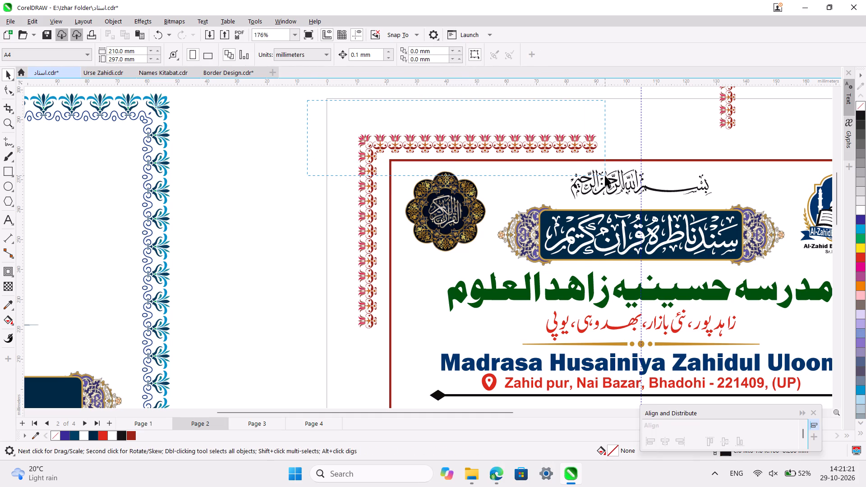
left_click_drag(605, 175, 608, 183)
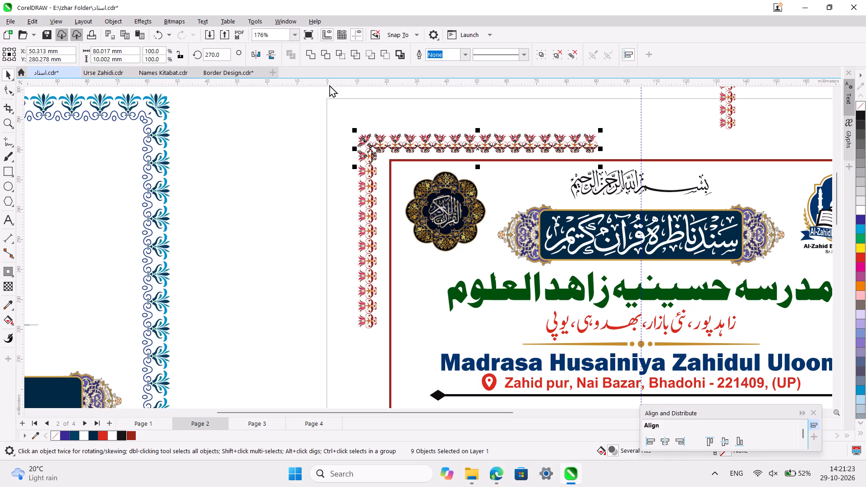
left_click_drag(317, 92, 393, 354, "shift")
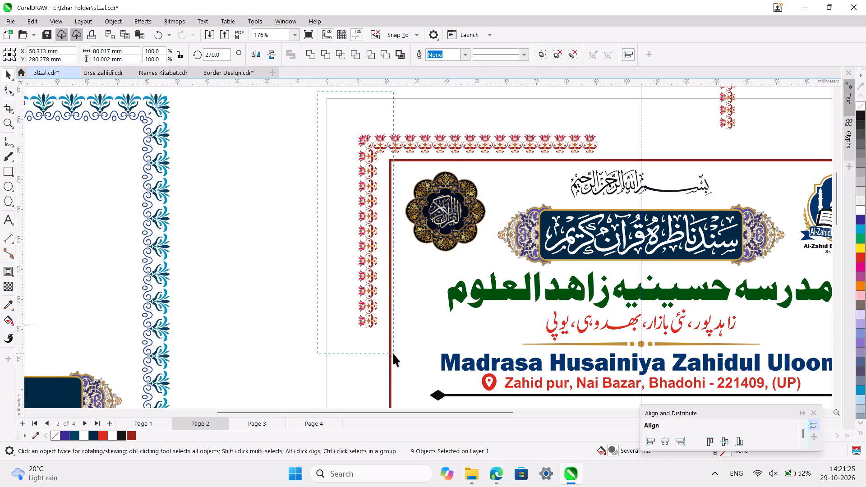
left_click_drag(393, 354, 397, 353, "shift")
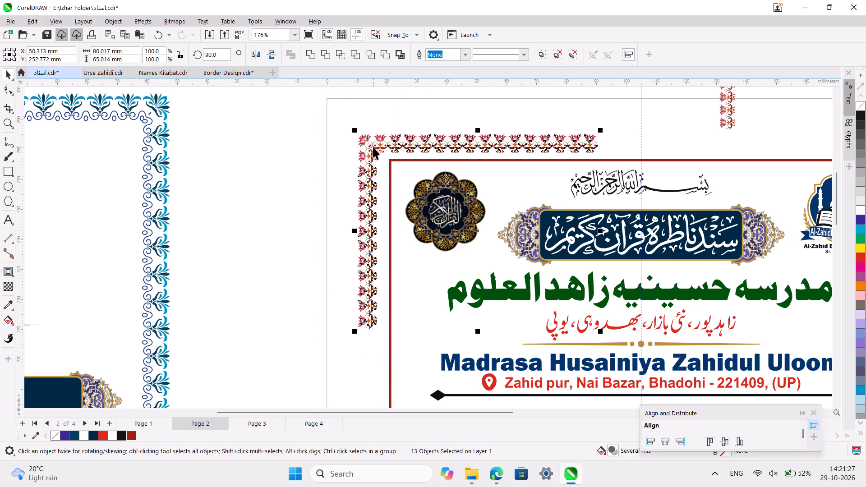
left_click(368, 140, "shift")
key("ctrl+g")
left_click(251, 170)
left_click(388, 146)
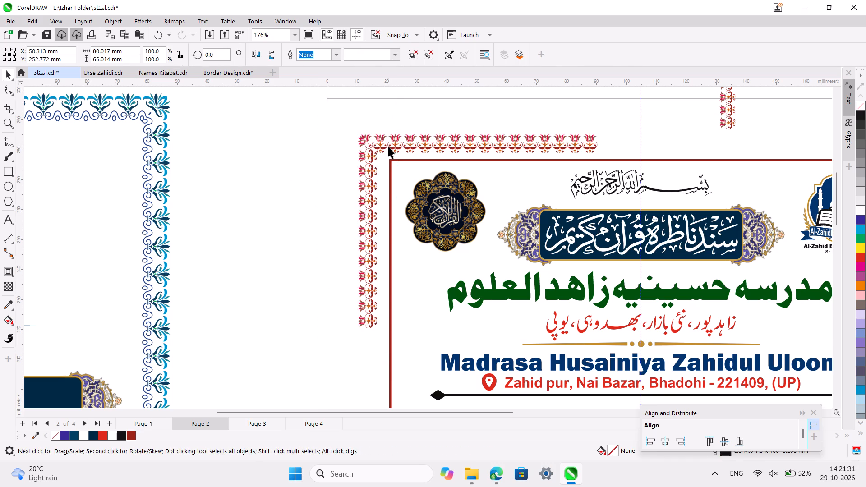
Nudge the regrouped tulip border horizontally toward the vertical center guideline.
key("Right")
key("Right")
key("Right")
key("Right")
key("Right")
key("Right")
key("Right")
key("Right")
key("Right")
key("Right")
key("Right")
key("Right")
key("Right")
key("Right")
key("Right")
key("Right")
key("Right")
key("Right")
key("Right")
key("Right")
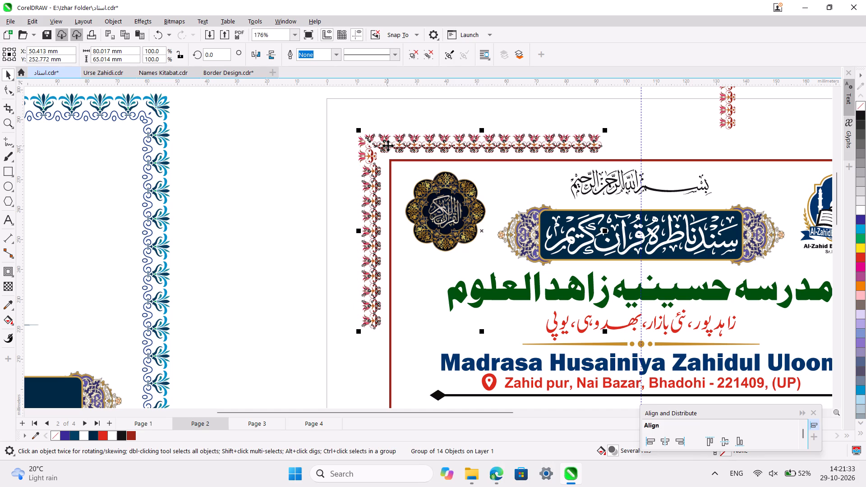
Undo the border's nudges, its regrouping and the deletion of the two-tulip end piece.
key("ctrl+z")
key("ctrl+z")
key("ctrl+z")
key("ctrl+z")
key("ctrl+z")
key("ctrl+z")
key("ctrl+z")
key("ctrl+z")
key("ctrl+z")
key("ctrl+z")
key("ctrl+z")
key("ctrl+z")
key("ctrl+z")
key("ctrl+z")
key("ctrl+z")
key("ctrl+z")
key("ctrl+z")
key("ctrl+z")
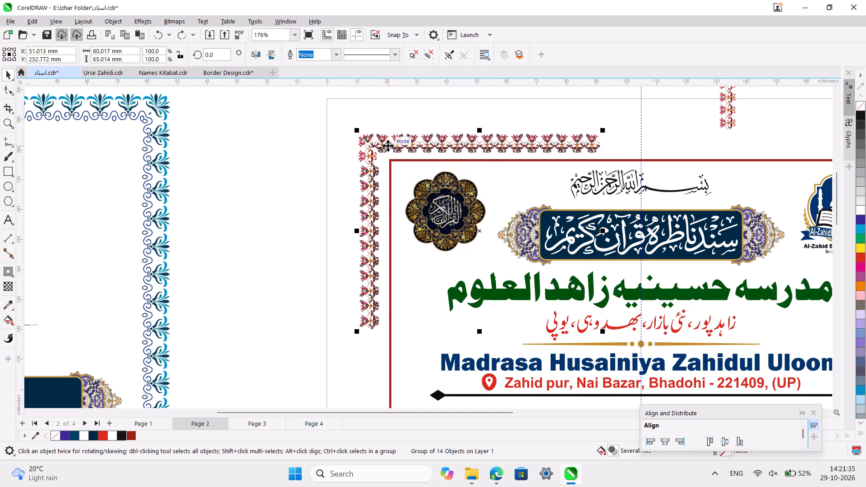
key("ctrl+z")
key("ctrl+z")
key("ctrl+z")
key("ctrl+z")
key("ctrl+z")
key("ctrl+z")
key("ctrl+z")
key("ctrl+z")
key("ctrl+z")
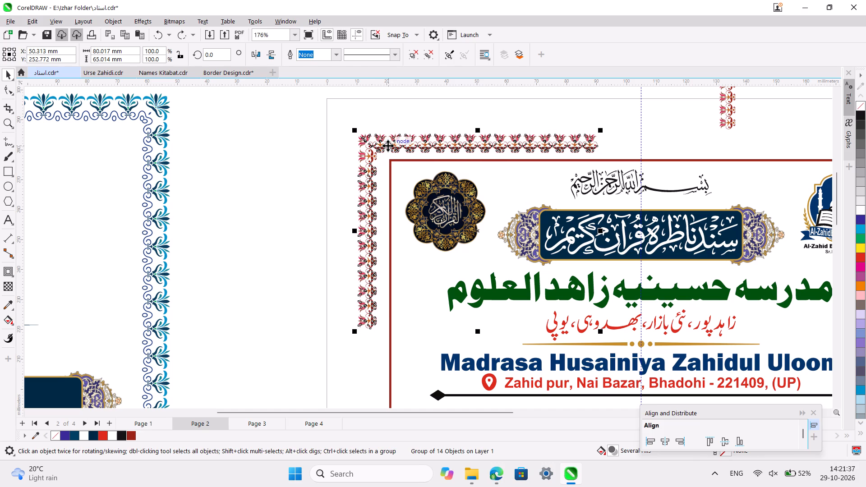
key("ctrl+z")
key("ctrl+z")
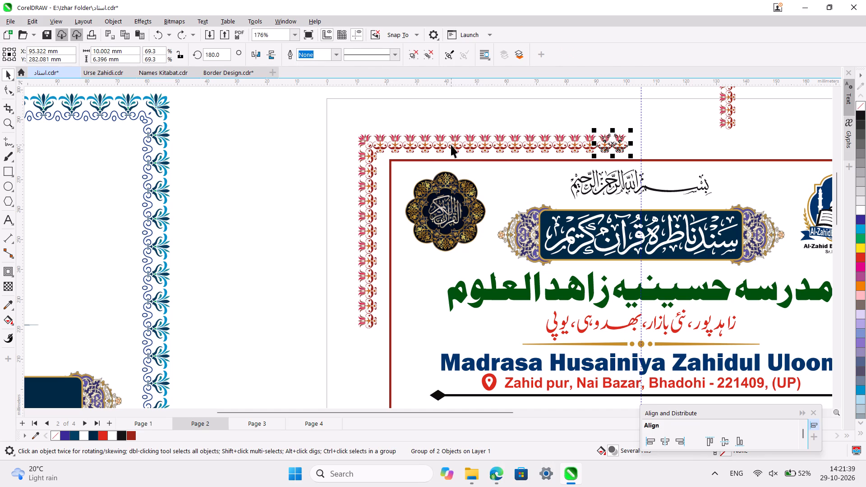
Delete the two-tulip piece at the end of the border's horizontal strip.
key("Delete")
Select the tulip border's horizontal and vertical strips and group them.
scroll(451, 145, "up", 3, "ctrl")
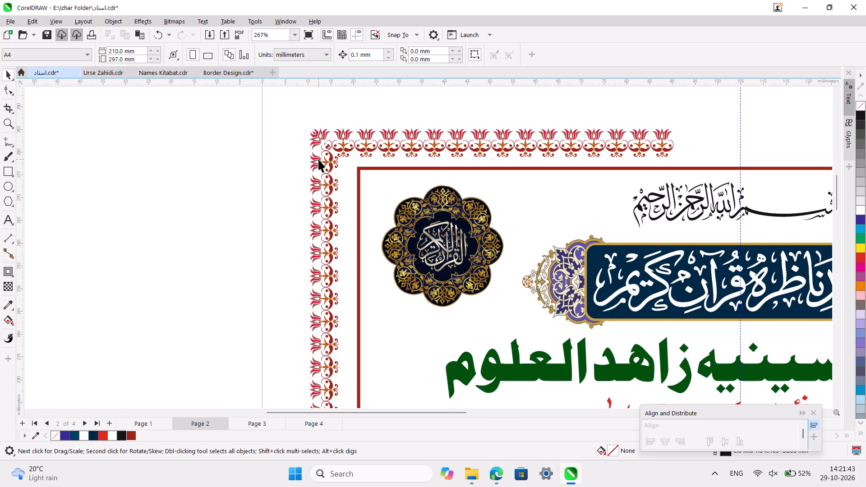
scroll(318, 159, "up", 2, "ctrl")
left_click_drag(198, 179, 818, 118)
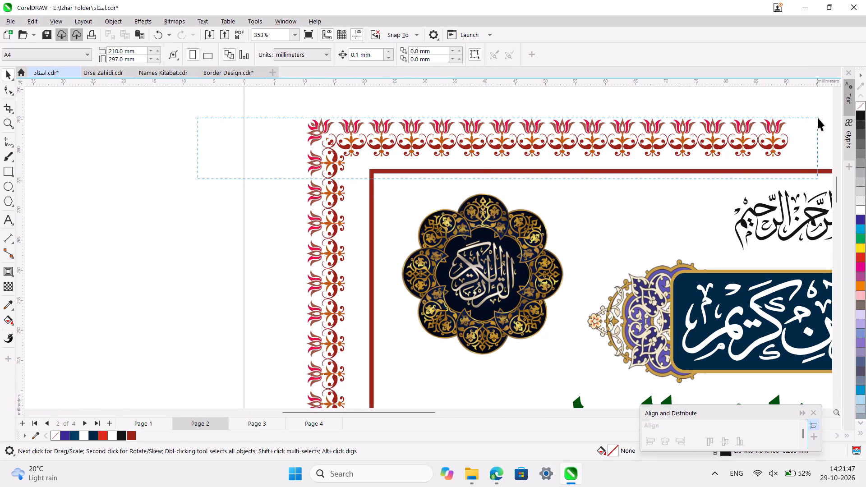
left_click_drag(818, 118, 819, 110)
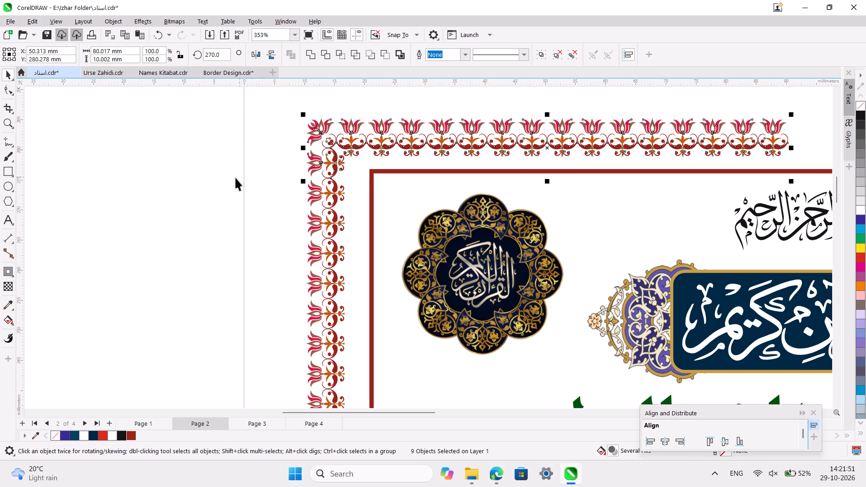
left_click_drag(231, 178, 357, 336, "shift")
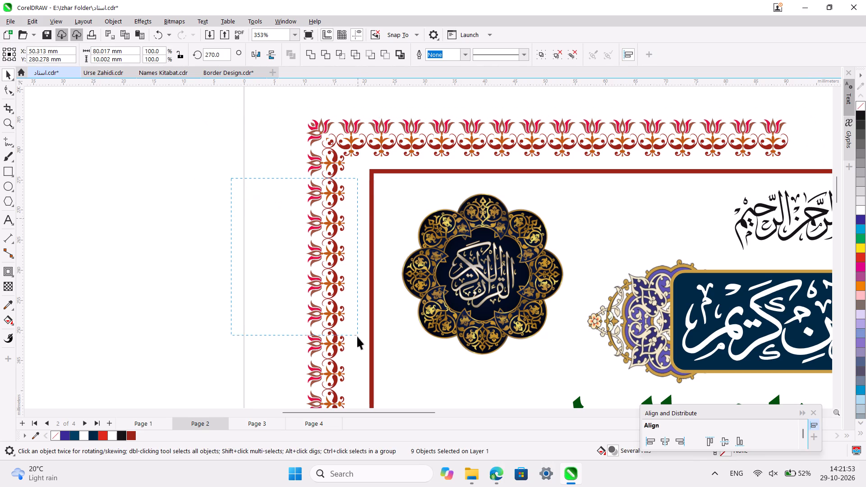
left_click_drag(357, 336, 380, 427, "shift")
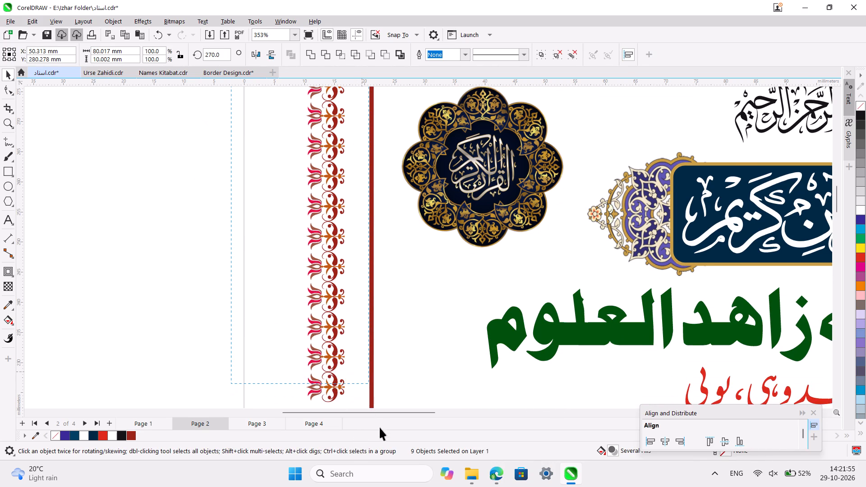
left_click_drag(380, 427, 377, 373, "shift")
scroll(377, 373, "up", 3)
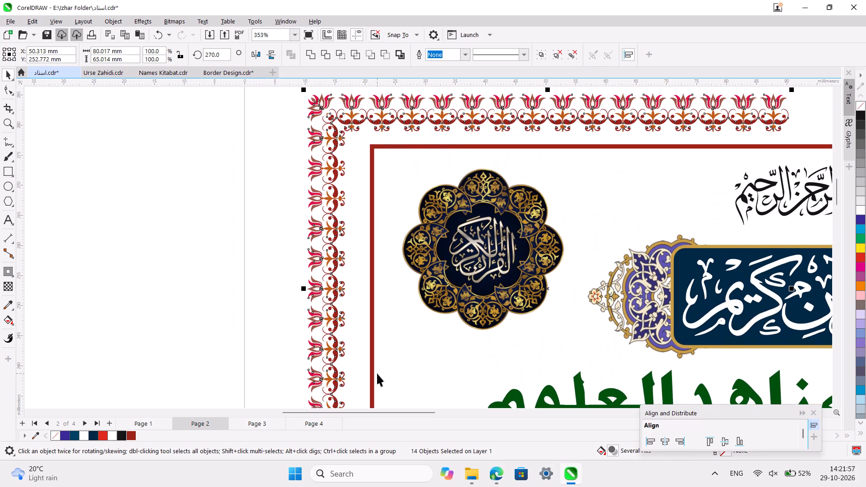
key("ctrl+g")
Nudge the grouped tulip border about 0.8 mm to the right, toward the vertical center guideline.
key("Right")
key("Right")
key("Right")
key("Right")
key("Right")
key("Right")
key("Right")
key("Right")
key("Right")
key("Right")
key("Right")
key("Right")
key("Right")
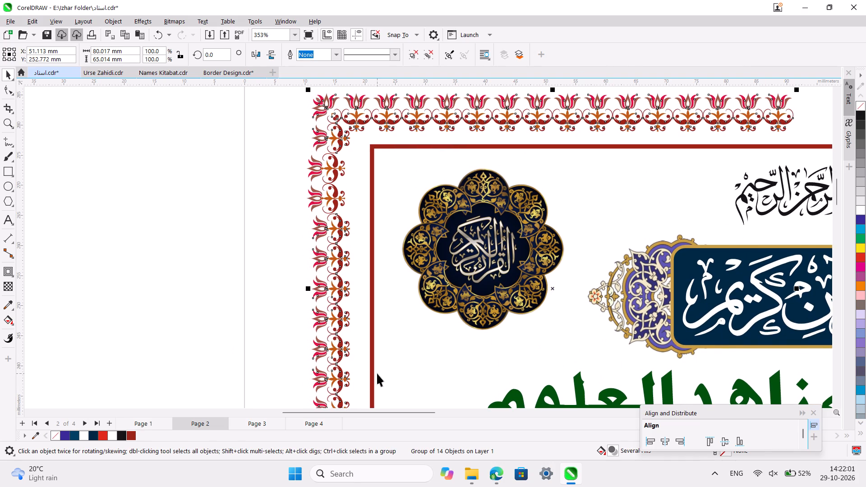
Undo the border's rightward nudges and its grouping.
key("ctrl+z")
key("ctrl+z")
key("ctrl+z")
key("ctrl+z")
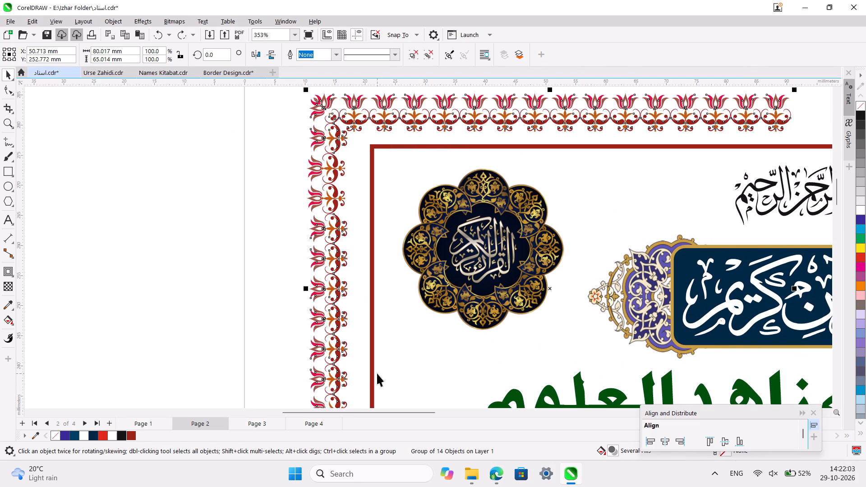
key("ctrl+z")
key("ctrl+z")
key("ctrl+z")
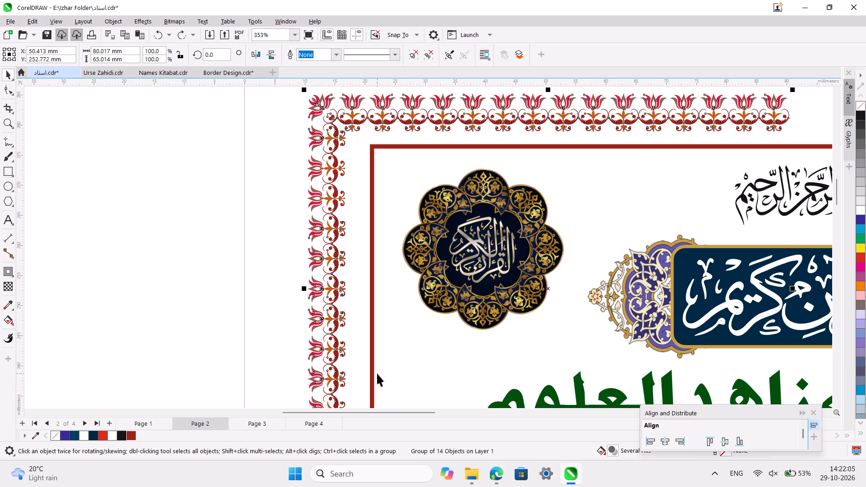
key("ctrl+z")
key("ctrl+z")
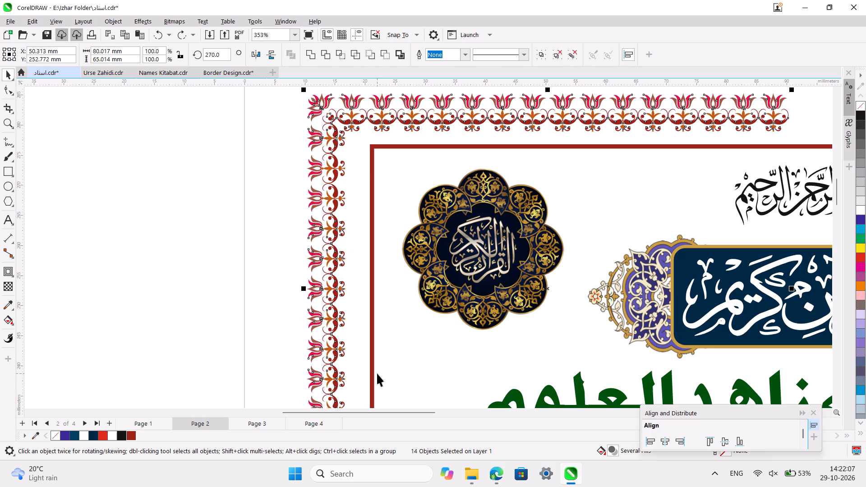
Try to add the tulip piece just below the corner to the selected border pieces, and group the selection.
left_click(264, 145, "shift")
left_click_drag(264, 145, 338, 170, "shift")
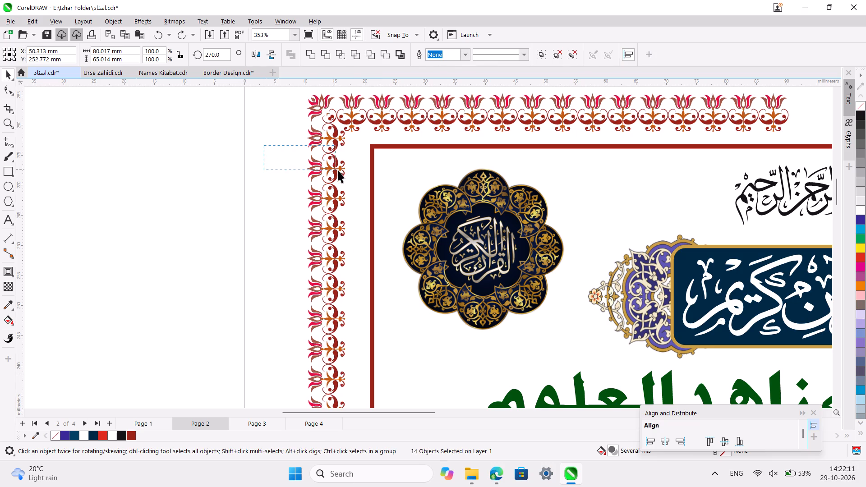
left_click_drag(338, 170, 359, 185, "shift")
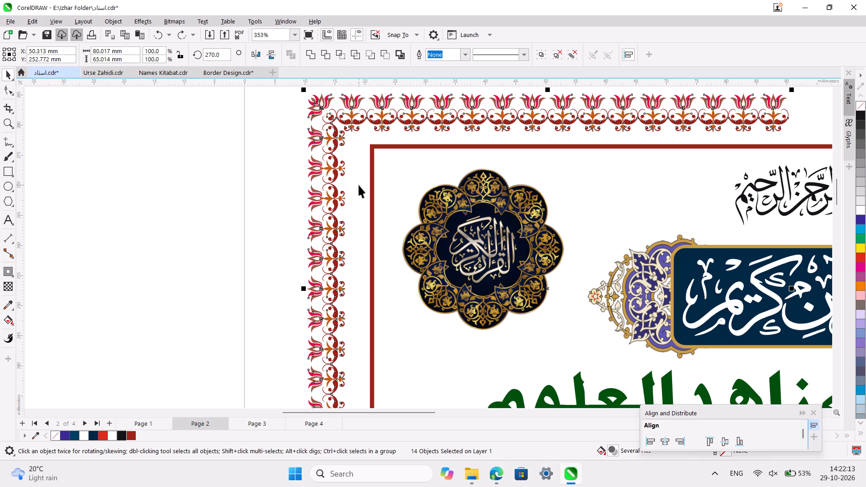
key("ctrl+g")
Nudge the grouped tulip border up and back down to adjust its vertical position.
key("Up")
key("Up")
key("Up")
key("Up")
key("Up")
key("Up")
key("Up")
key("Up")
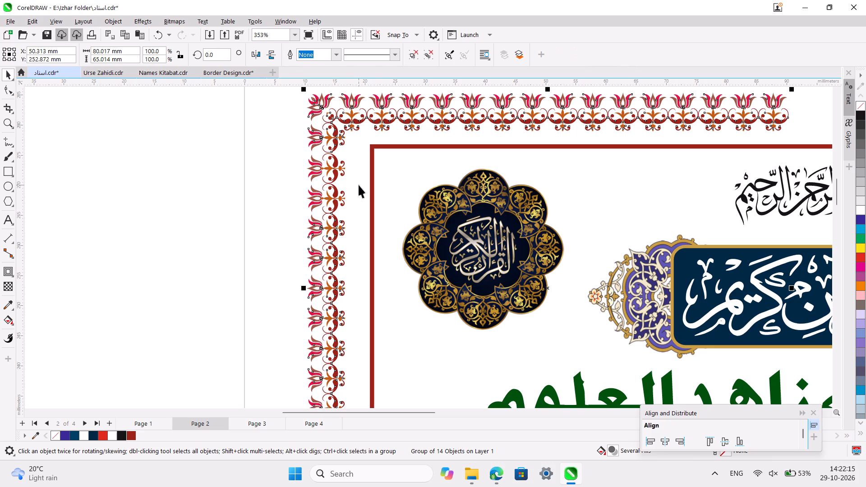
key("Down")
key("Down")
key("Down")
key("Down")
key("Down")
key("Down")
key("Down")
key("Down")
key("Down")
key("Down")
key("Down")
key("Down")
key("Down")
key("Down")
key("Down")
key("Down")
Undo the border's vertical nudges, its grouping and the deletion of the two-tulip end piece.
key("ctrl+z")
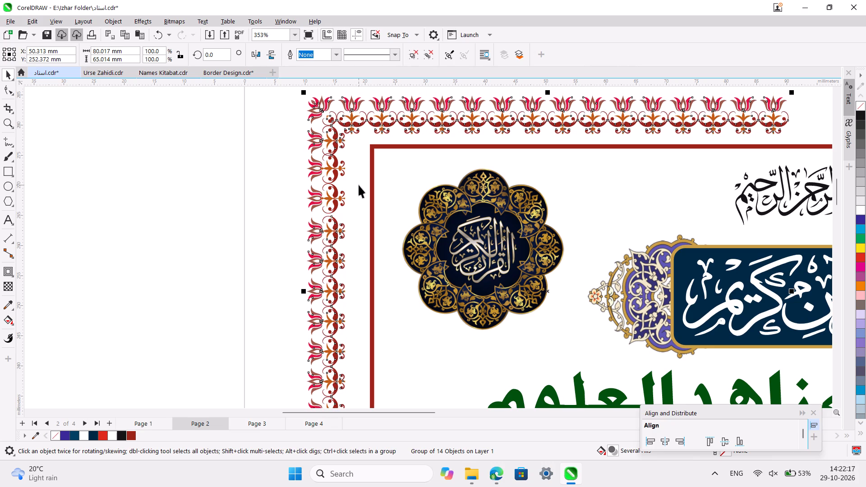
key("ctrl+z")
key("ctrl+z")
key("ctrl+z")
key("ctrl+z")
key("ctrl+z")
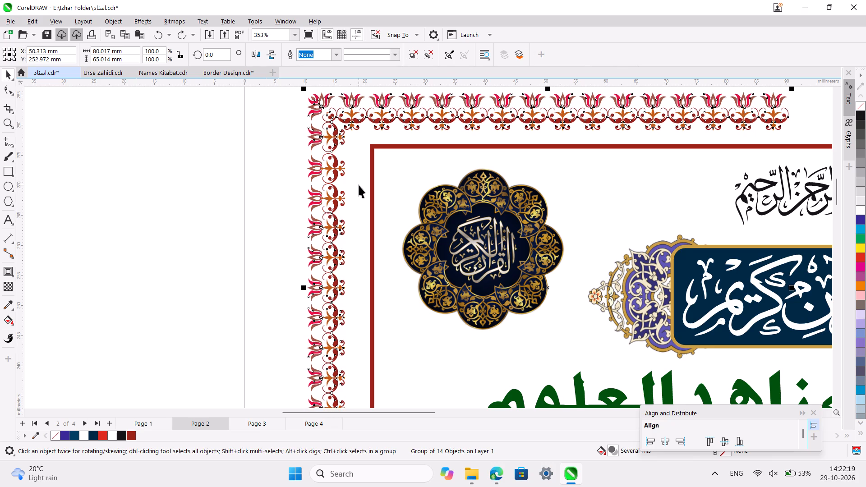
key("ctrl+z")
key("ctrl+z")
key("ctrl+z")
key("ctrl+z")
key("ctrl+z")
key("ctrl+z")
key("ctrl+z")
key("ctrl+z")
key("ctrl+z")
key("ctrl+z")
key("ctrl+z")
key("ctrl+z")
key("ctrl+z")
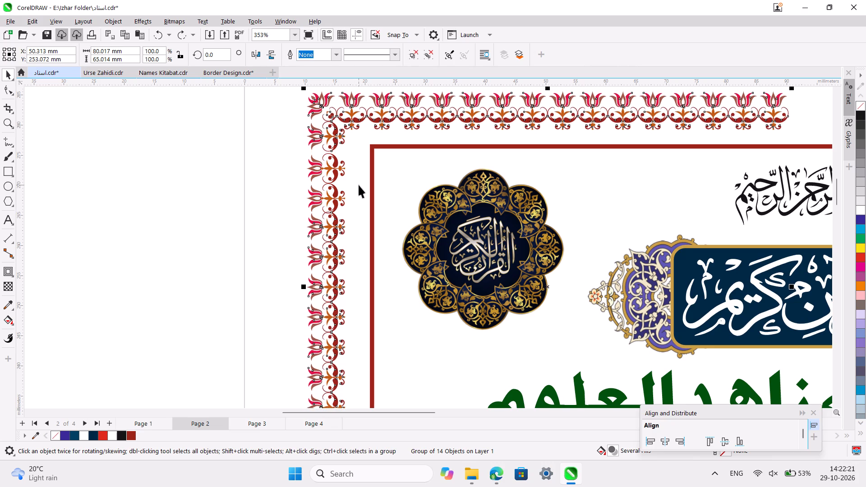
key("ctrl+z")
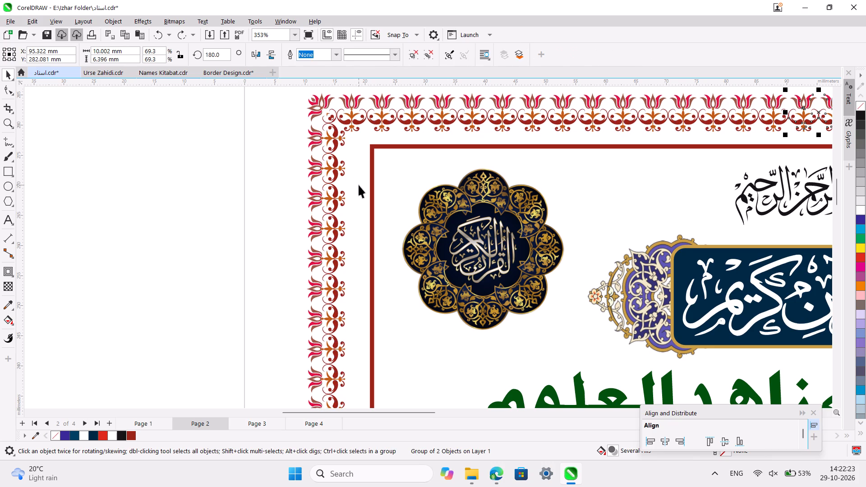
Delete the two-tulip piece at the end of the border's horizontal strip.
key("Delete")
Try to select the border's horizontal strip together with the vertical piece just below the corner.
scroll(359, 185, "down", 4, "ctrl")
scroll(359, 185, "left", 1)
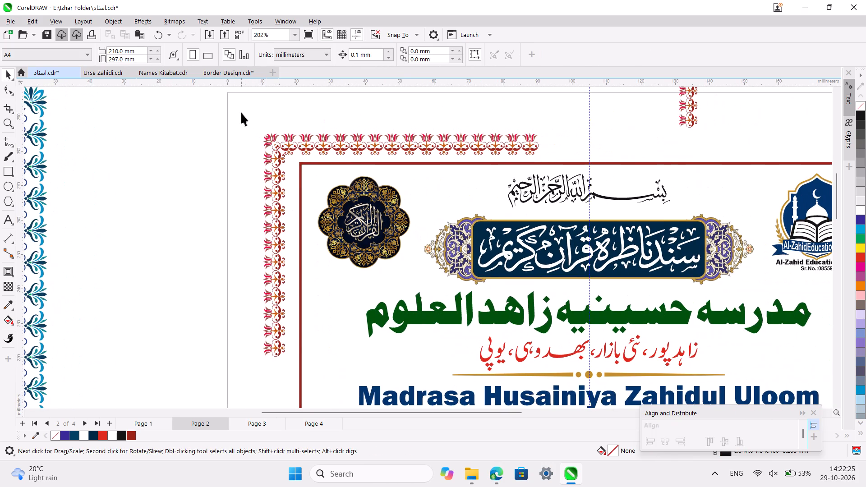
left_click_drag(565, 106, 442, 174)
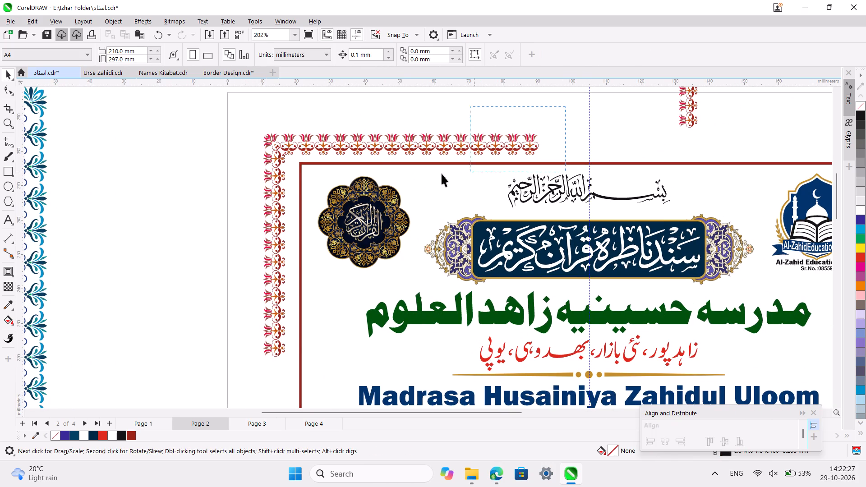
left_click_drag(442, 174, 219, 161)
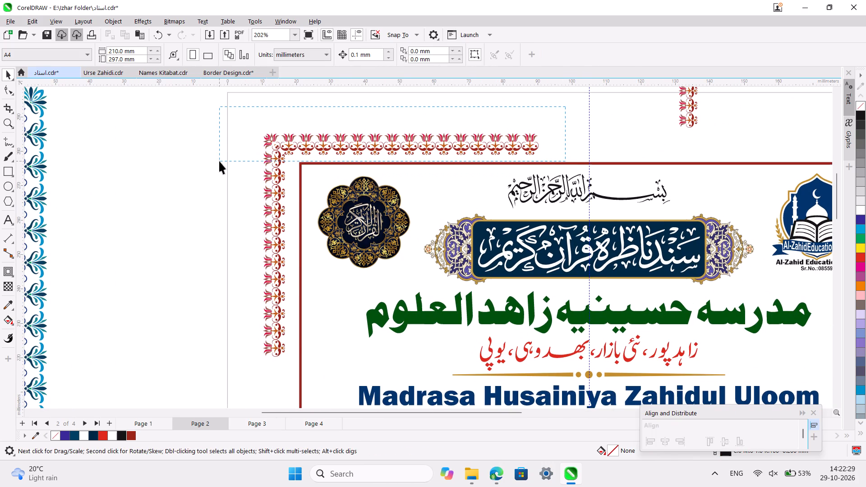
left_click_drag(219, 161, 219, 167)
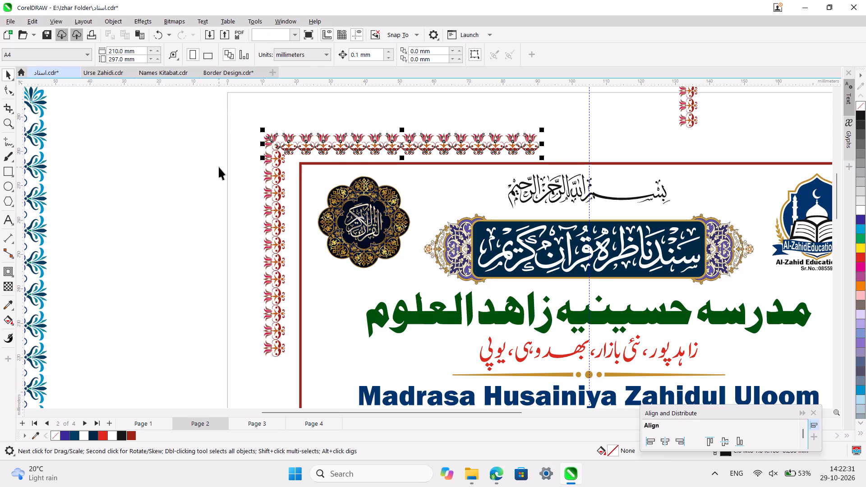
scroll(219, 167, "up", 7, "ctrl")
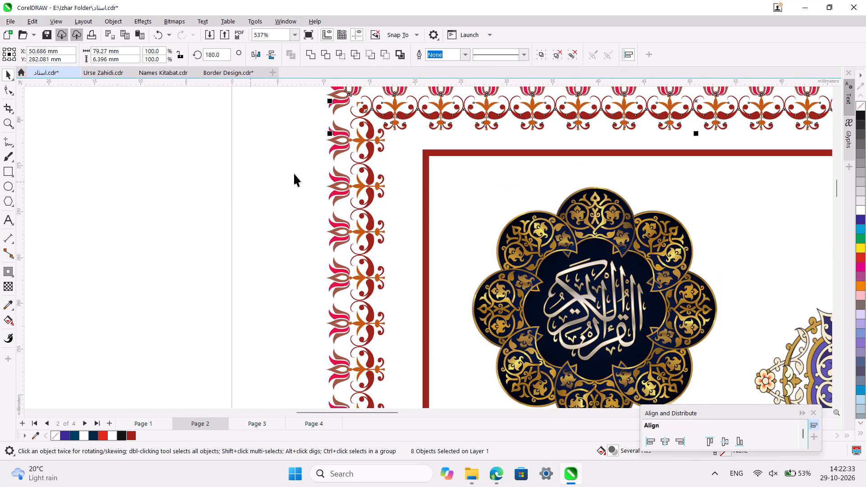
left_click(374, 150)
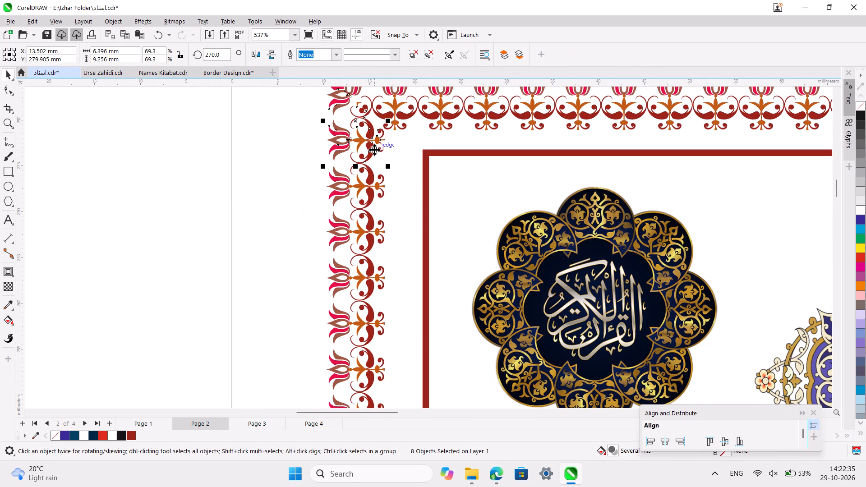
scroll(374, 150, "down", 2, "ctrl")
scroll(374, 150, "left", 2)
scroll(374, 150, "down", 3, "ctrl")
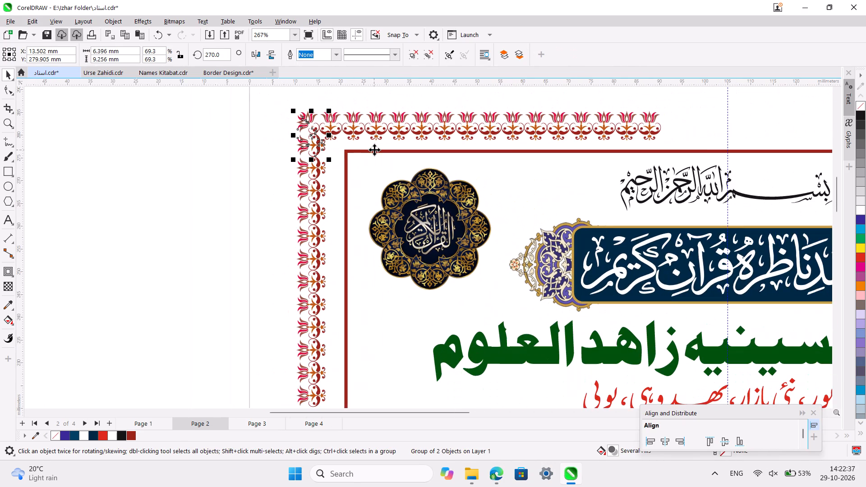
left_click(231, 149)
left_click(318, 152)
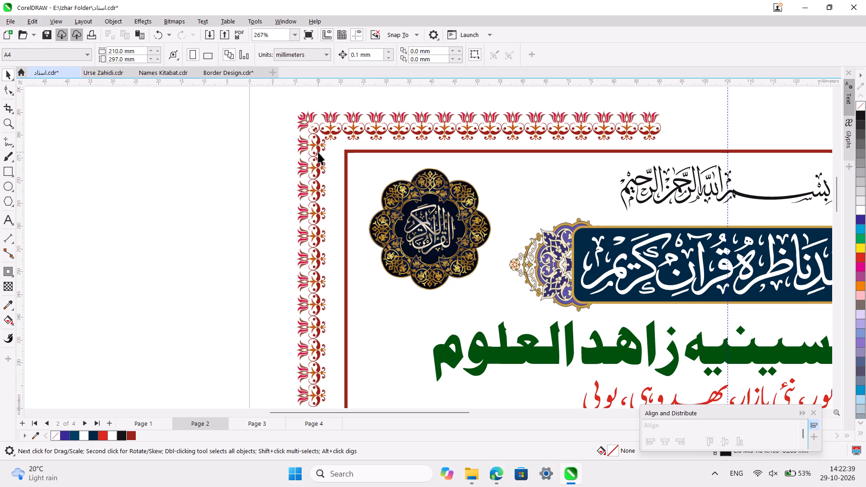
Select the tulip border's horizontal and vertical strips, add the piece just below the corner, and group them.
left_click_drag(267, 104, 576, 138)
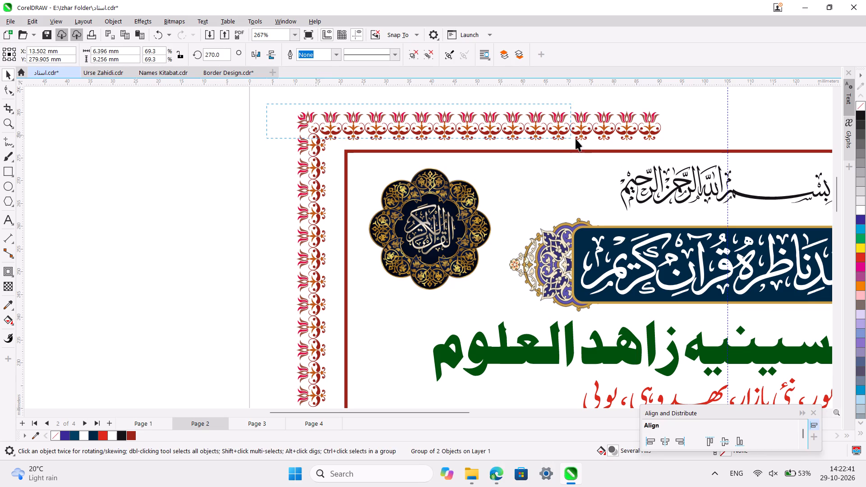
left_click_drag(576, 138, 684, 156)
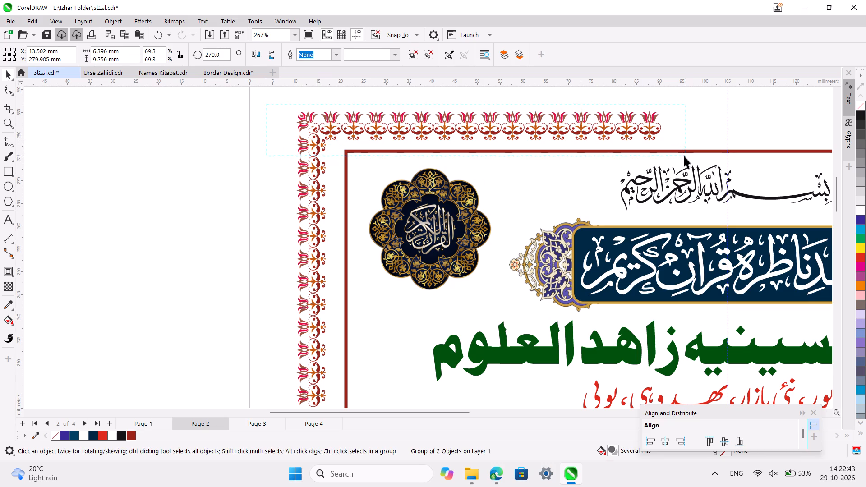
left_click_drag(684, 156, 684, 156)
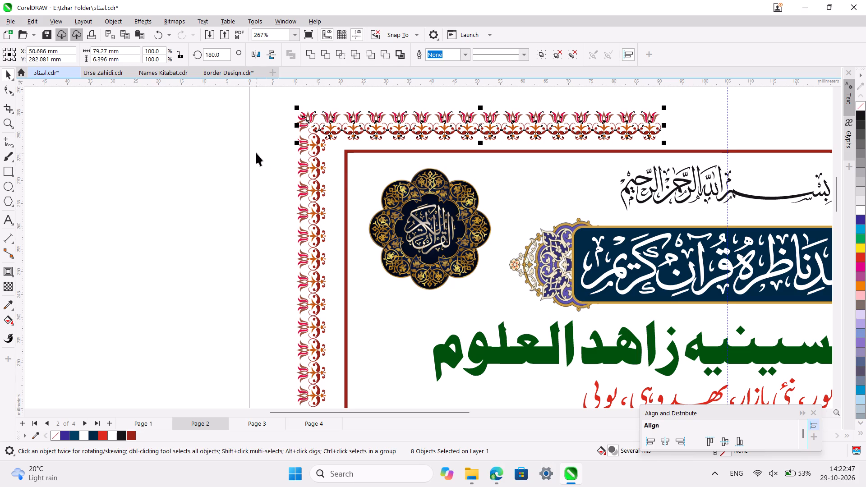
left_click_drag(255, 153, 376, 329, "shift")
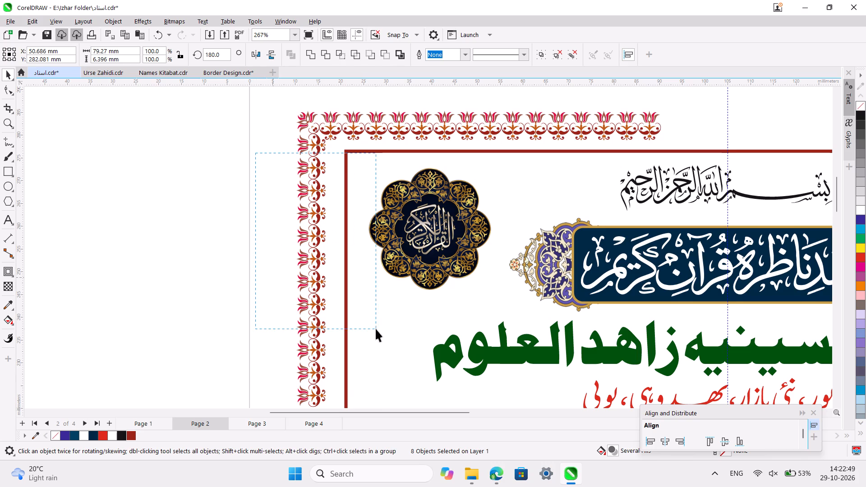
left_click_drag(376, 329, 369, 379, "shift")
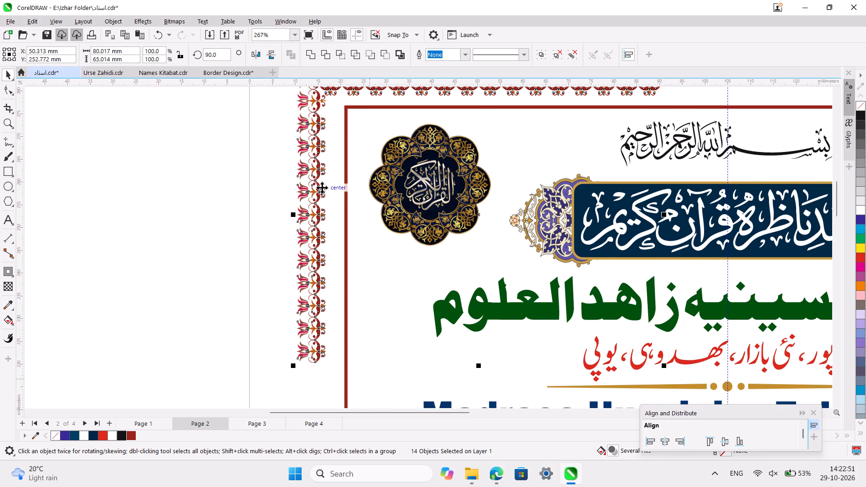
scroll(322, 188, "up", 2)
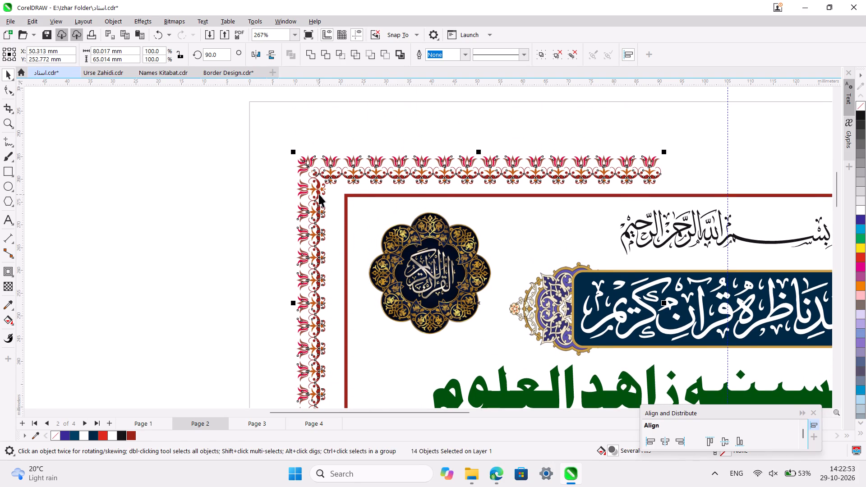
left_click(318, 194, "shift")
key("ctrl+g")
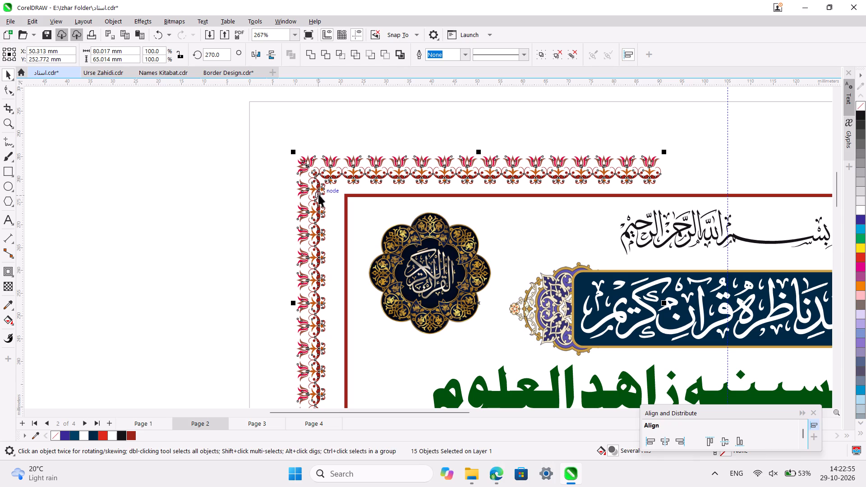
Nudge the grouped tulip border about 0.8 mm upward, away from the certificate's inner red frame.
key("Up")
key("Up")
key("Up")
key("Up")
key("Up")
key("Up")
key("Up")
key("Up")
key("Up")
key("Up")
key("Up")
key("Up")
key("Up")
key("Up")
key("Up")
key("Up")
key("Up")
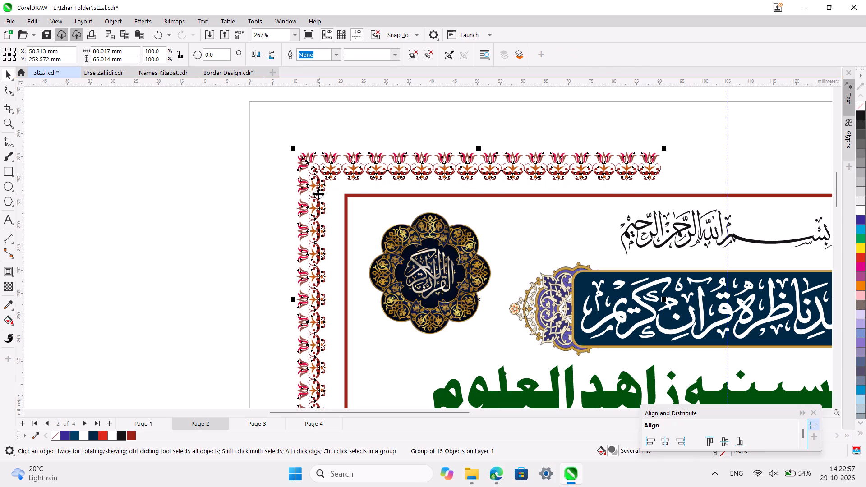
scroll(375, 252, "left", 1)
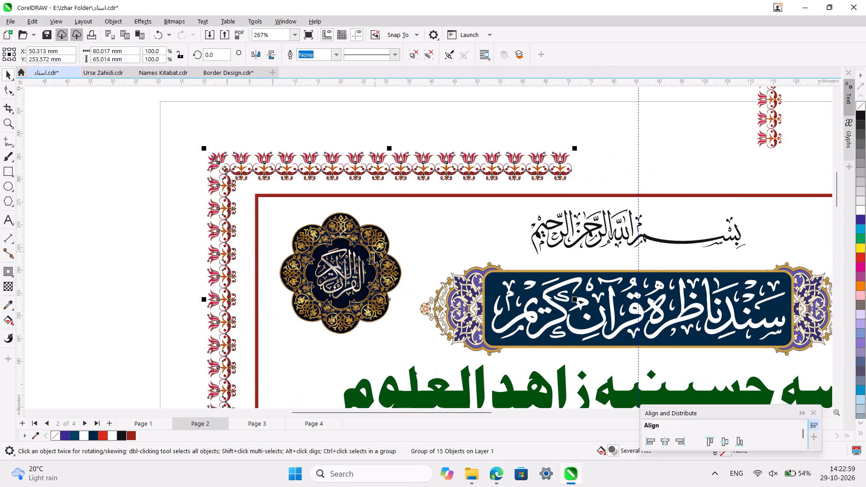
Nudge the grouped tulip border about 4.8 mm to the right, toward the certificate's red frame.
key("Right")
key("Right")
key("Right")
key("Right")
key("Right")
key("Right")
key("Right")
key("Right")
key("Right")
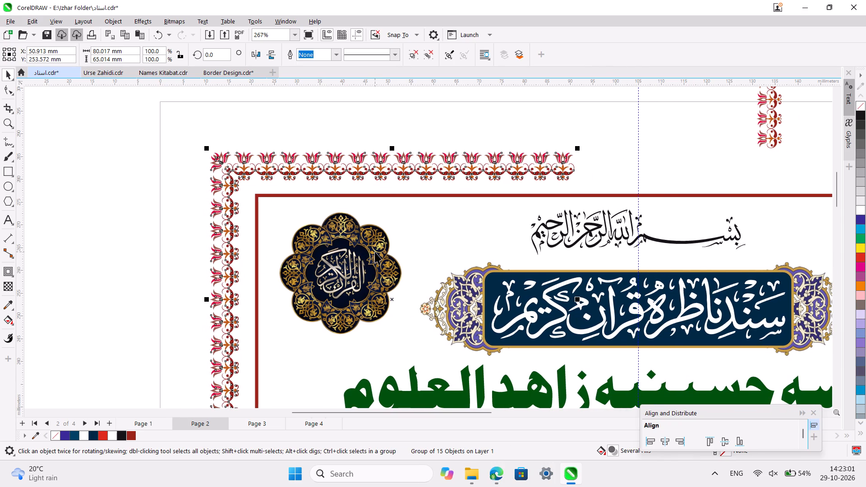
key("shift+Right")
key("shift+Right")
key("shift+Right")
key("shift+Right")
key("shift+Right")
key("shift+Right")
key("shift+Right")
key("shift+Right")
key("shift+Right")
key("shift+Right")
key("shift+Right")
key("shift+Right")
key("shift+Right")
key("shift+Right")
key("shift+Right")
key("shift+Right")
key("shift+Right")
key("shift+Right")
key("shift+Right")
key("shift+Right")
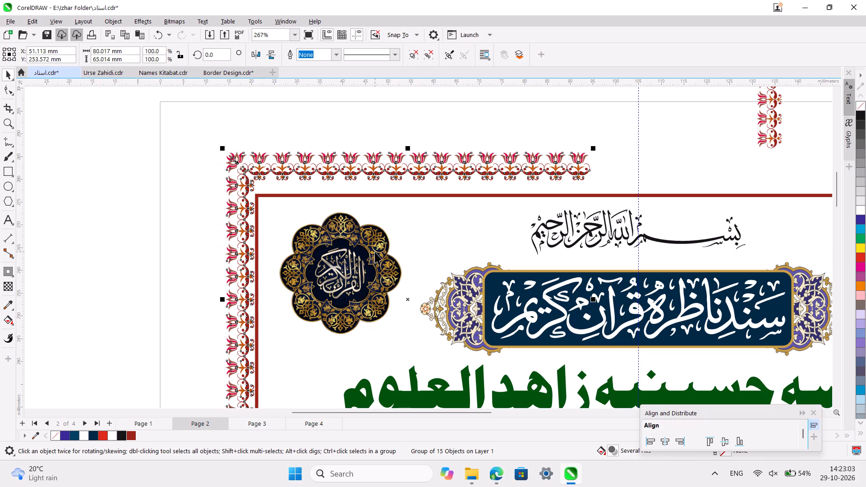
Nudge the grouped tulip border about 2.6 mm down, toward the top edge of the red frame.
key("shift+Down")
key("shift+Down")
key("shift+Down")
key("shift+Down")
key("shift+Down")
key("shift+Down")
key("shift+Down")
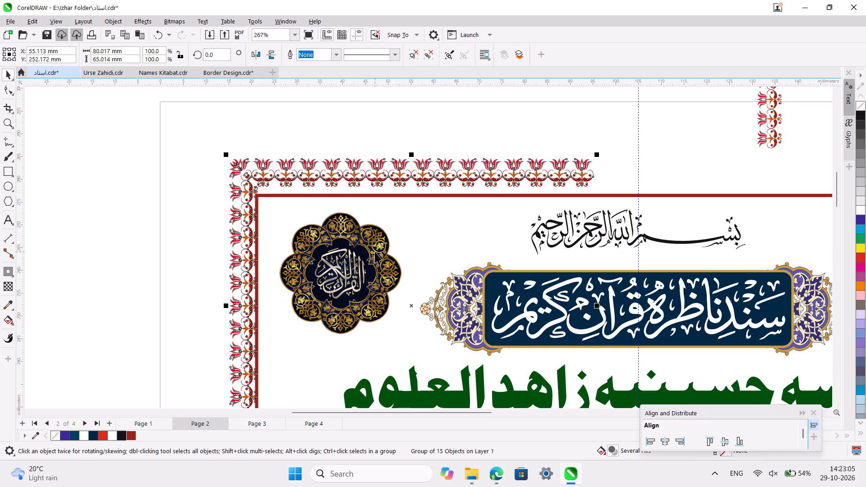
key("shift+Down")
key("shift+Down")
key("shift+Down")
key("shift+Down")
key("shift+Down")
key("shift+Down")
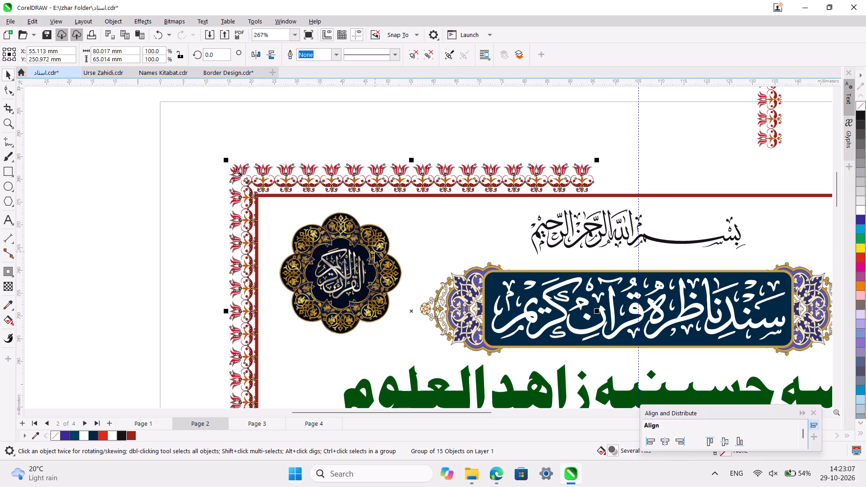
Fine-tune the tulip border's gap to the red frame by nudging it about 1.2 mm left and 0.2 mm up.
key("shift+Left")
key("shift+Left")
key("shift+Left")
key("shift+Down")
key("shift+Up")
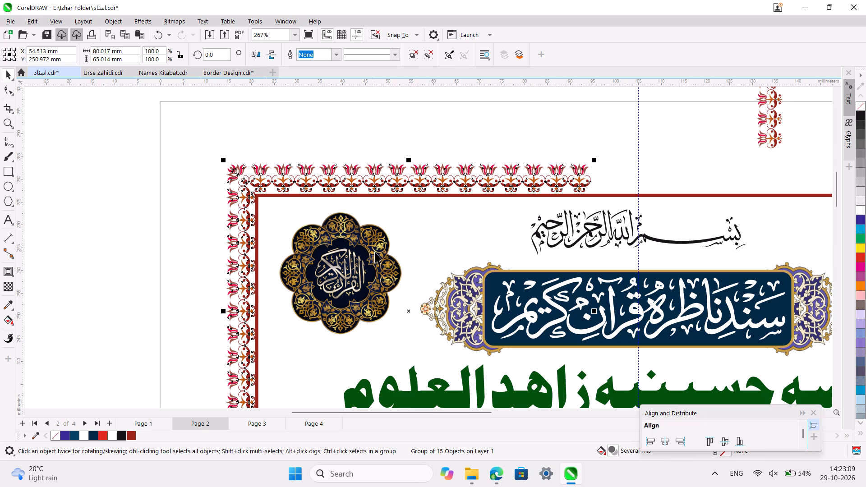
key("shift+Up")
key("shift+Left")
key("shift+Down")
key("shift+Left")
key("shift+Left")
key("shift+Up")
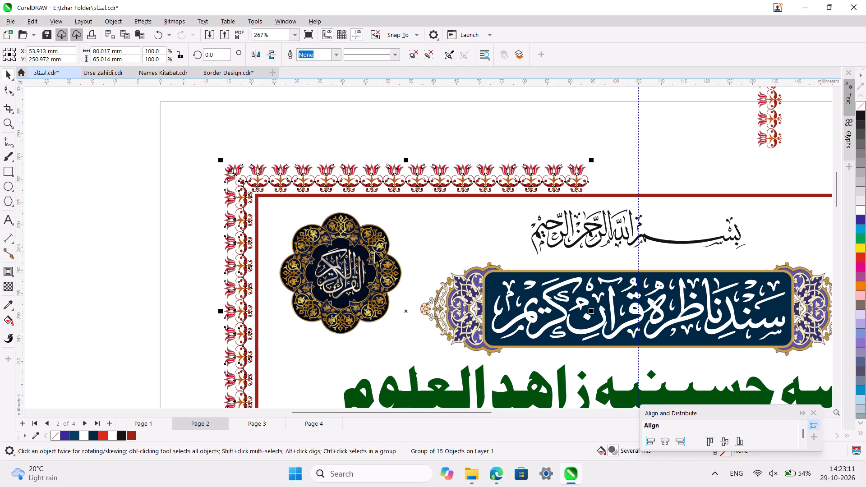
scroll(375, 252, "down", 5, "ctrl")
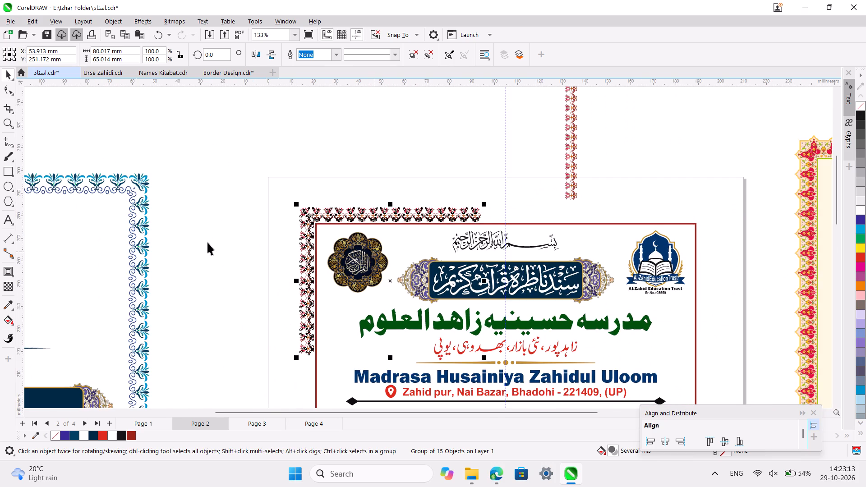
left_click(207, 242)
Ungroup the tulip corner border into its separate pieces.
scroll(442, 255, "up", 3, "ctrl")
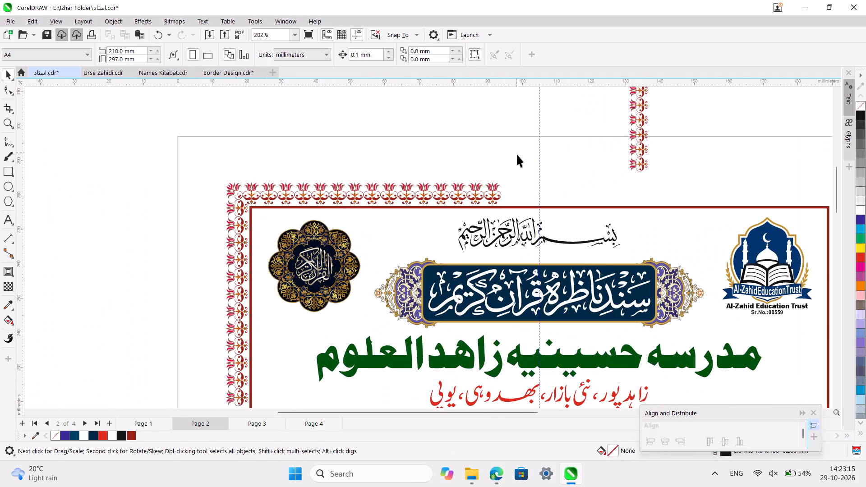
left_click(493, 195)
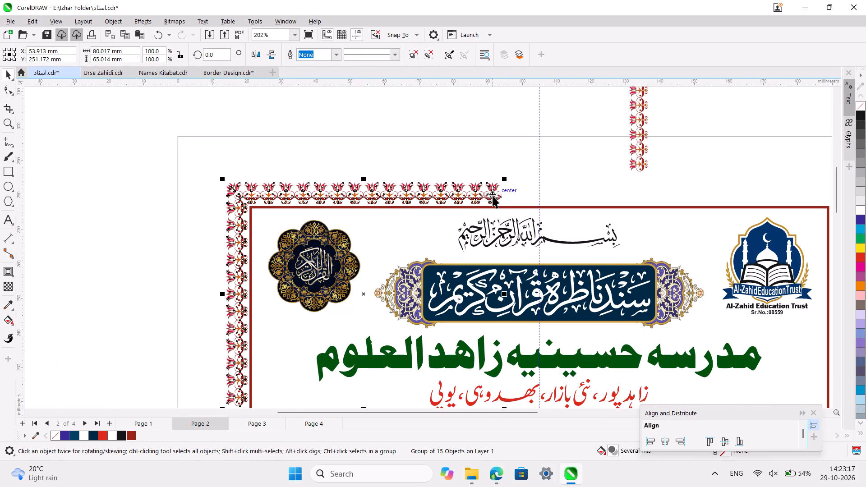
key("ctrl+u")
left_click(488, 97)
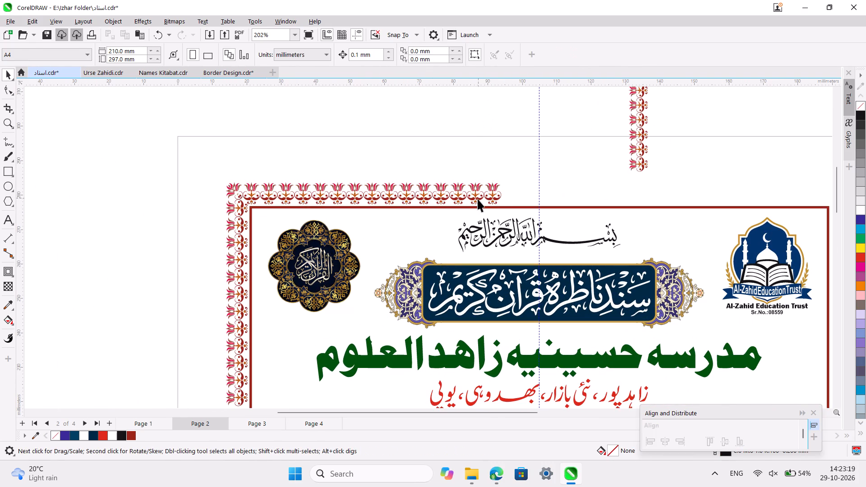
Duplicate the two-tulip piece at the end of the horizontal strip and place the copy about 10 mm along, extending the strip toward the vertical guideline.
left_click(478, 199)
scroll(478, 199, "up", 3, "ctrl")
key("ctrl+d")
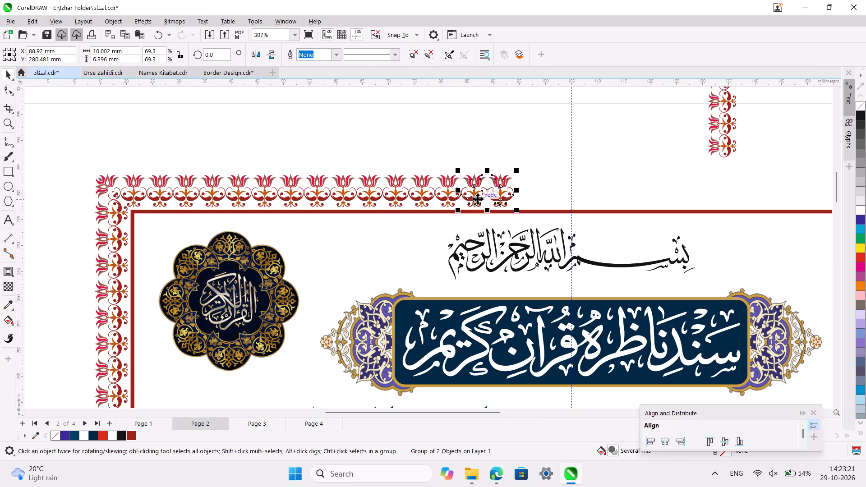
left_click_drag(481, 197, 524, 196)
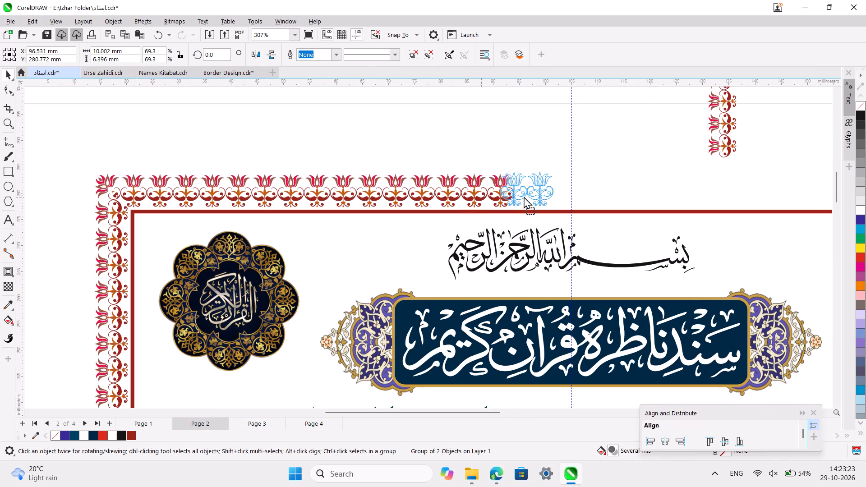
left_click_drag(524, 196, 535, 198)
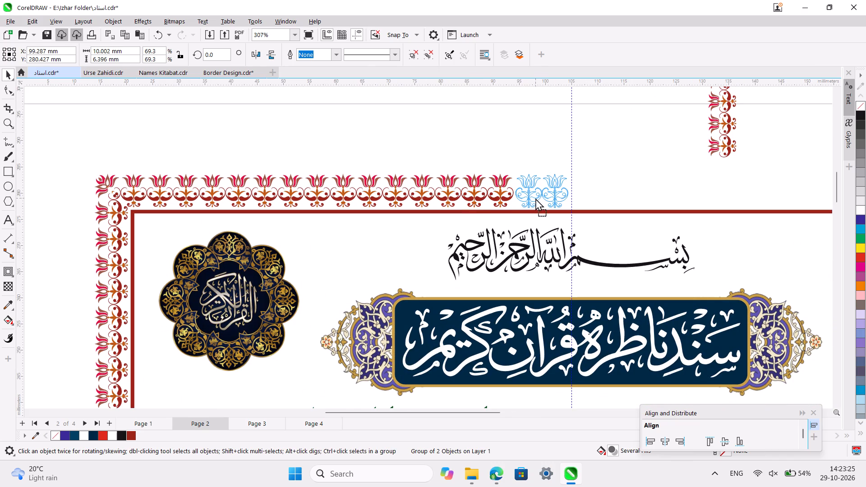
left_click_drag(535, 198, 534, 196)
scroll(534, 196, "up", 4, "ctrl")
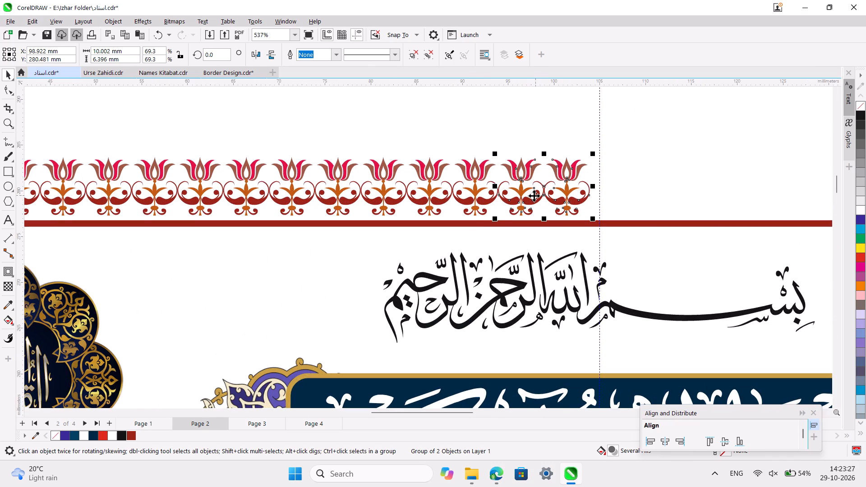
scroll(534, 196, "up", 1)
scroll(531, 132, "up", 1)
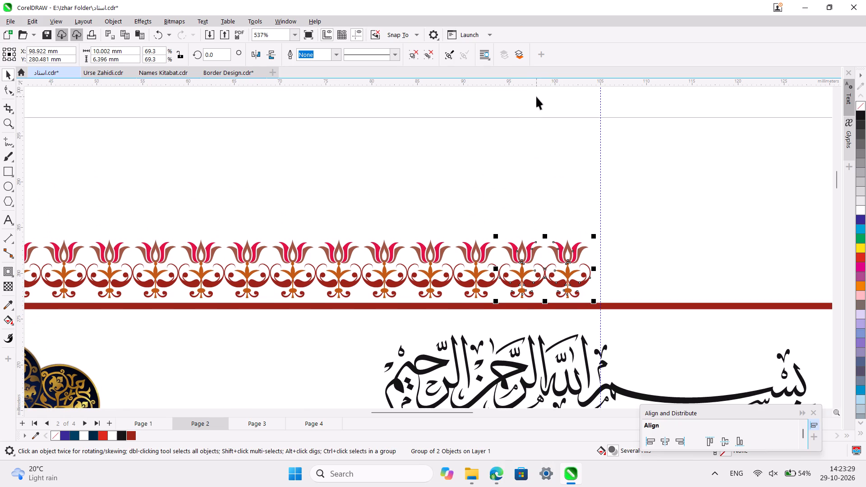
left_click(536, 96)
Examine how the tulip border's horizontal and vertical strips fit the red frame and the page's center guidelines.
scroll(536, 96, "down", 4, "ctrl")
scroll(536, 96, "right", 1)
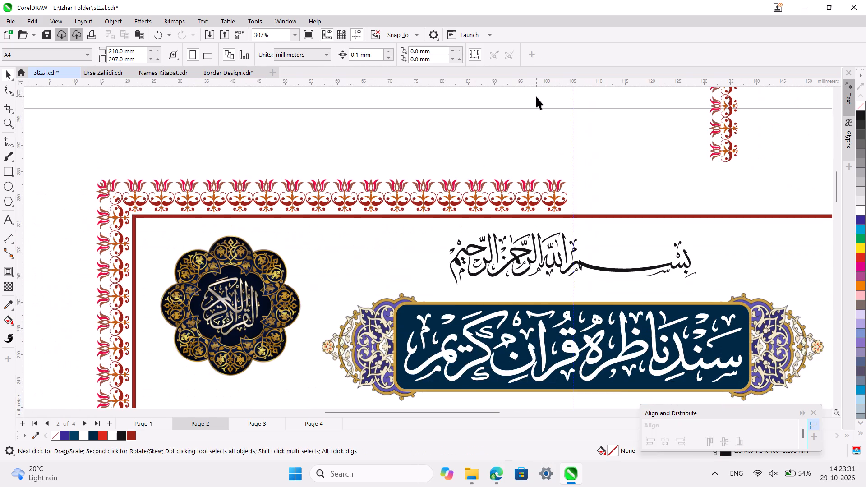
scroll(536, 96, "right", 1)
scroll(536, 96, "down", 3, "ctrl")
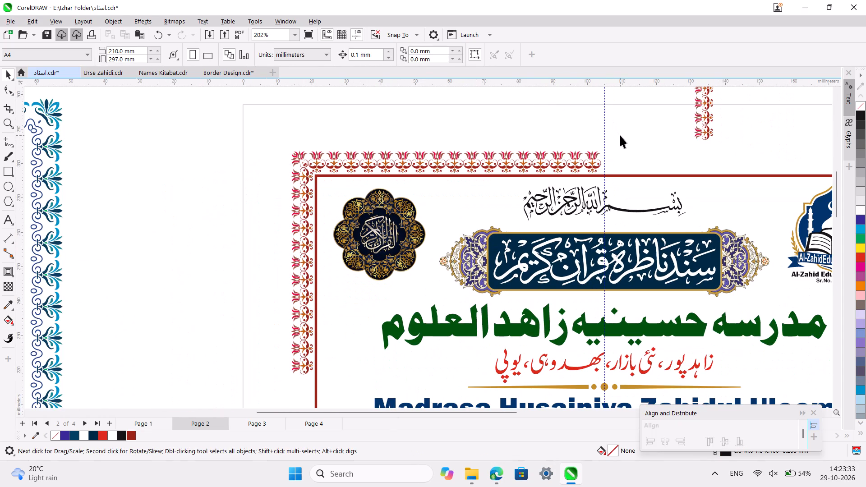
scroll(493, 150, "down", 1)
scroll(493, 150, "up", 1)
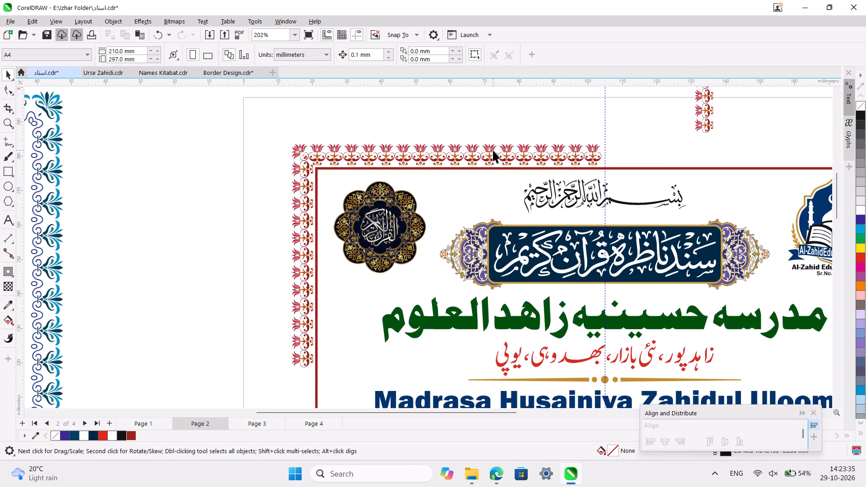
scroll(493, 150, "down", 1)
left_click(311, 150)
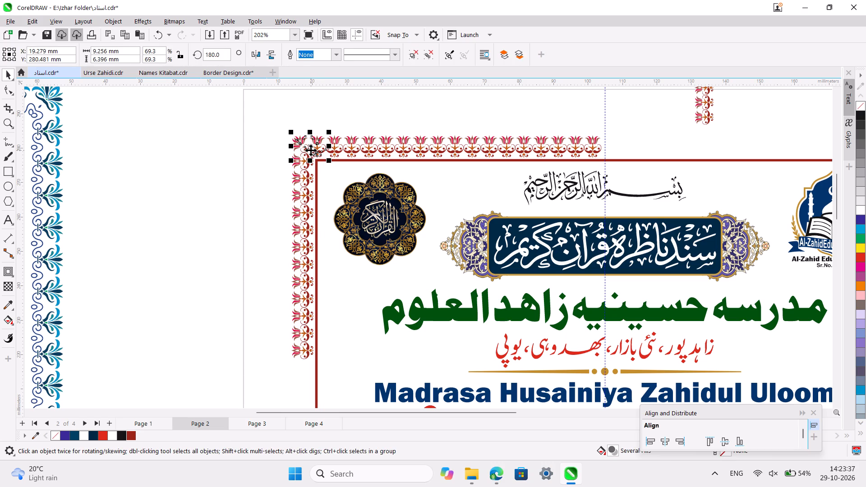
scroll(309, 215, "down", 1)
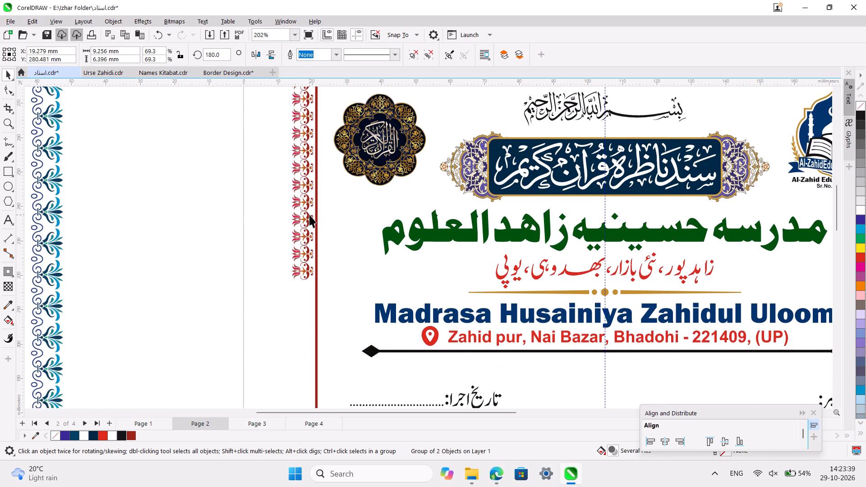
scroll(309, 215, "down", 5, "ctrl")
scroll(309, 215, "down", 1)
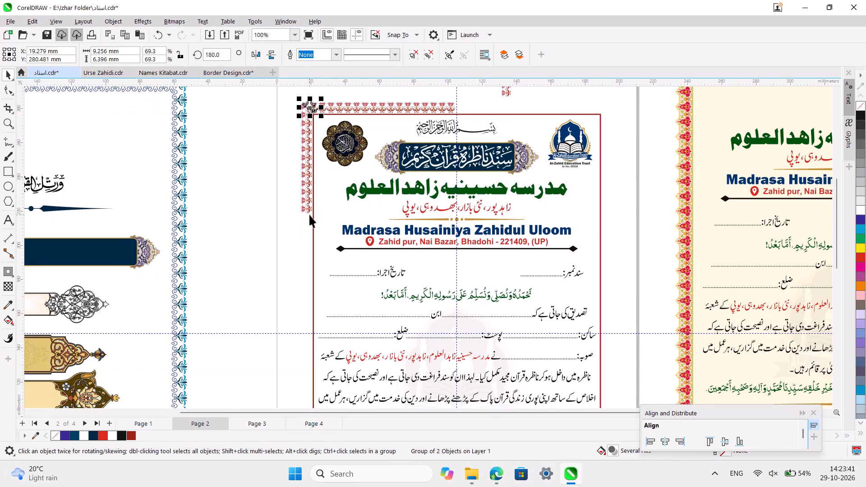
left_click(226, 235)
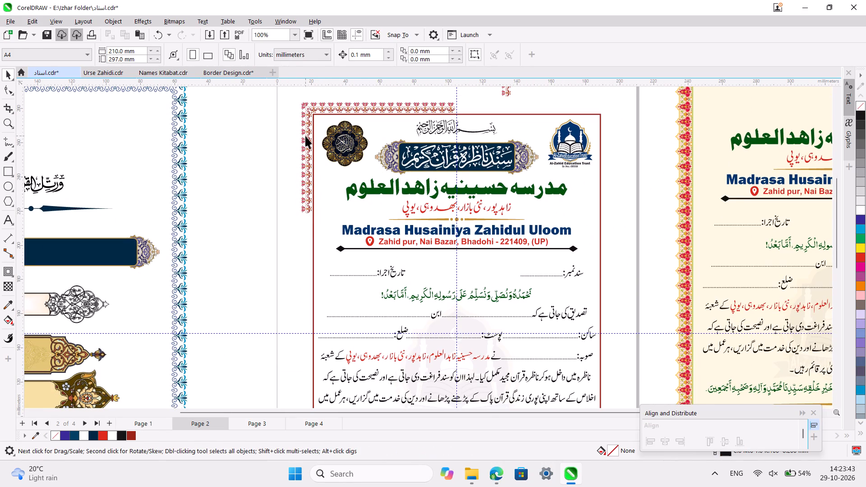
Duplicate the five vertical strip pieces below the corner and place the 45.01 mm copy directly beneath the strip, continuing its pattern.
left_click(305, 136)
left_click_drag(268, 129, 339, 202)
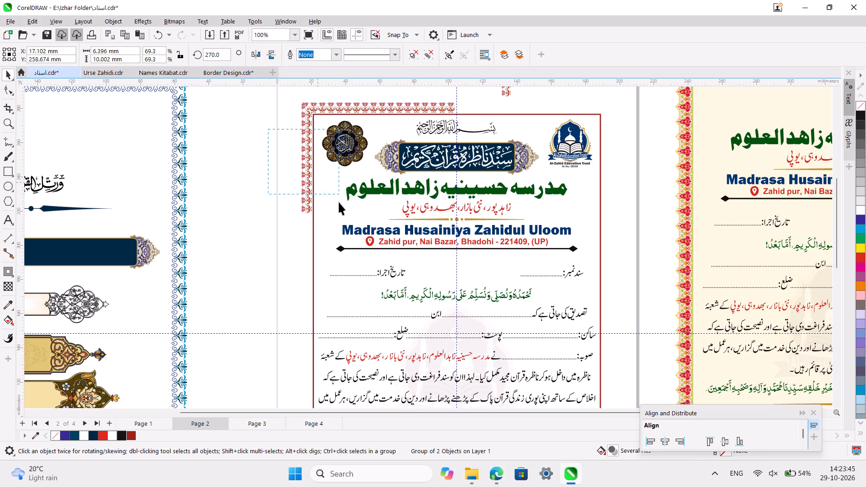
left_click_drag(339, 202, 336, 225)
key("ctrl+d")
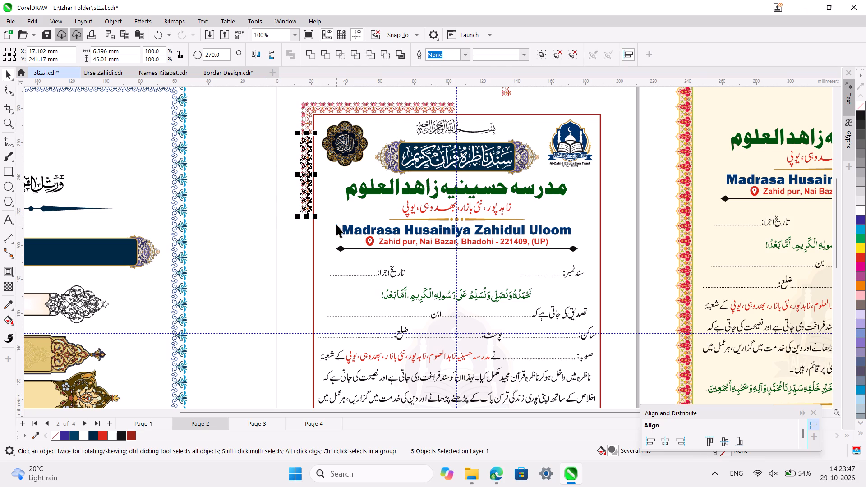
left_click_drag(307, 178, 305, 262)
scroll(305, 262, "up", 6, "ctrl")
scroll(305, 262, "up", 1)
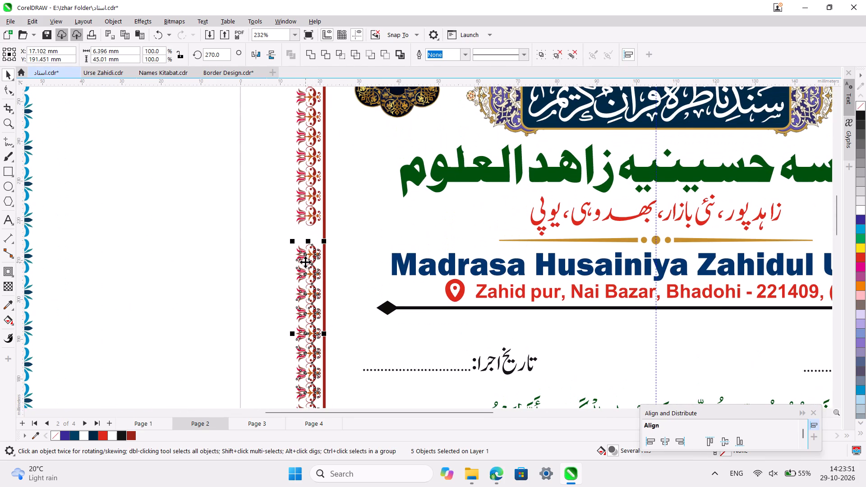
left_click_drag(312, 334, 317, 310)
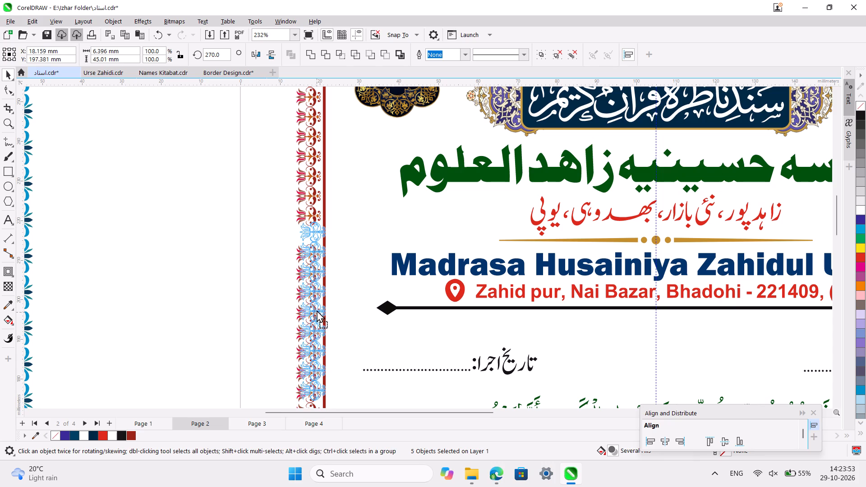
left_click_drag(317, 310, 313, 317)
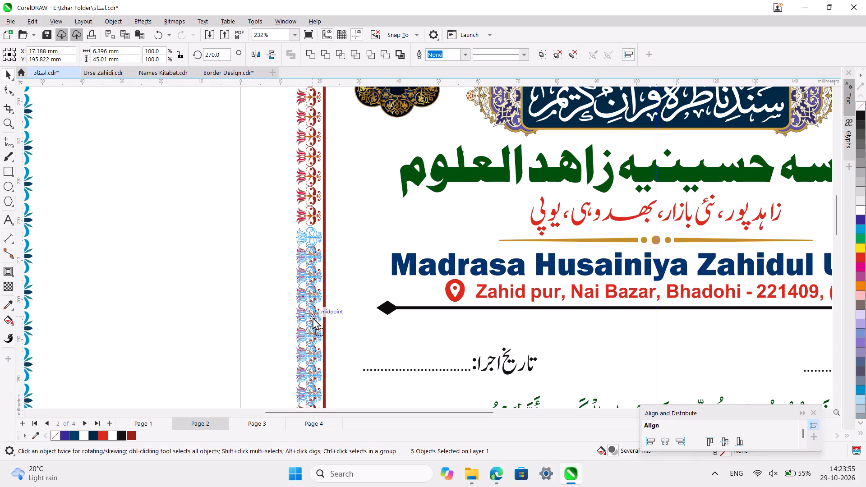
left_click_drag(313, 317, 313, 315)
scroll(313, 315, "up", 5, "ctrl")
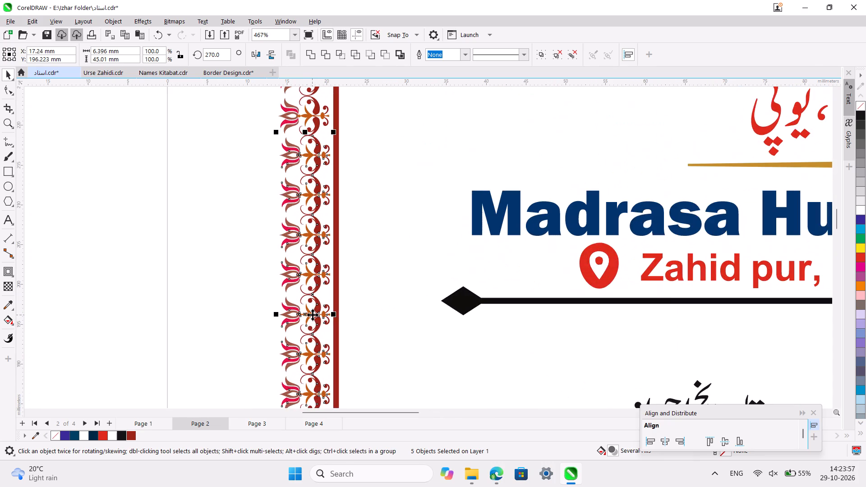
scroll(313, 315, "up", 1)
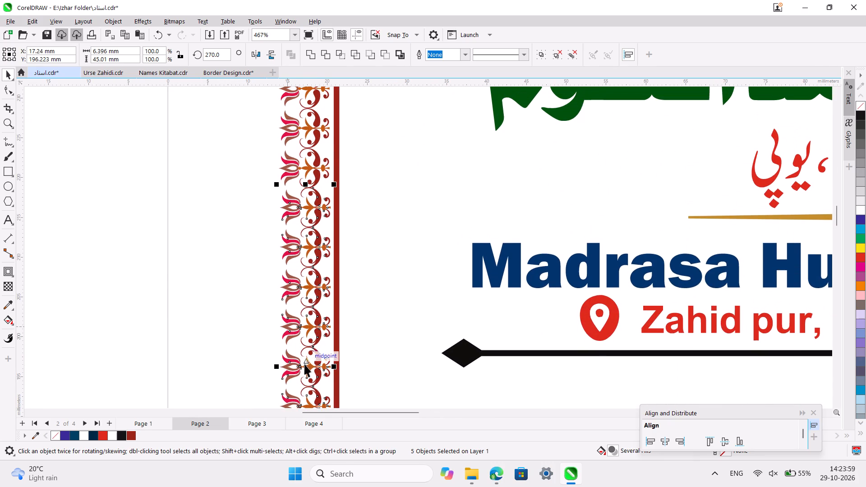
left_click(304, 366)
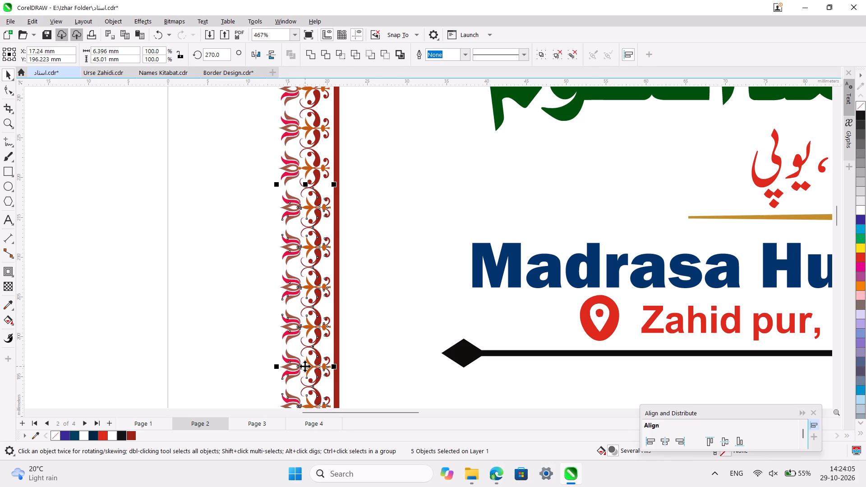
Duplicate the copied vertical section once more with the same offset, extending the strip down past the horizontal center guideline.
scroll(305, 366, "down", 4, "ctrl")
scroll(305, 366, "down", 3)
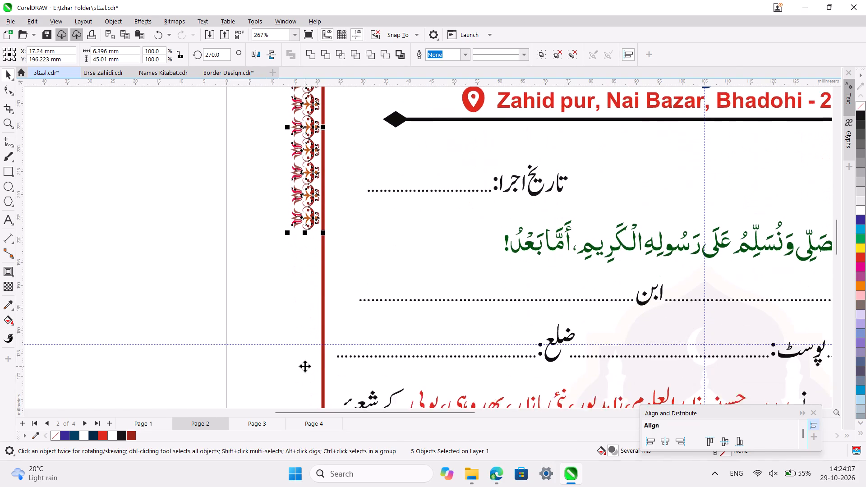
scroll(305, 366, "down", 1)
key("ctrl+d")
scroll(305, 366, "down", 1)
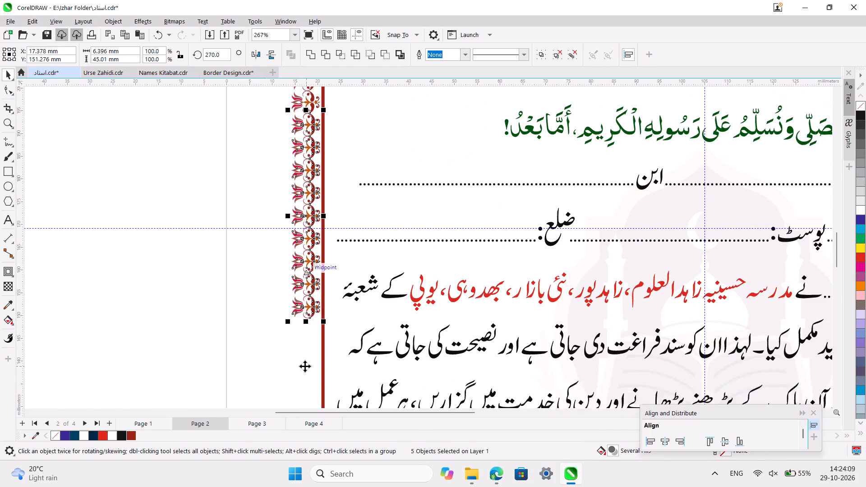
scroll(305, 366, "down", 1)
left_click(152, 318)
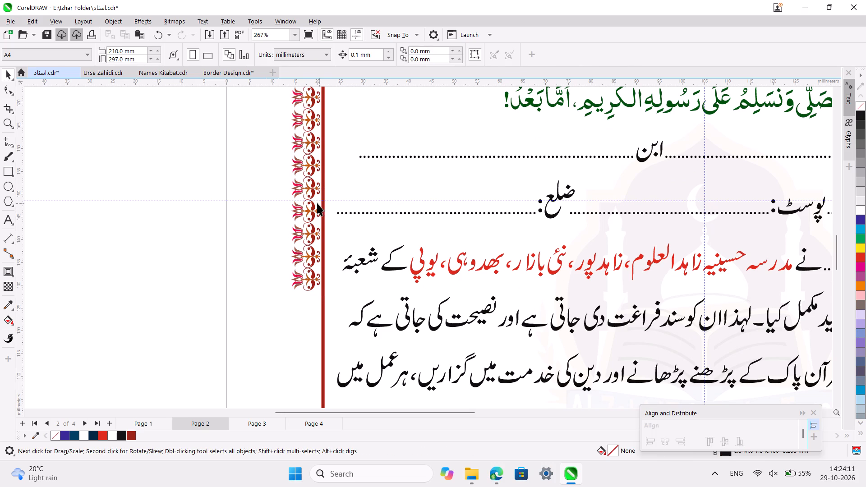
Delete the two two-tulip pieces of the vertical strip crossing and just below the horizontal center guideline, keeping the single-tulip piece beneath them.
left_click(313, 209)
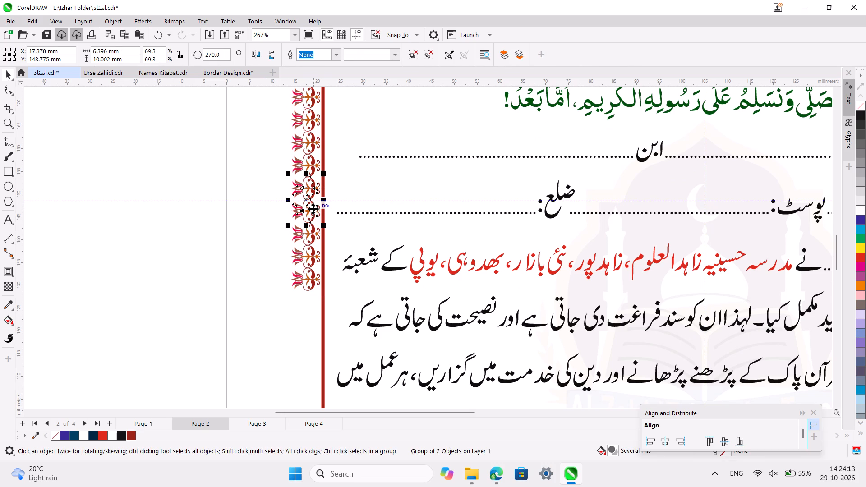
left_click(310, 233)
left_click(309, 286)
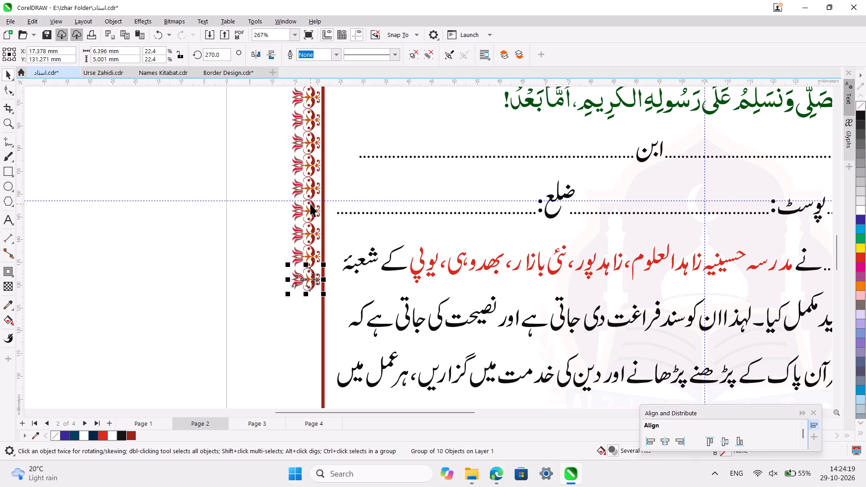
left_click(312, 236)
key("Delete")
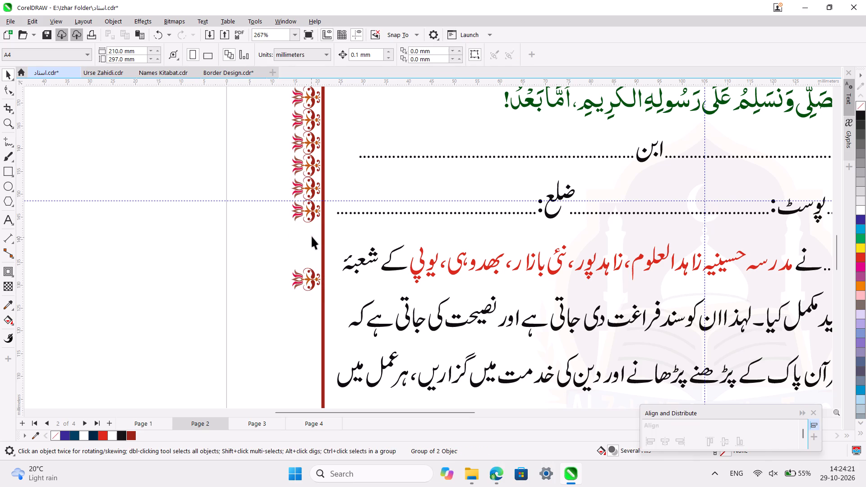
left_click(313, 217)
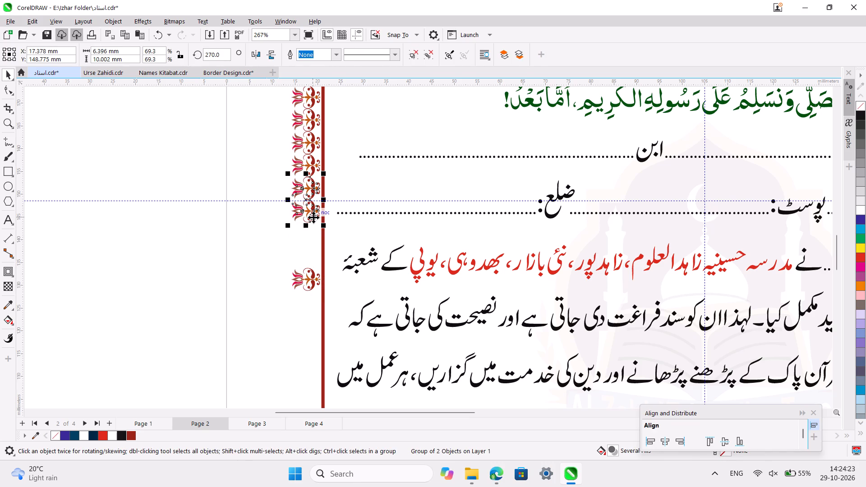
key("Delete")
Move the leftover single-tulip piece up about 20 mm to close the vertical strip just above the horizontal center guideline.
left_click(313, 276)
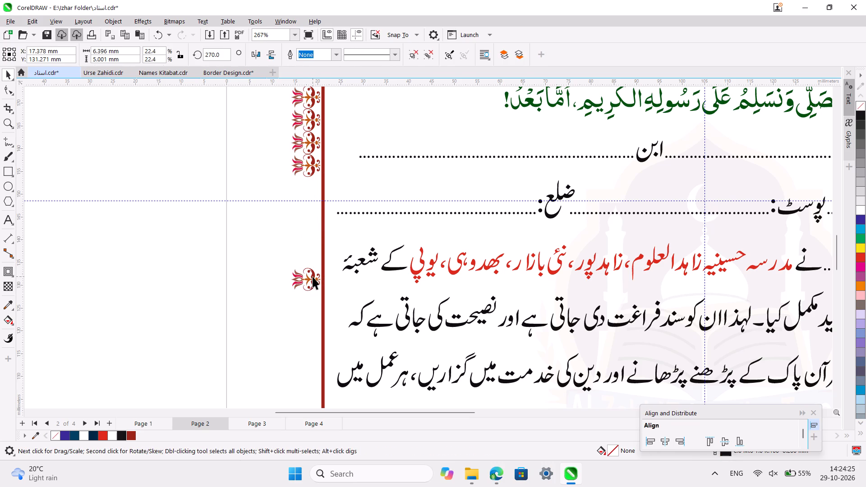
scroll(313, 276, "up", 6, "ctrl")
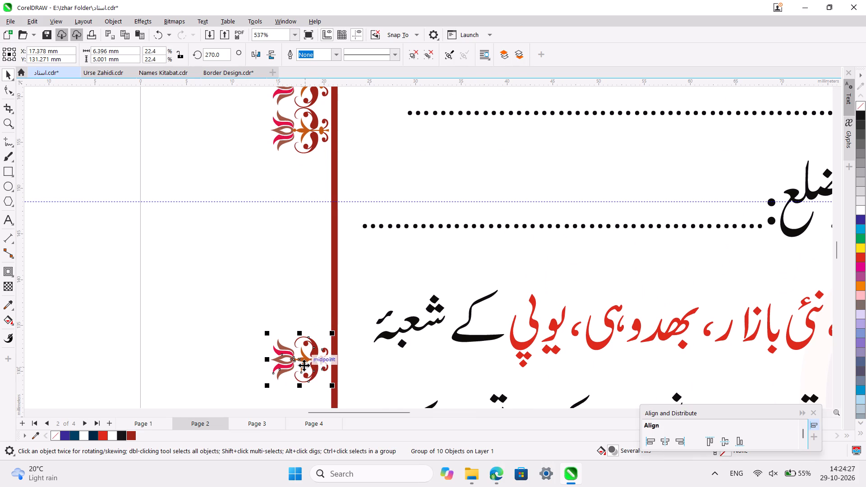
left_click_drag(299, 361, 299, 179)
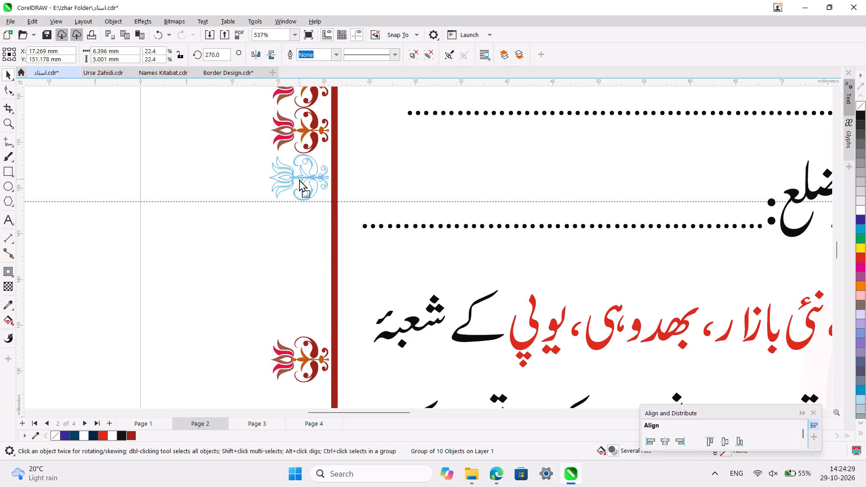
left_click_drag(299, 179, 299, 178)
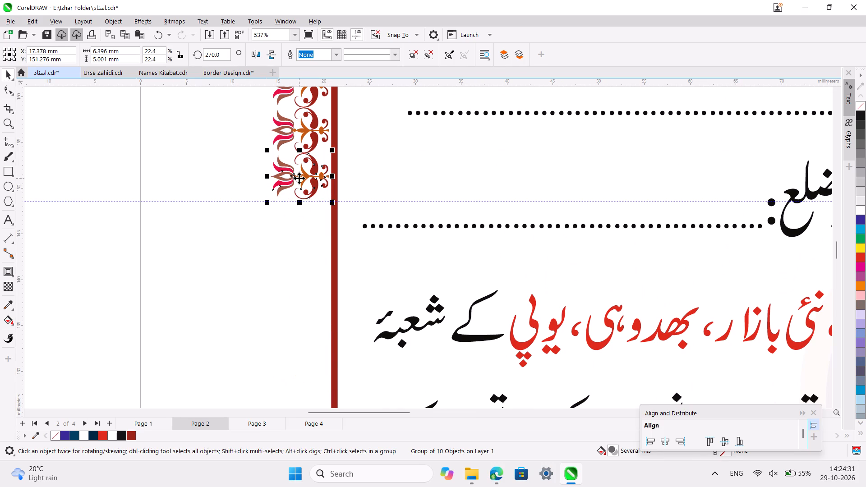
left_click(118, 179)
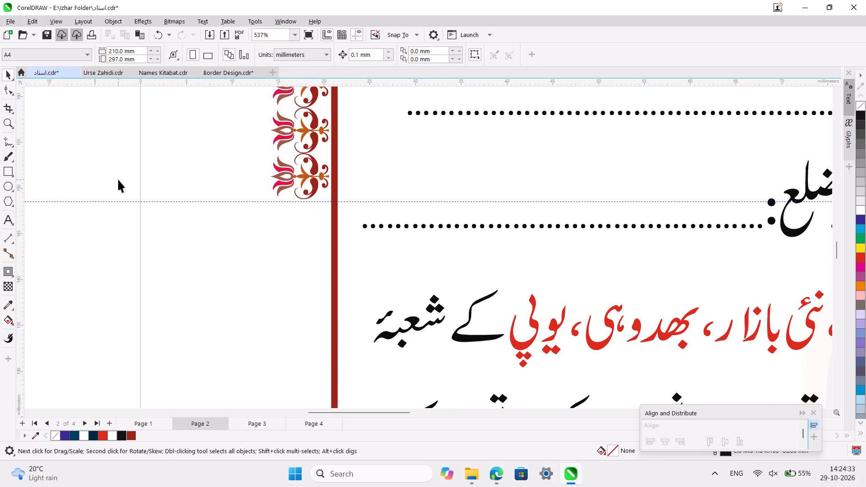
Select all 24 tulip pieces of the certificate's horizontal and vertical strips, including the corner, and group them.
scroll(118, 179, "down", 4, "ctrl")
scroll(223, 207, "down", 5, "ctrl")
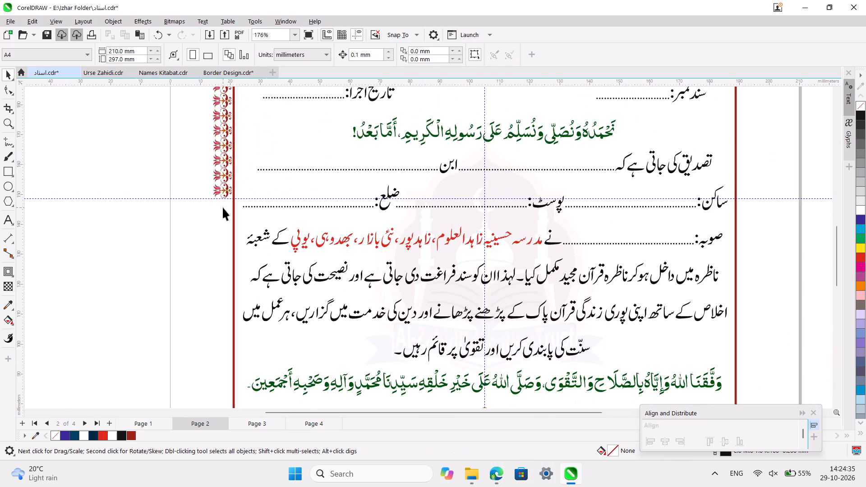
scroll(223, 207, "down", 7, "ctrl")
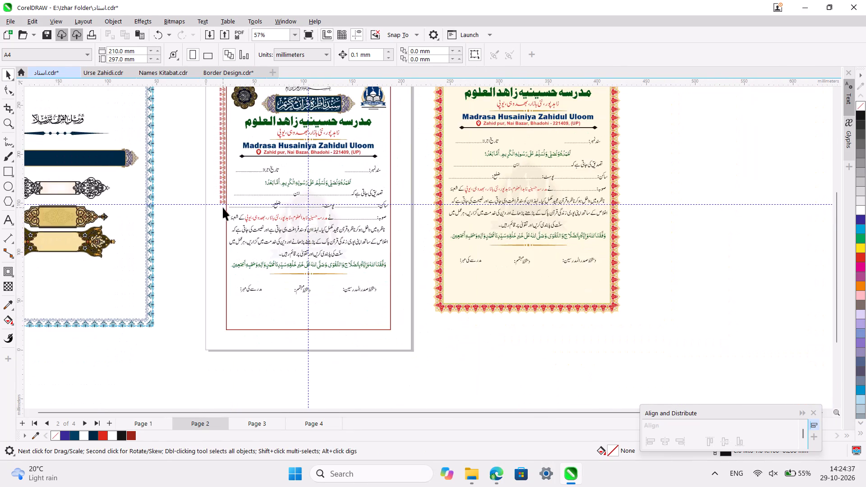
scroll(223, 207, "up", 2)
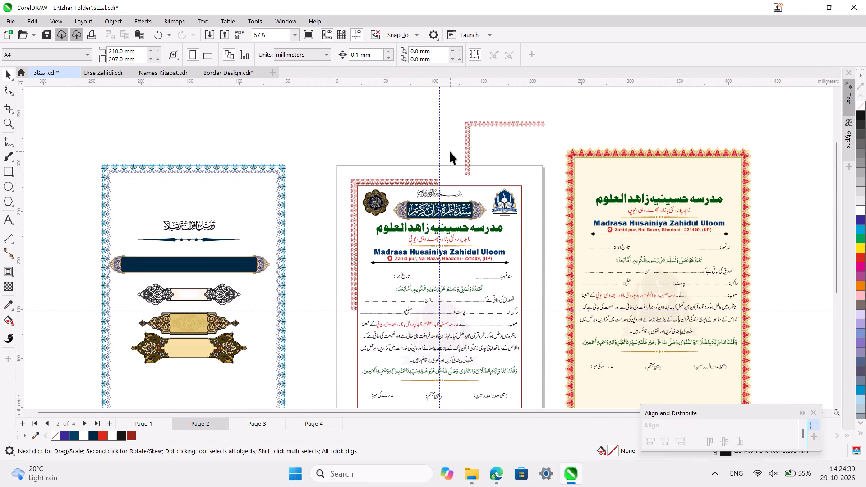
left_click_drag(452, 149, 332, 199)
left_click_drag(332, 199, 325, 188)
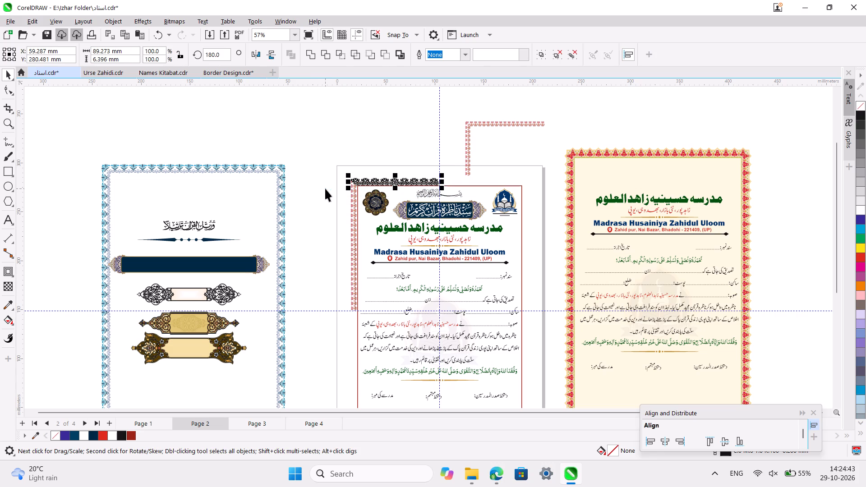
scroll(325, 188, "up", 7, "ctrl")
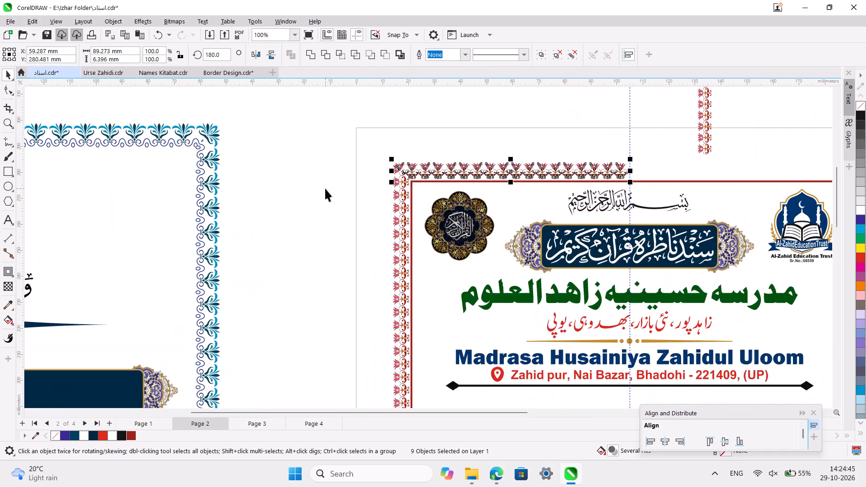
scroll(325, 188, "up", 3, "ctrl")
left_click_drag(334, 118, 496, 186)
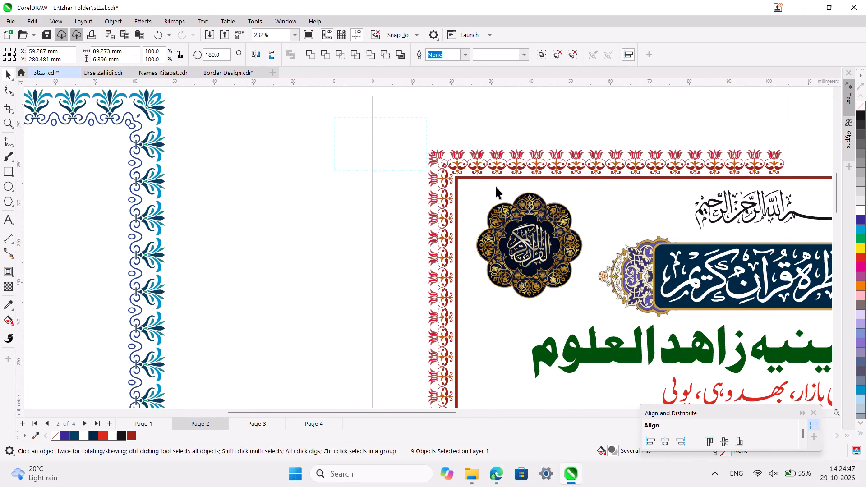
left_click_drag(496, 186, 808, 191)
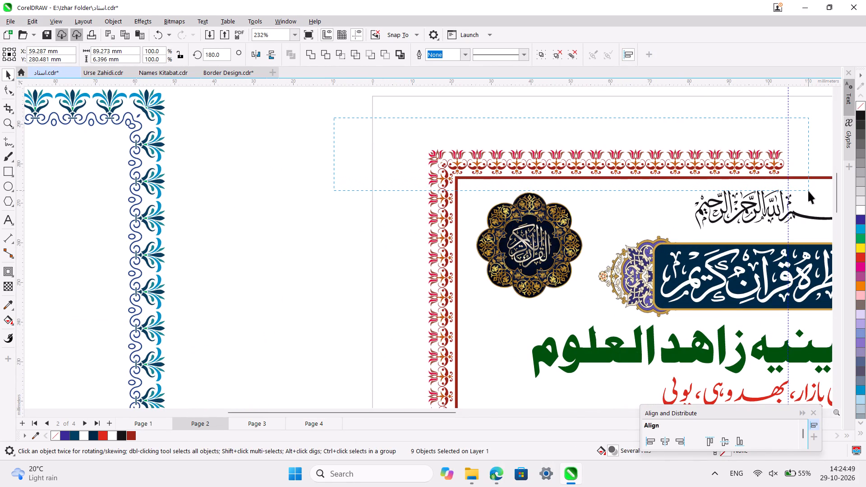
left_click_drag(808, 191, 809, 189)
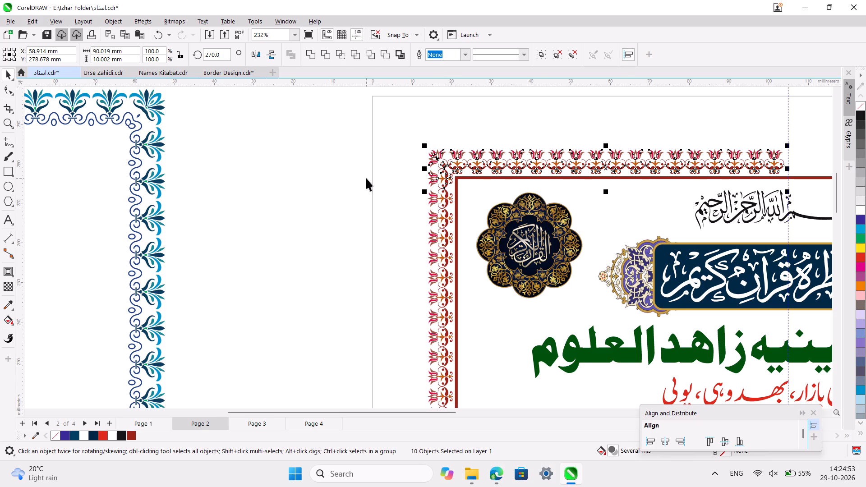
scroll(366, 178, "down", 5, "ctrl")
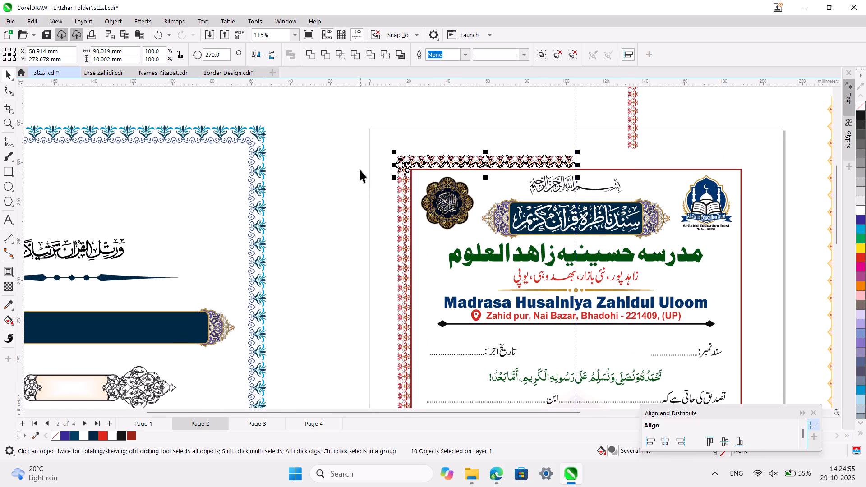
left_click_drag(359, 171, 451, 379, "shift")
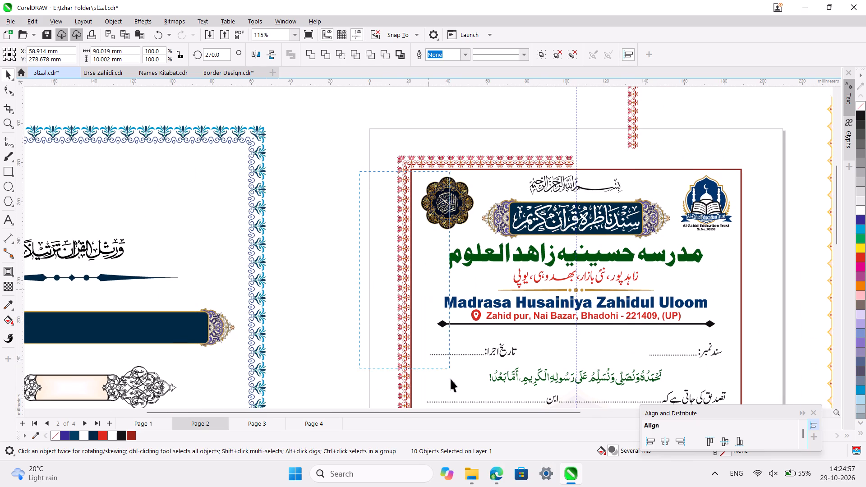
left_click_drag(451, 379, 424, 362, "shift")
scroll(424, 362, "up", 1)
scroll(424, 362, "up", 4, "ctrl")
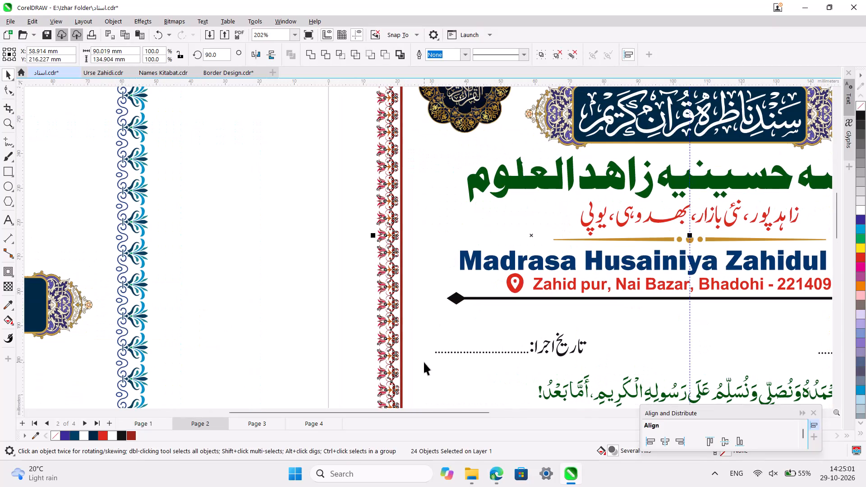
key("ctrl+g")
Nudge the grouped tulip border up about 0.4 mm, slightly widening its gap above the red frame.
scroll(424, 362, "up", 2)
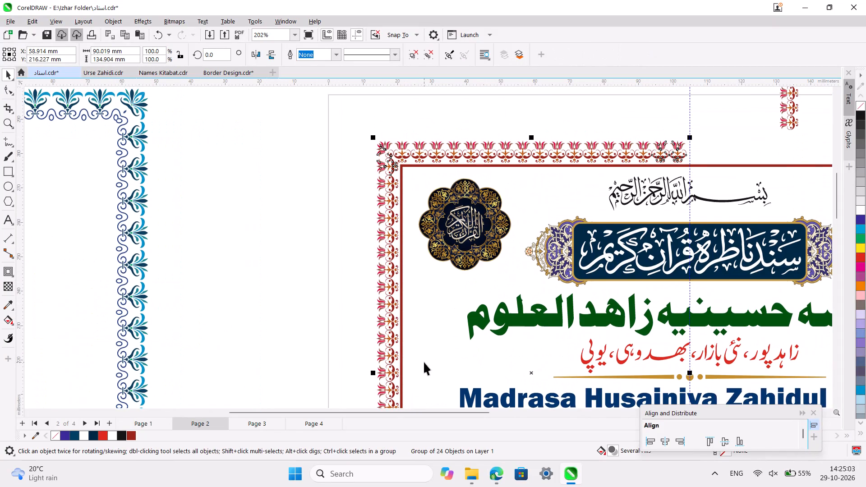
key("Up")
key("Up")
key("Up")
key("Up")
key("Up")
key("Up")
key("Up")
key("Up")
key("Up")
key("Up")
key("Up")
key("Up")
key("Up")
key("Up")
key("Up")
key("Up")
key("Up")
key("Up")
key("Up")
key("Up")
key("Down")
key("Down")
key("Down")
key("Down")
key("Down")
key("Down")
key("Down")
key("Down")
key("Down")
key("Down")
key("Down")
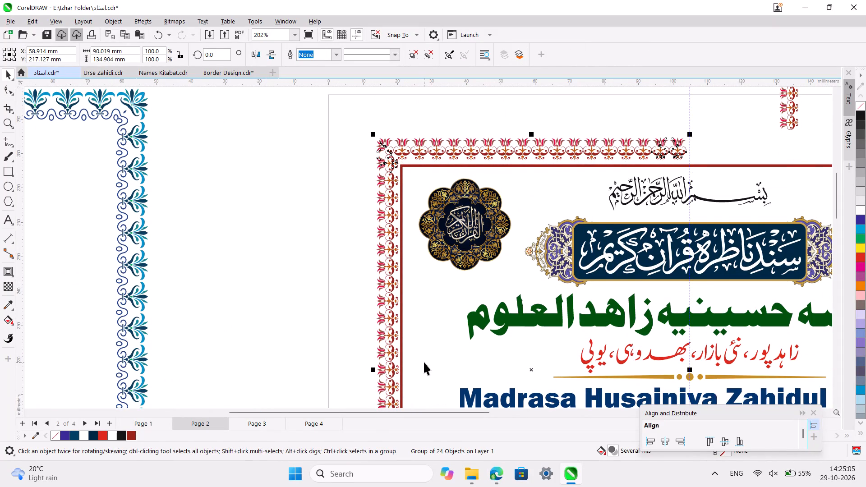
scroll(424, 362, "down", 6, "ctrl")
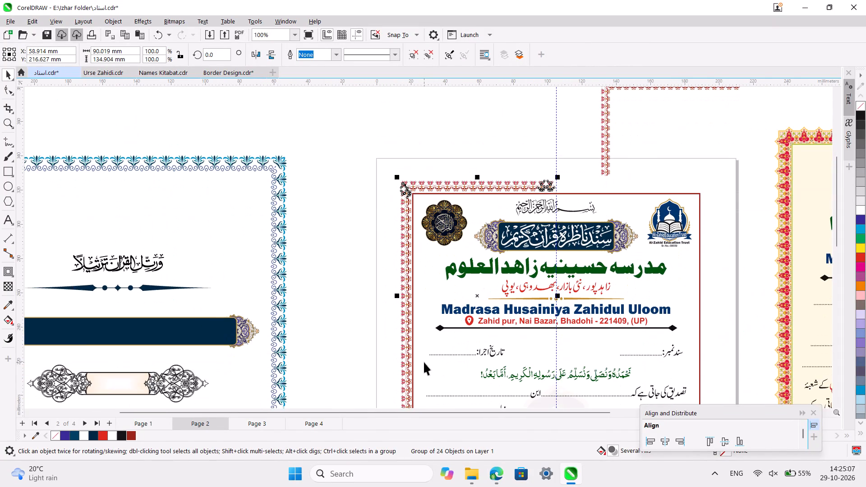
scroll(424, 362, "down", 1)
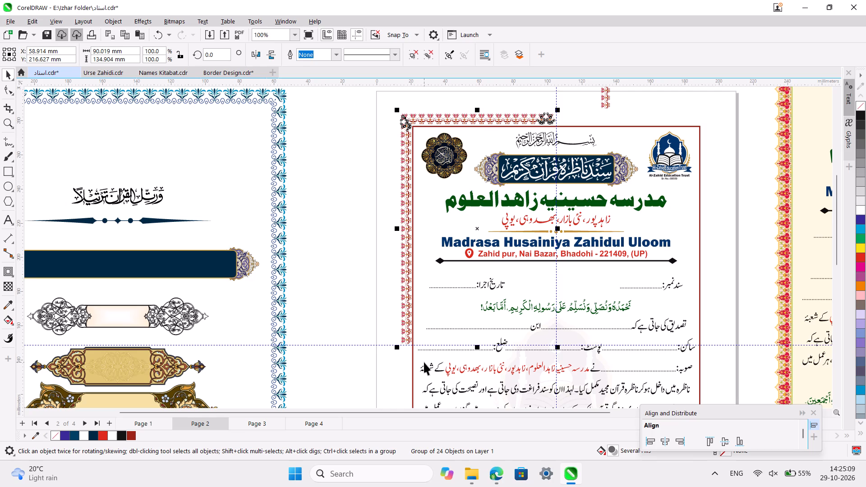
Nudge the grouped tulip border about 0.1 mm right and 0.6 mm down, to X 59.014 mm and Y 216.027 mm.
left_click(279, 227)
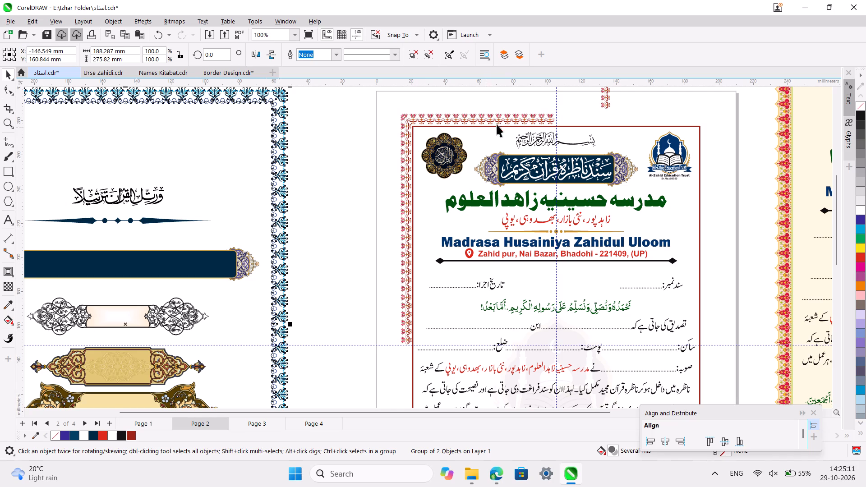
left_click(504, 116)
scroll(504, 116, "up", 2, "ctrl")
scroll(504, 116, "left", 1)
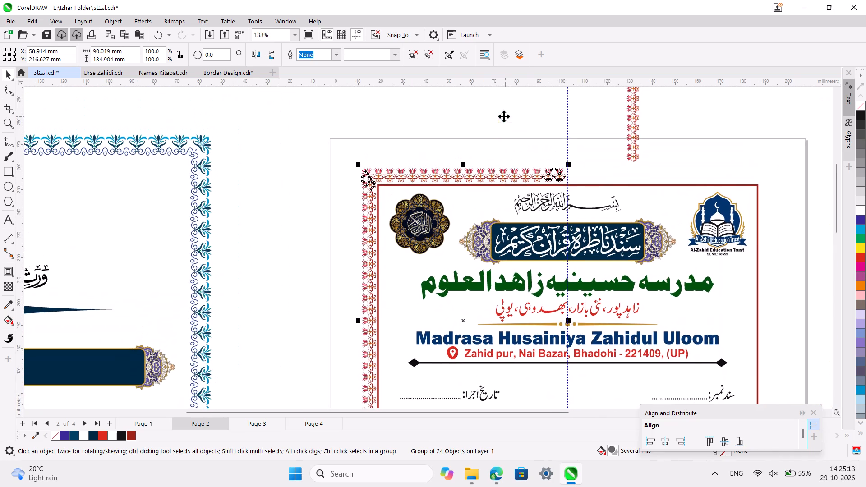
scroll(571, 166, "up", 6, "ctrl")
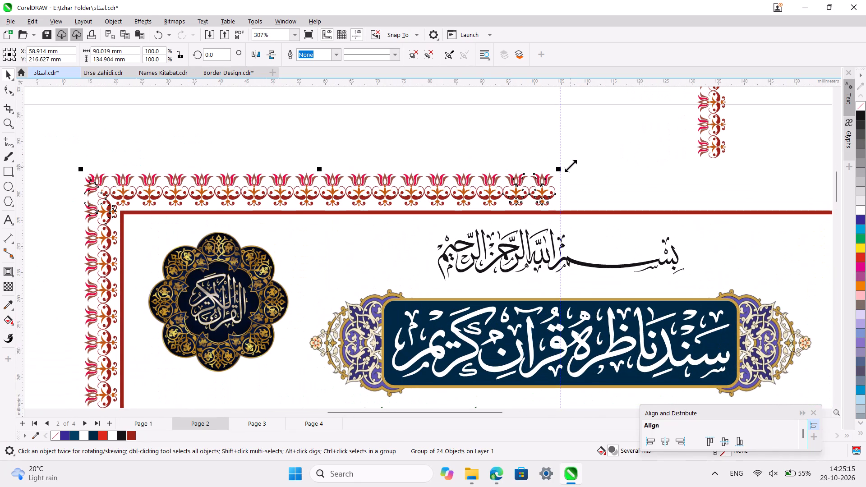
key("Right")
key("Right")
key("Right")
key("Right")
key("Right")
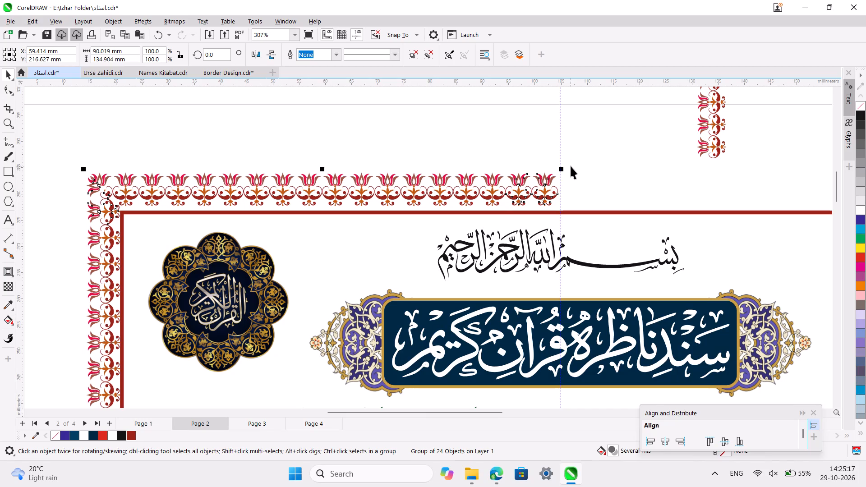
key("Down")
key("Down")
key("Down")
key("Down")
key("Left")
key("Left")
key("Left")
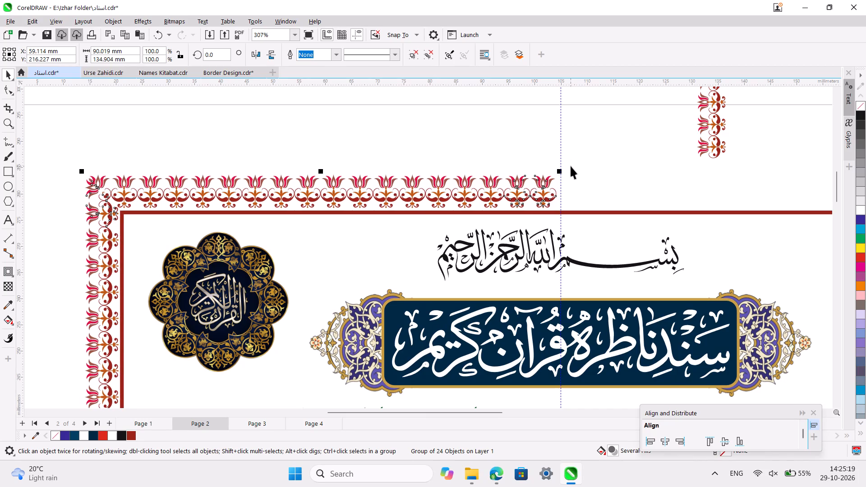
key("Down")
key("Left")
key("Down")
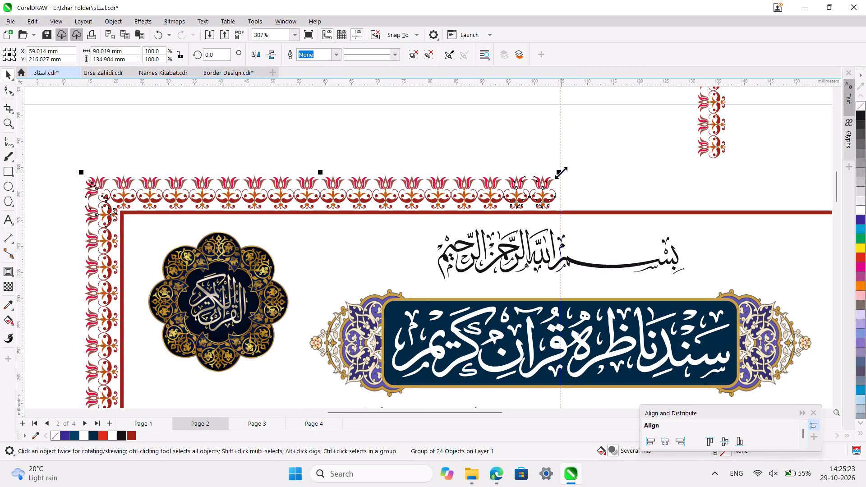
Scale the grouped tulip border proportionally about its center to about 101.3%, 91.19 mm wide, so its end meets the vertical center guideline.
left_click_drag(561, 172, 564, 170, "shift")
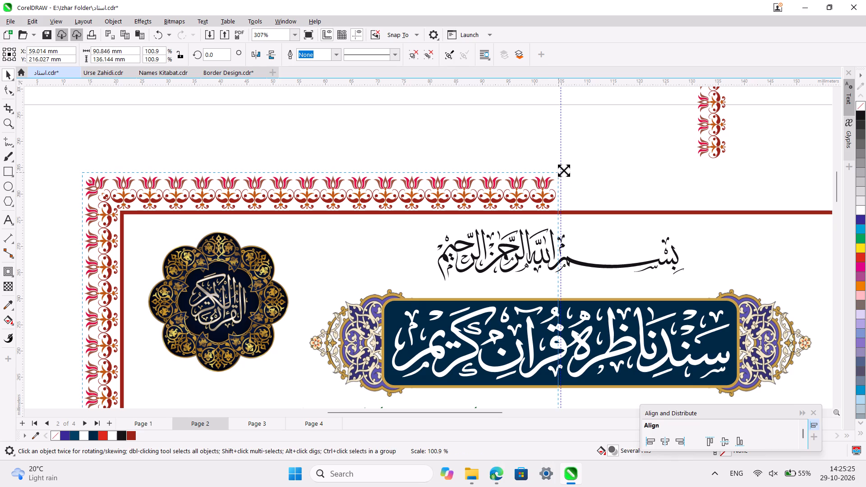
left_click_drag(564, 170, 567, 168, "shift")
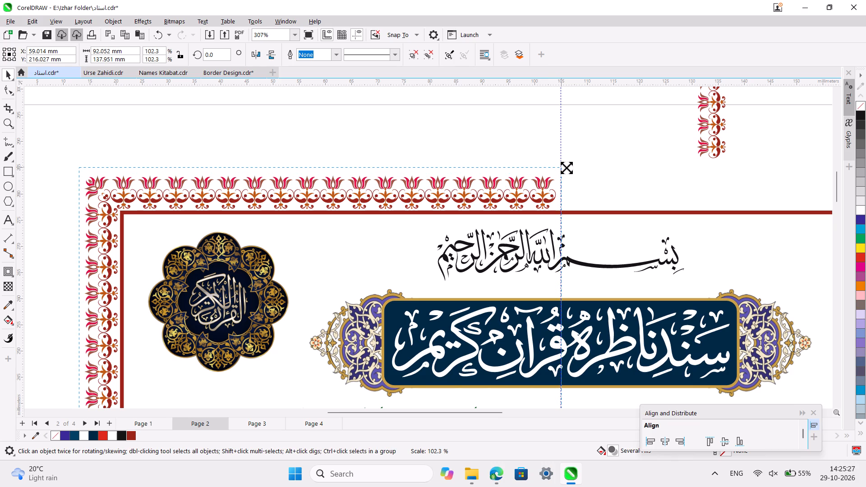
left_click_drag(567, 168, 566, 168, "shift")
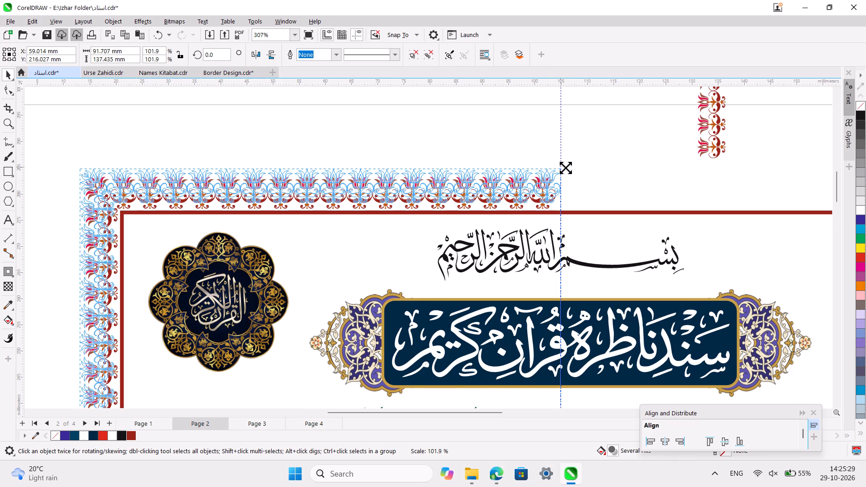
left_click_drag(566, 168, 564, 168, "shift")
scroll(564, 168, "up", 5, "ctrl")
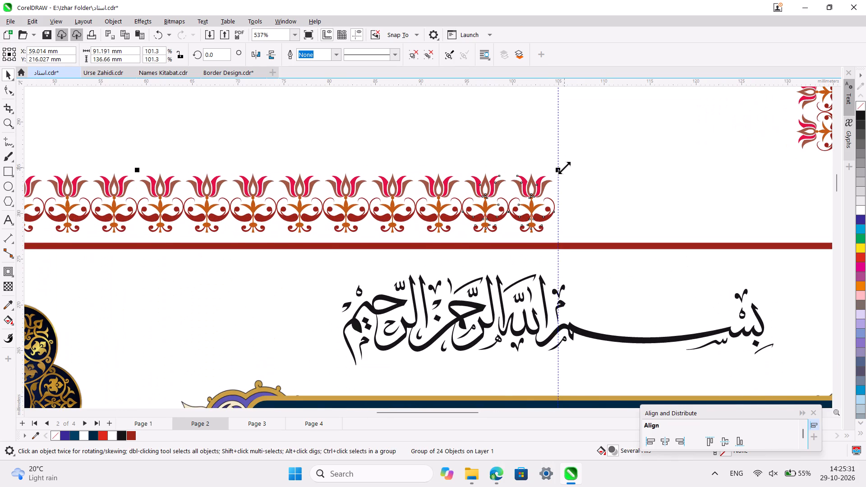
Scale the grouped tulip border proportionally about its center to about 102%, 91.83 mm wide, extending its end to the vertical center guideline.
scroll(564, 168, "up", 1, "ctrl")
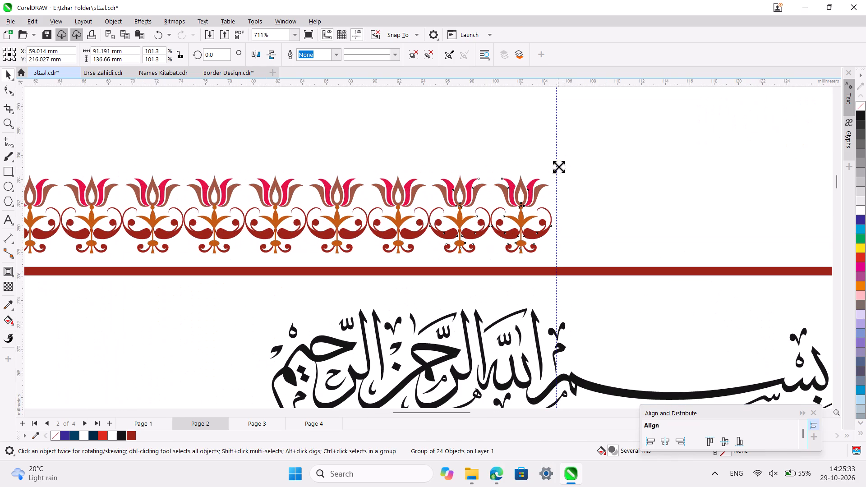
left_click_drag(557, 172, 558, 169, "shift")
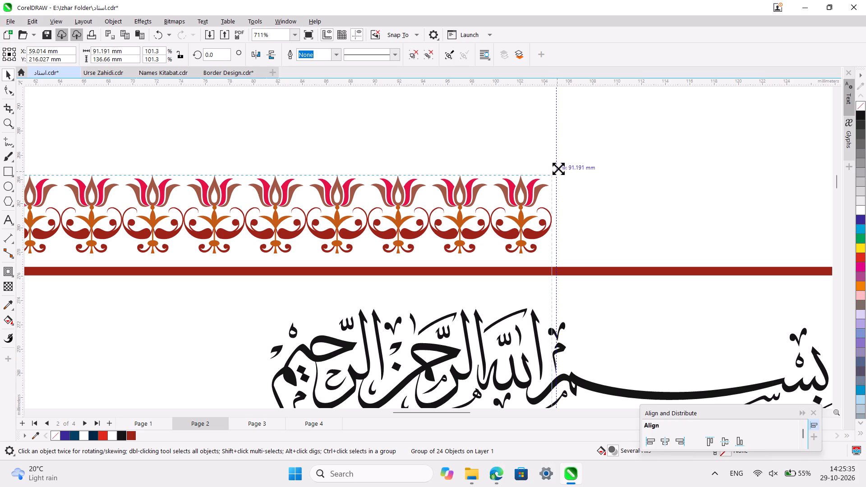
left_click_drag(558, 169, 561, 165, "shift")
Examine the tulip border along both strips, checking its ends against the center guidelines and its gap from the red frame.
scroll(561, 165, "down", 8, "ctrl")
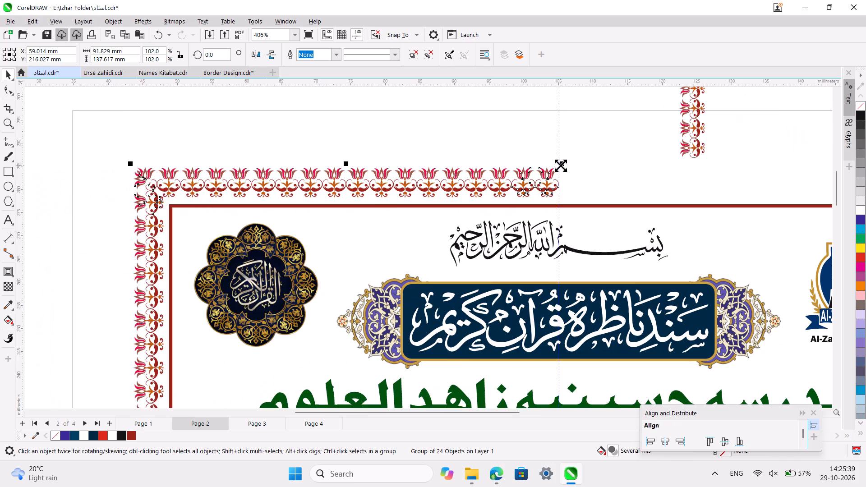
scroll(561, 165, "down", 2, "ctrl")
left_click(169, 258)
scroll(169, 258, "down", 1)
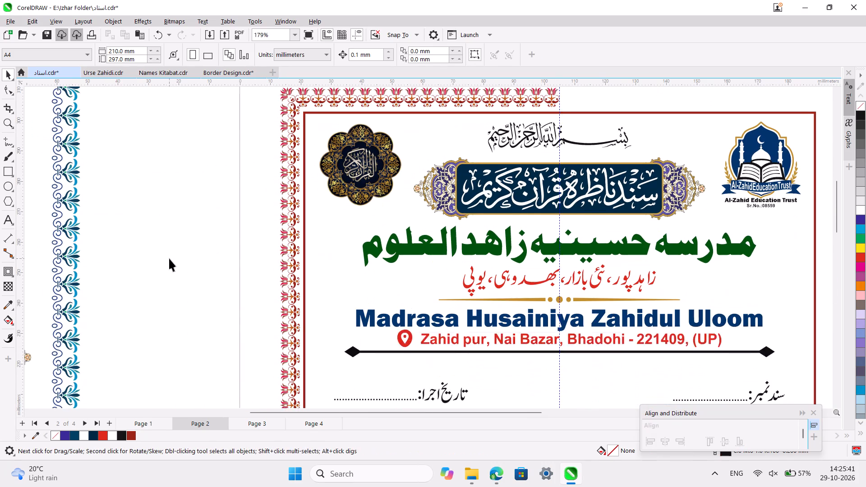
scroll(169, 258, "down", 3)
scroll(284, 290, "down", 2)
scroll(284, 290, "up", 4)
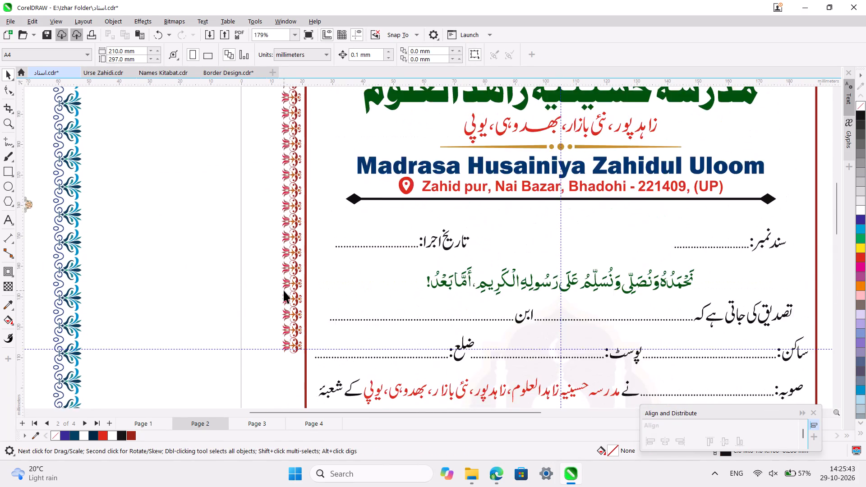
scroll(284, 290, "up", 1)
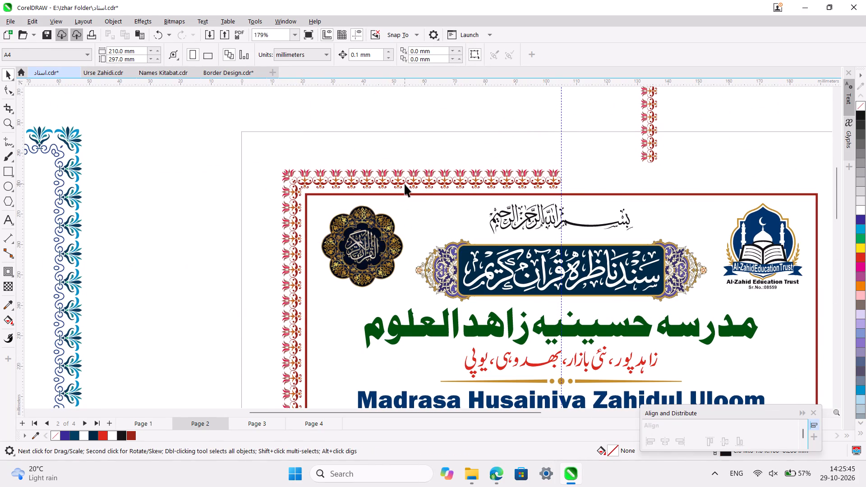
left_click(405, 184)
scroll(405, 184, "down", 2)
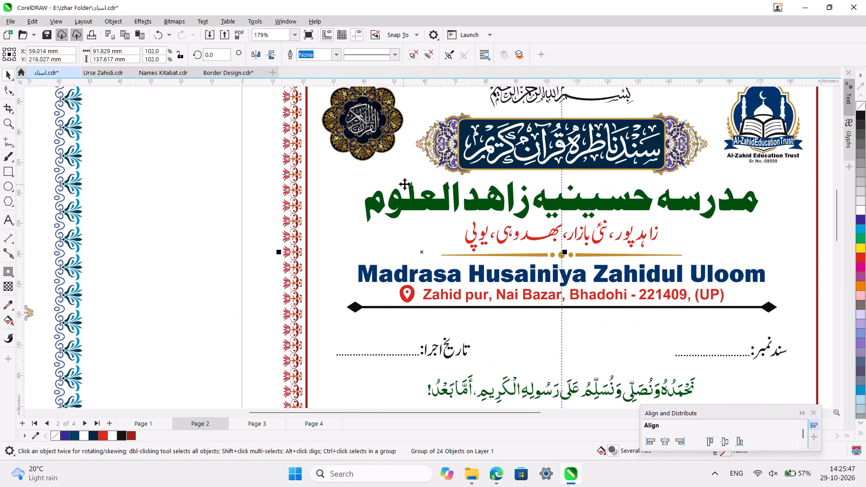
scroll(405, 184, "down", 1)
scroll(315, 277, "down", 2)
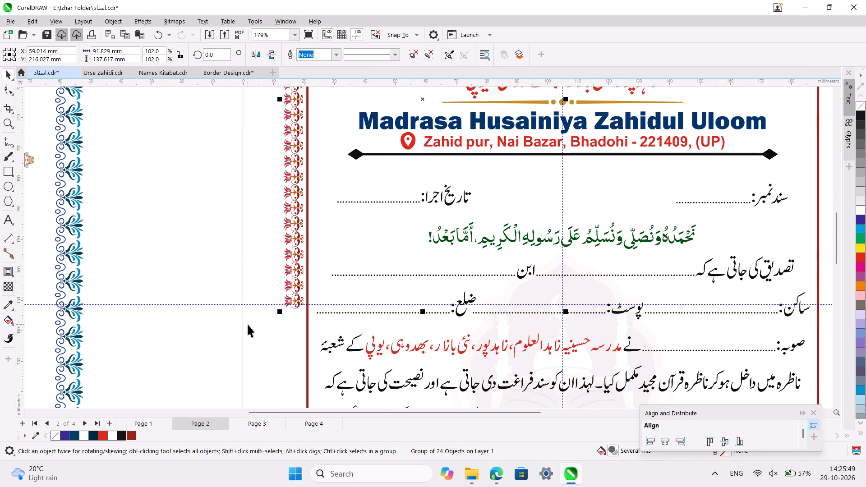
Shorten the grouped tulip border from its top edge to about 136.76 mm high, bringing the horizontal strip closer to the red frame.
scroll(248, 324, "up", 2, "ctrl")
scroll(310, 323, "up", 5, "ctrl")
scroll(310, 323, "up", 4)
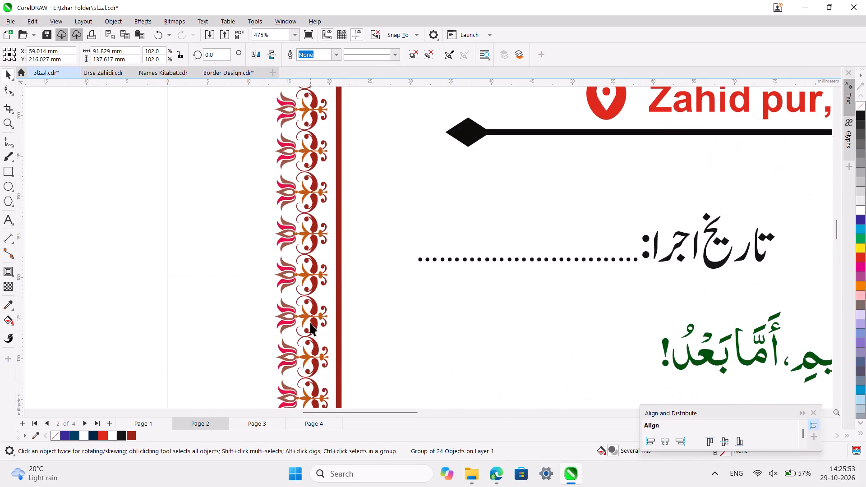
scroll(310, 323, "up", 5)
scroll(310, 323, "down", 2)
scroll(310, 323, "left", 1)
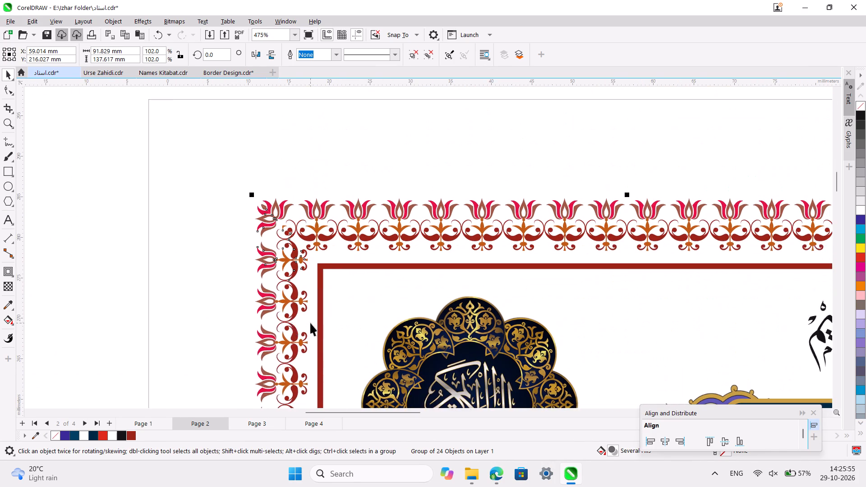
scroll(310, 323, "left", 1)
scroll(461, 239, "left", 2)
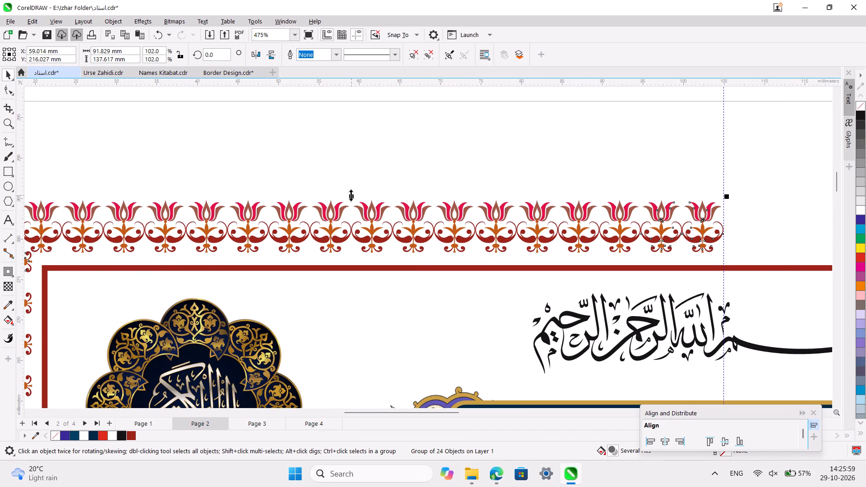
left_click_drag(351, 195, 351, 201)
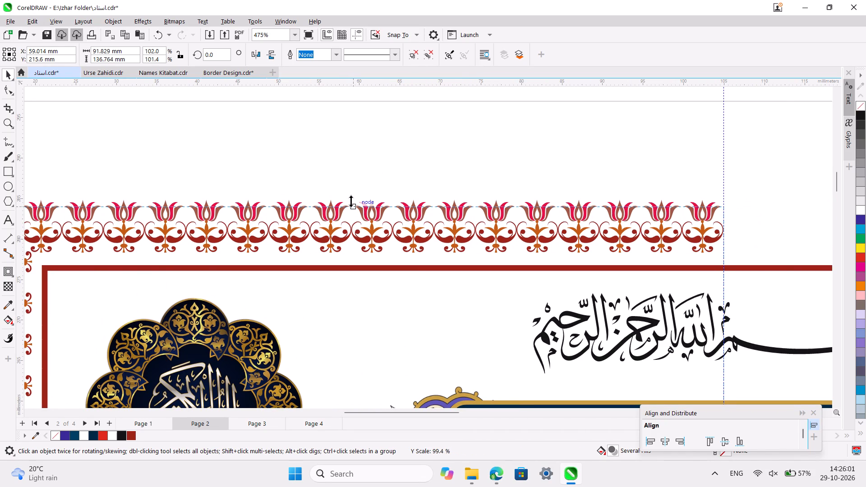
left_click_drag(351, 201, 351, 200)
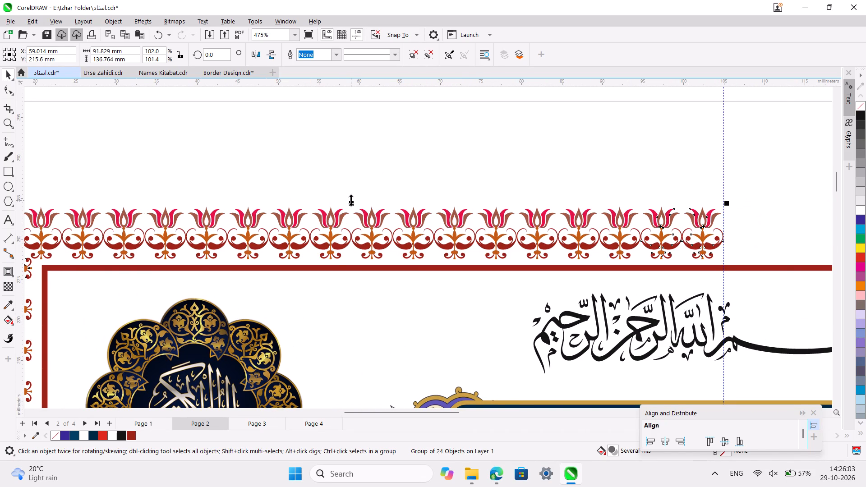
Shorten the grouped tulip border from its lower edge to about 135.48 mm high, ending its vertical strip at the horizontal center guideline.
scroll(351, 200, "right", 3)
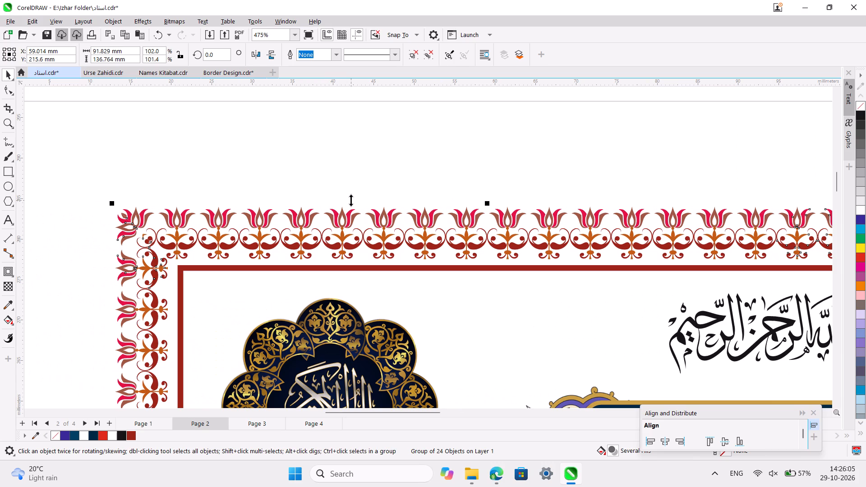
scroll(351, 200, "down", 8)
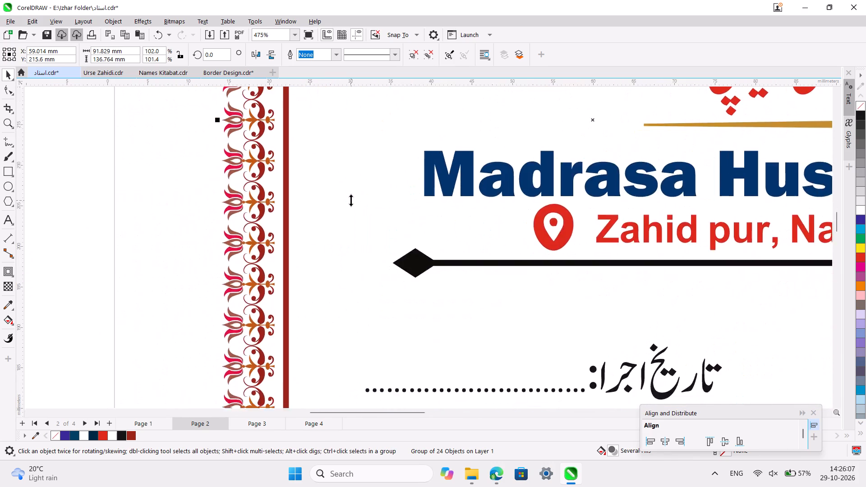
scroll(351, 200, "down", 4)
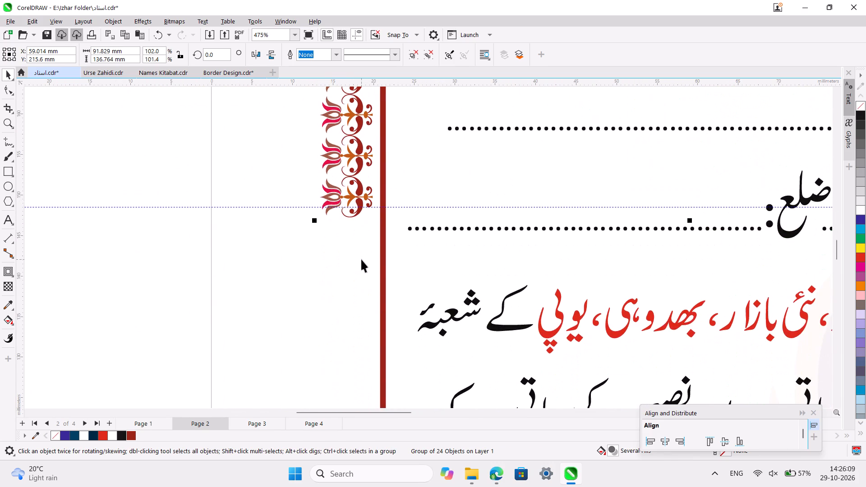
scroll(361, 259, "up", 3, "ctrl")
scroll(361, 259, "up", 2)
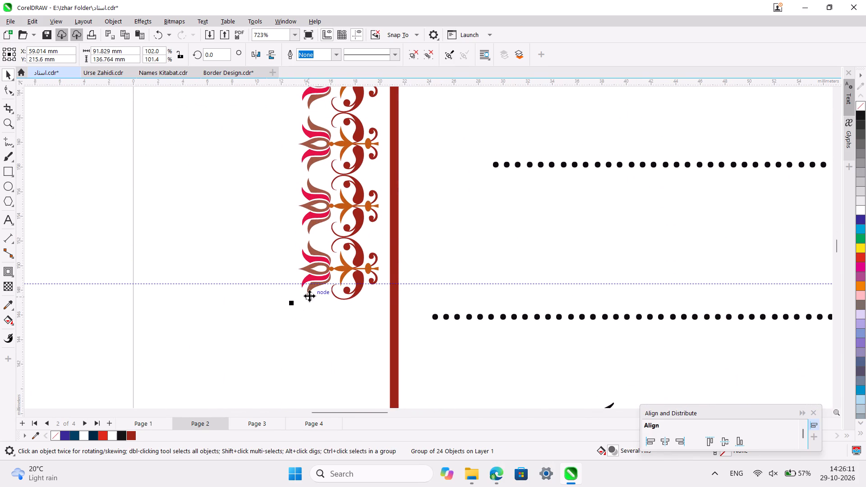
scroll(433, 298, "left", 2)
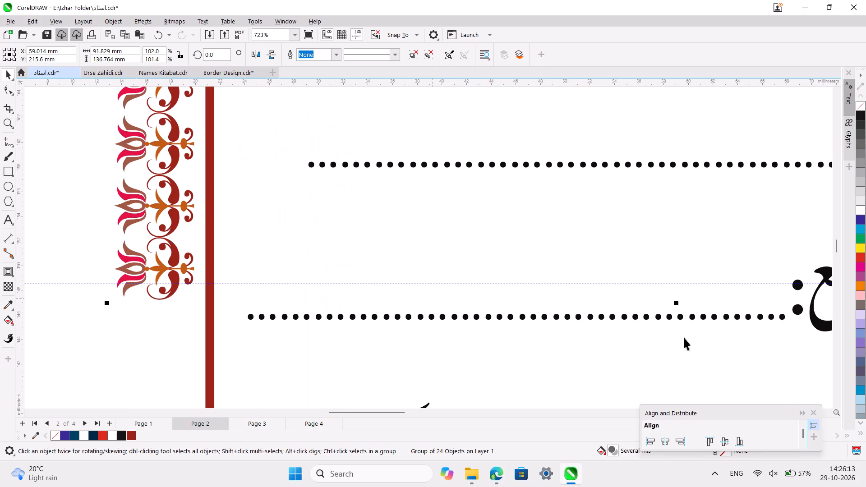
left_click_drag(675, 302, 675, 294)
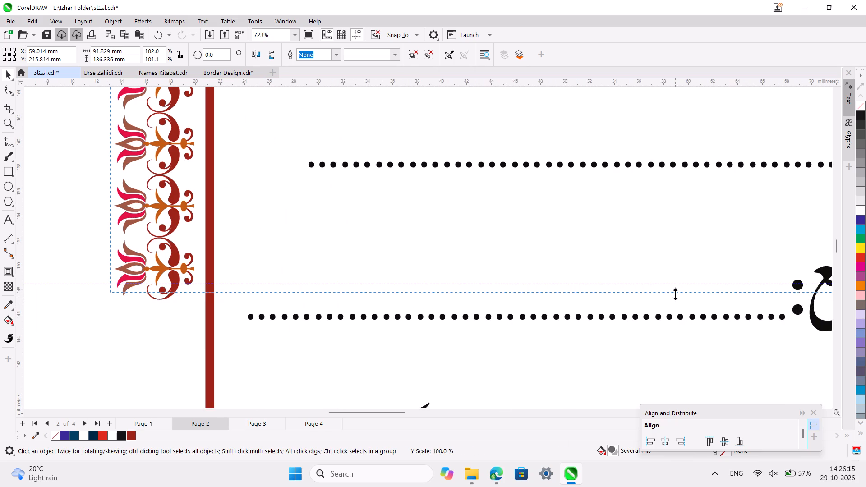
left_click_drag(675, 294, 674, 288)
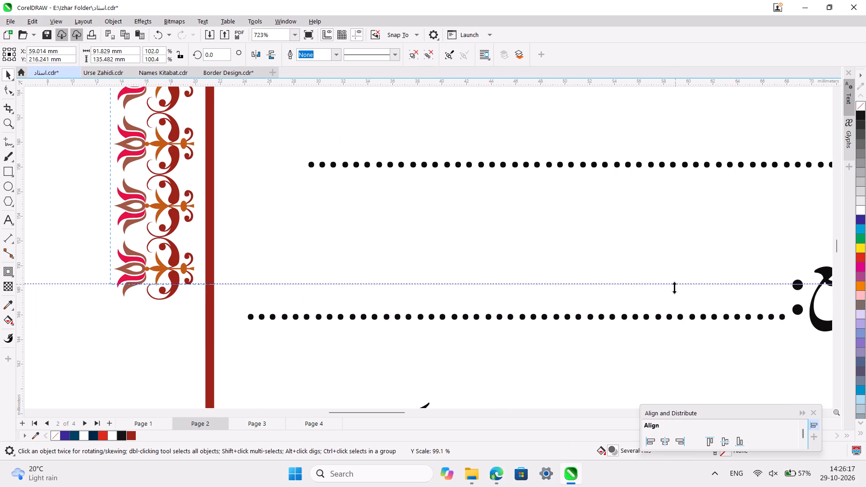
left_click_drag(674, 288, 674, 288)
Move the spare tulip corner group above the page to beyond the page's upper-left corner, at about X -0.3 mm, Y 320.7 mm.
scroll(674, 288, "down", 6, "ctrl")
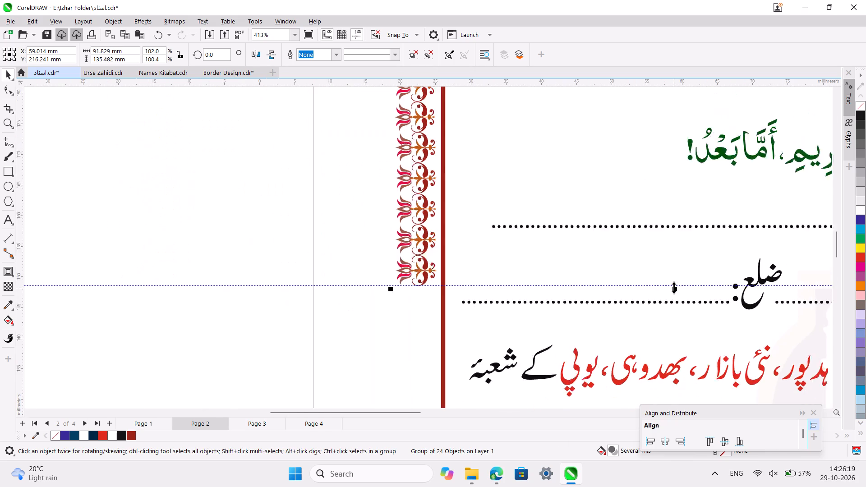
scroll(674, 288, "down", 6, "ctrl")
scroll(674, 288, "left", 4)
scroll(674, 288, "down", 4, "ctrl")
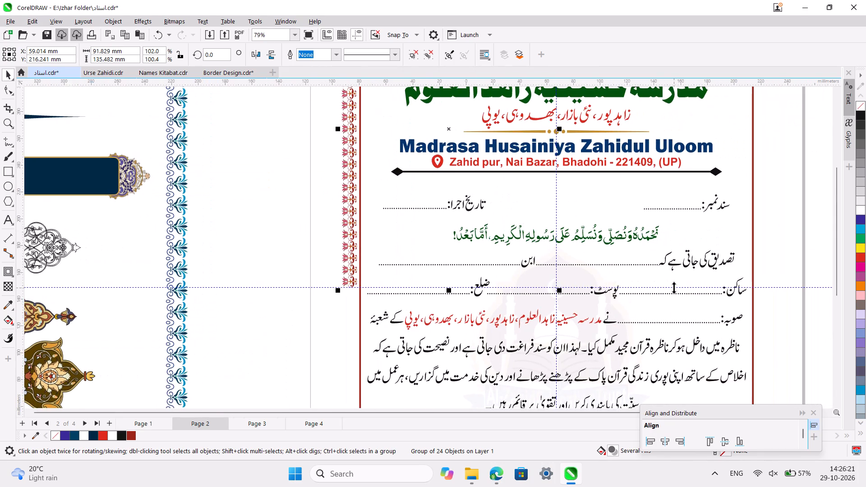
scroll(674, 288, "down", 1, "ctrl")
scroll(674, 288, "left", 2)
left_click(464, 161)
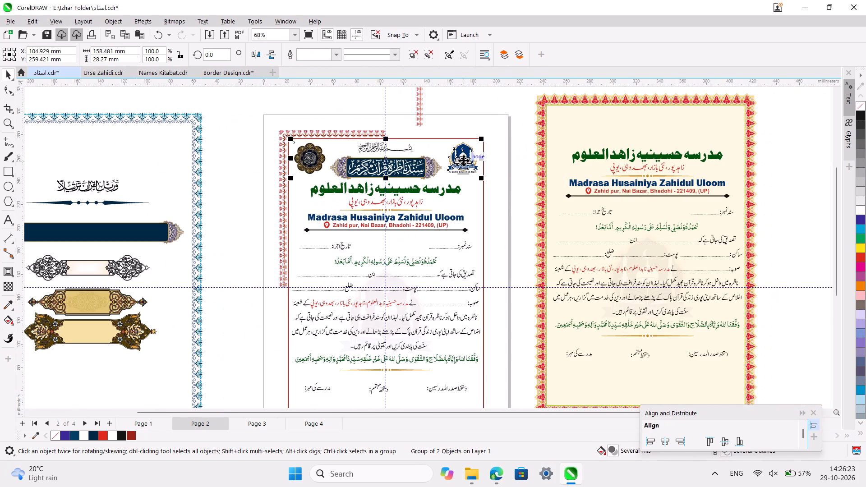
left_click(508, 96)
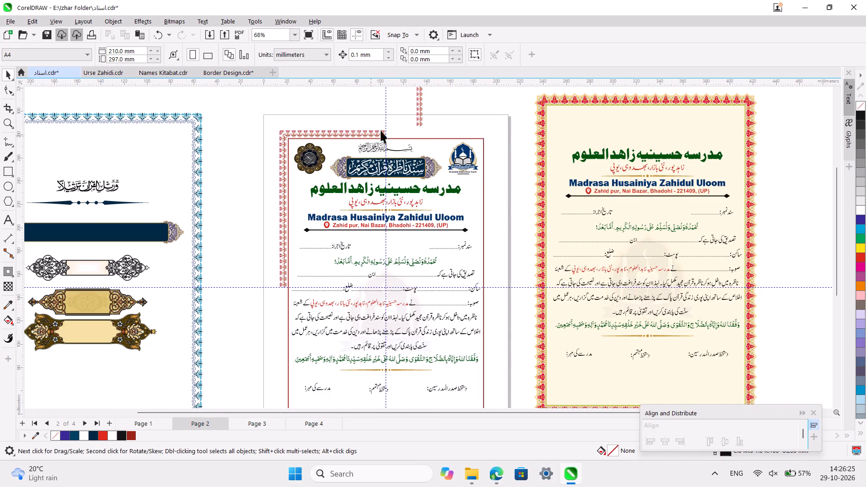
scroll(419, 111, "up", 1)
left_click(431, 112)
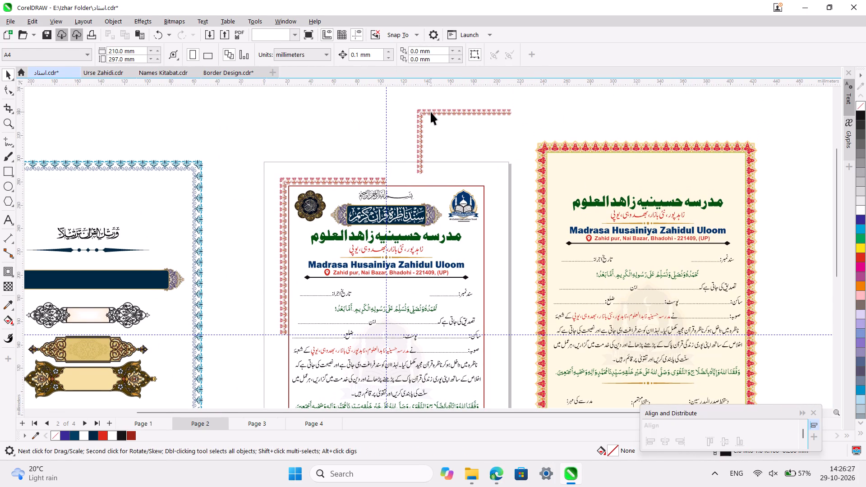
left_click_drag(431, 112, 232, 105)
left_click(364, 150)
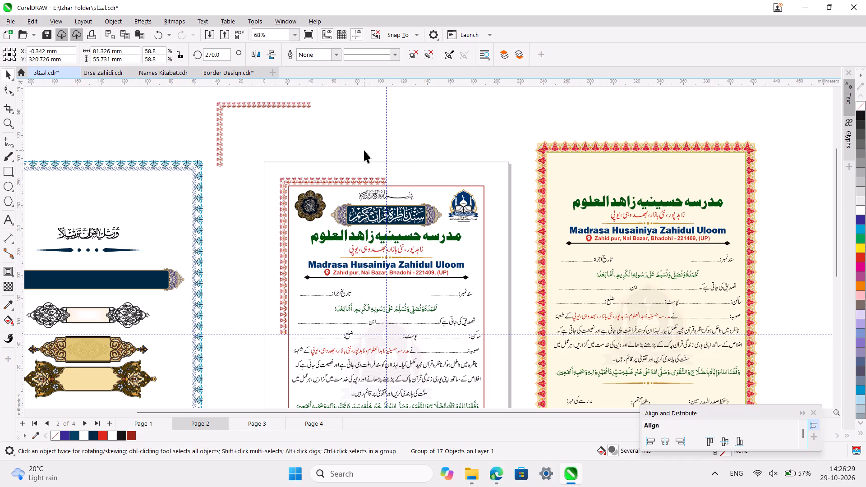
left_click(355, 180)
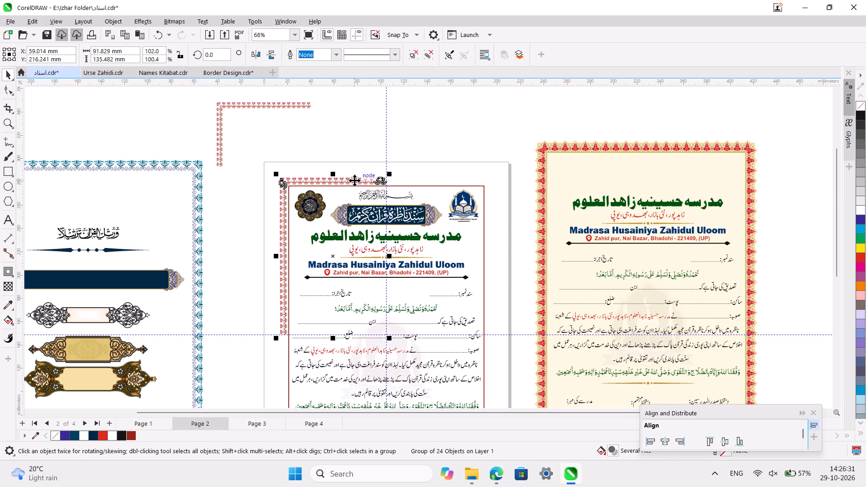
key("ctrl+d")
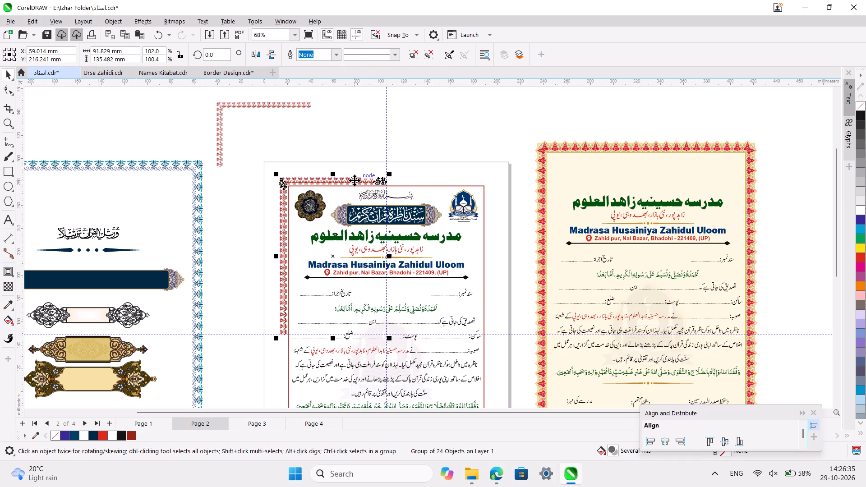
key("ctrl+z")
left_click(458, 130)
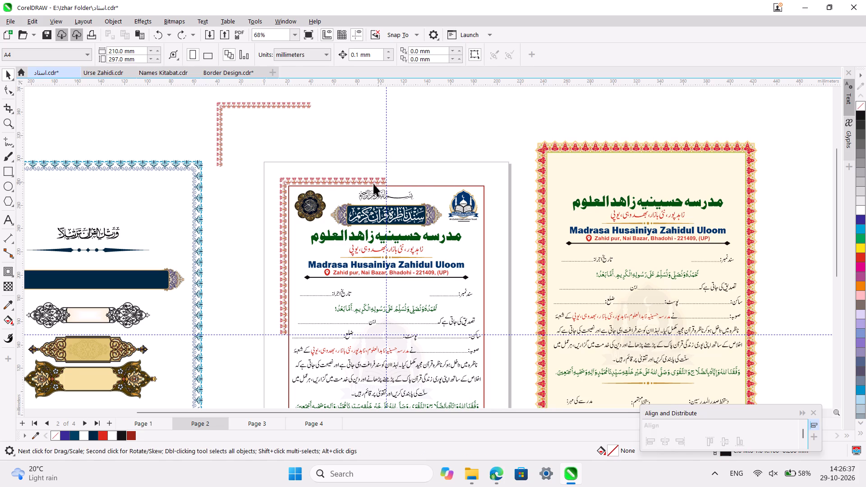
Duplicate the certificate's grouped tulip border in place and mirror the copy horizontally.
left_click(369, 184)
key("ctrl+d")
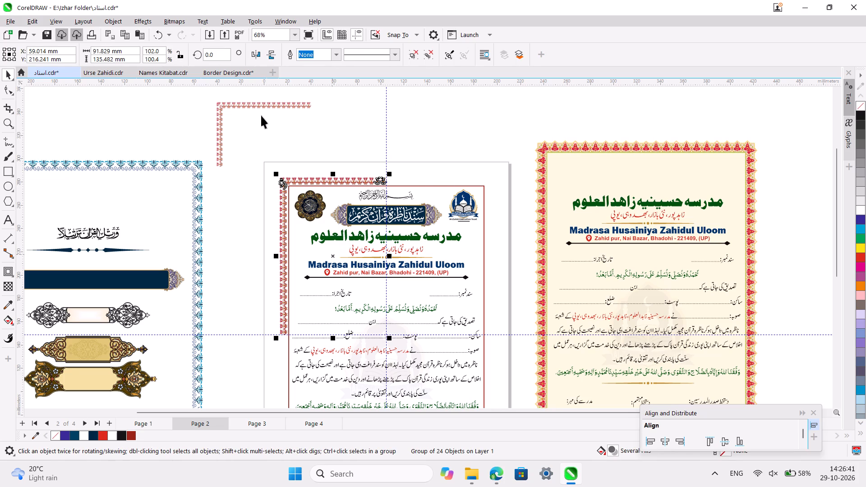
left_click(257, 55)
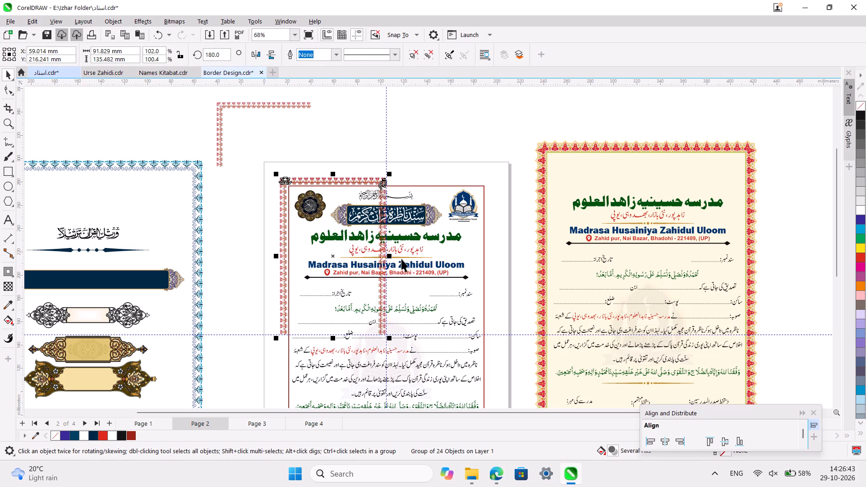
Move the mirrored tulip border copy to the red frame's upper-right corner, at about X 151.8 mm, Y 217.6 mm.
left_click_drag(336, 254, 431, 236)
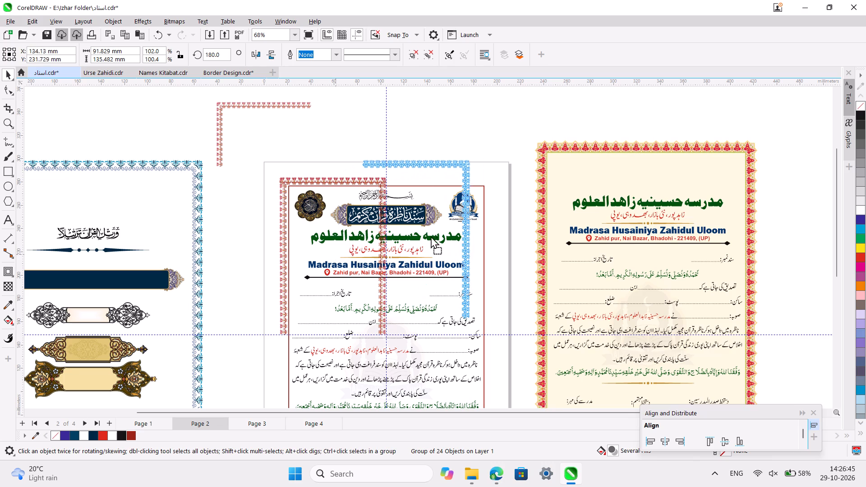
left_click_drag(431, 236, 443, 252)
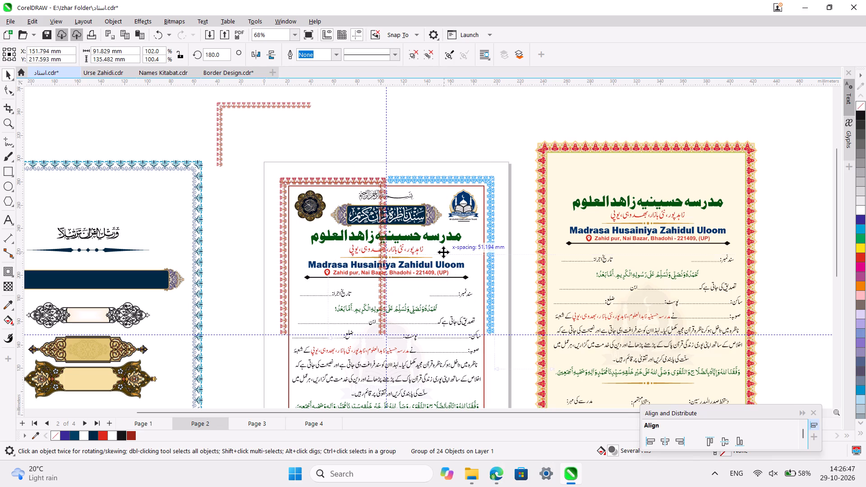
Align the top edge of the mirrored tulip border quarter with the top edge of the original quarter.
scroll(443, 252, "up", 6, "ctrl")
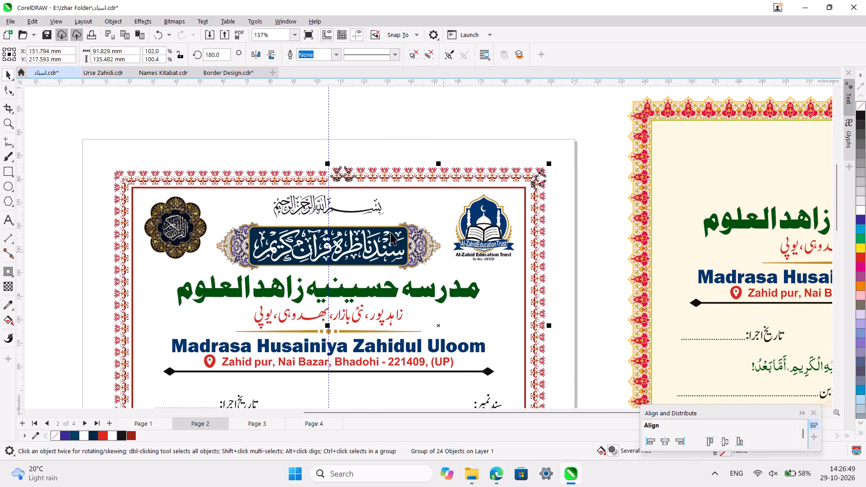
scroll(266, 195, "up", 4, "ctrl")
scroll(266, 195, "up", 1)
scroll(266, 195, "left", 1)
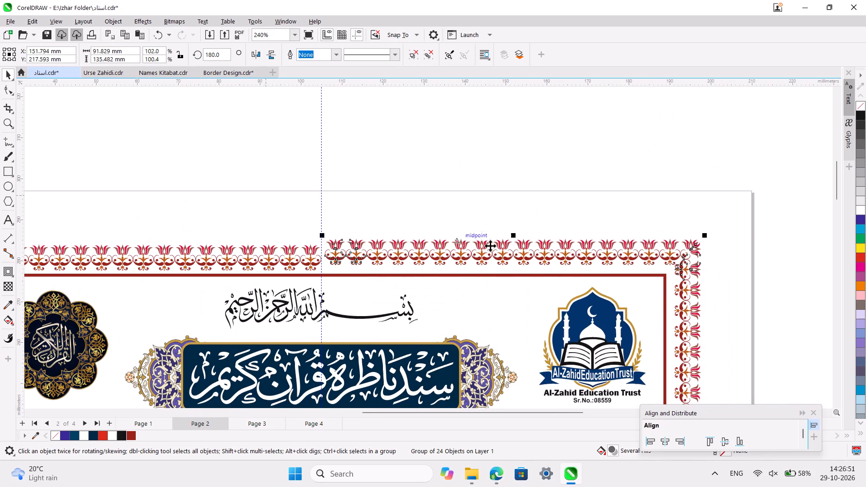
left_click(519, 169)
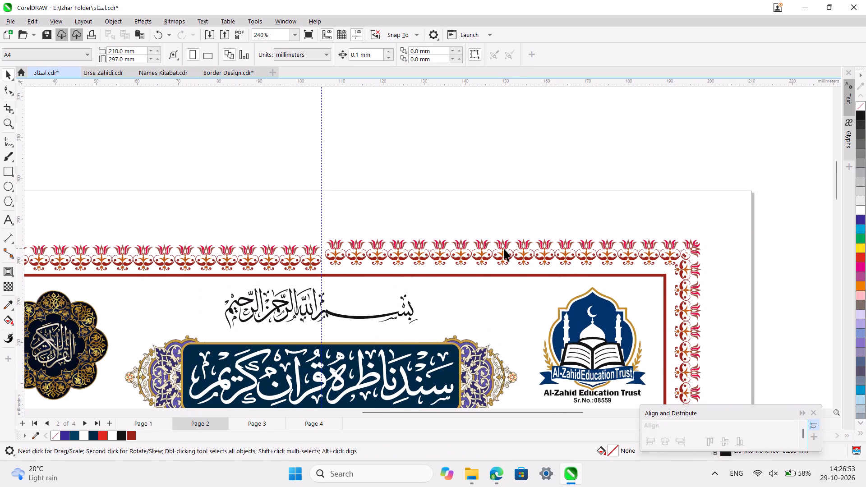
left_click(504, 248)
left_click(312, 253, "shift")
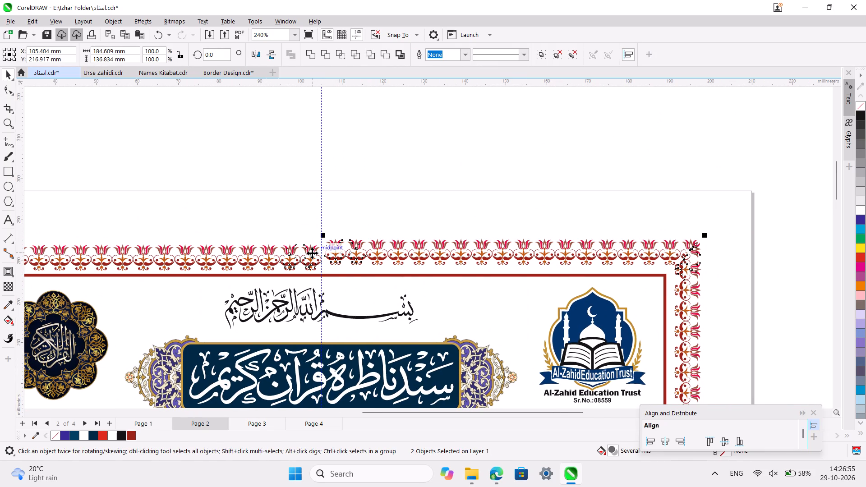
key("t")
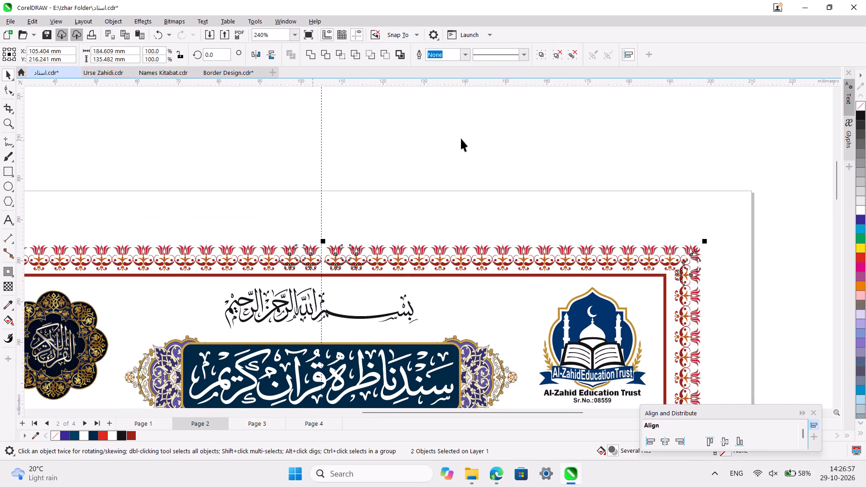
left_click(461, 138)
Align the left edge of the mirrored tulip border quarter to the page center.
scroll(361, 232, "up", 3, "ctrl")
scroll(361, 232, "right", 1)
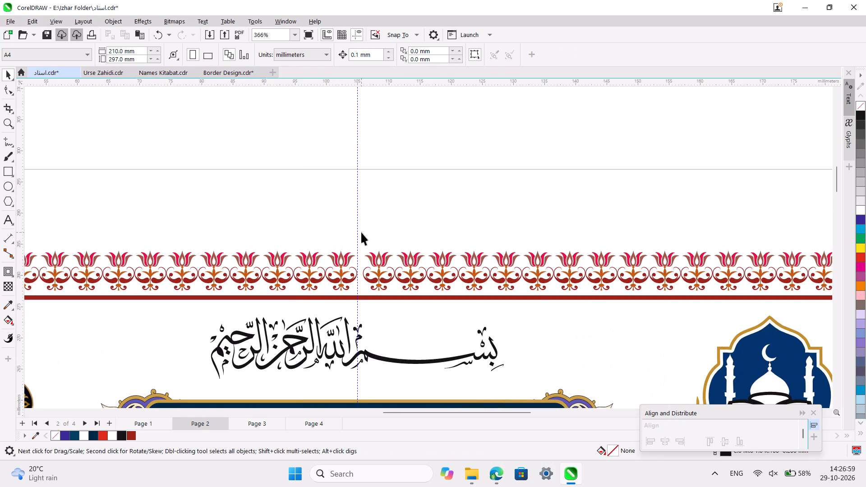
left_click(383, 263)
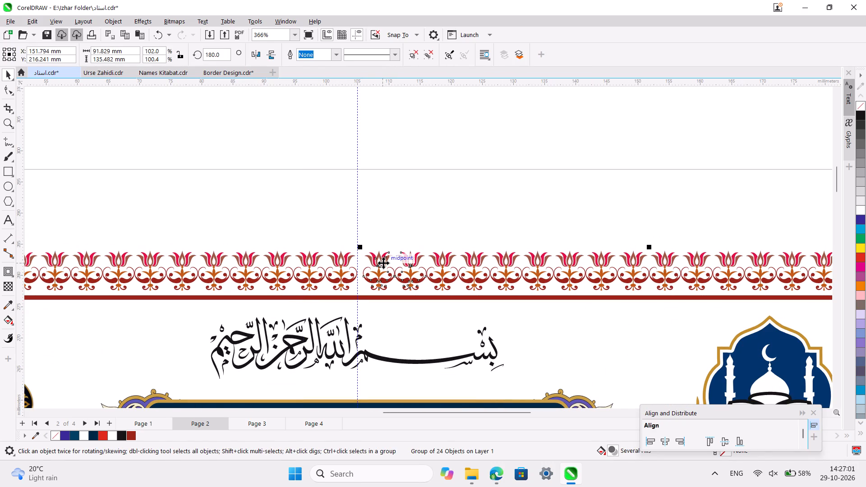
scroll(452, 284, "left", 1)
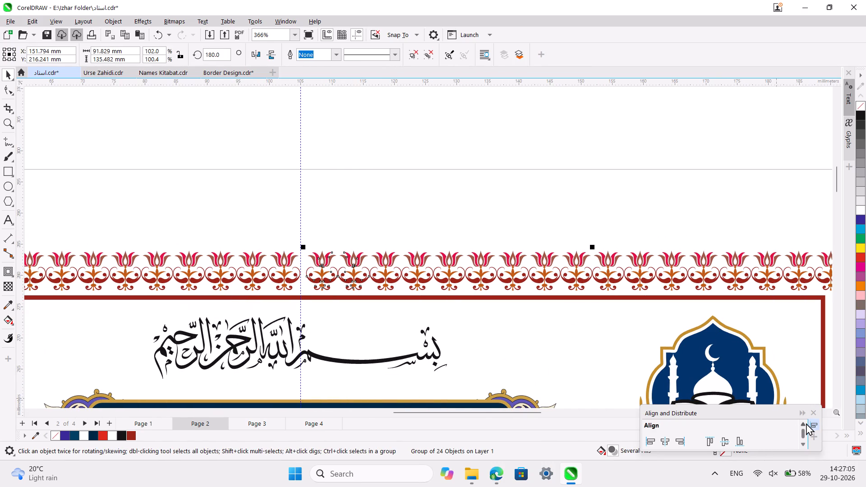
triple_click(806, 423)
left_click(806, 423)
triple_click(802, 424)
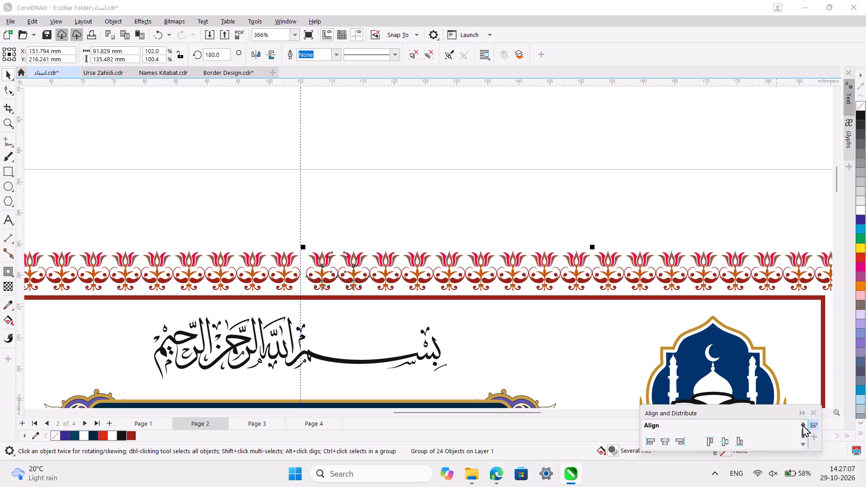
left_click_drag(802, 424, 804, 442)
left_click(804, 442)
left_click(804, 442)
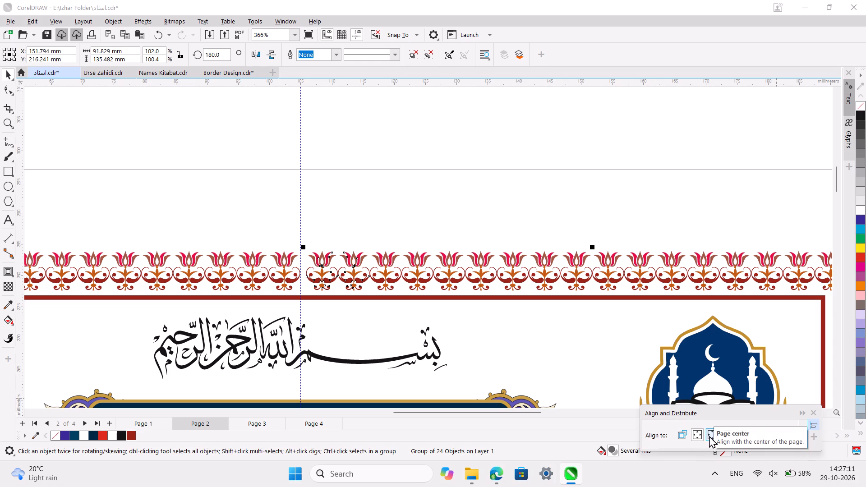
left_click(709, 436)
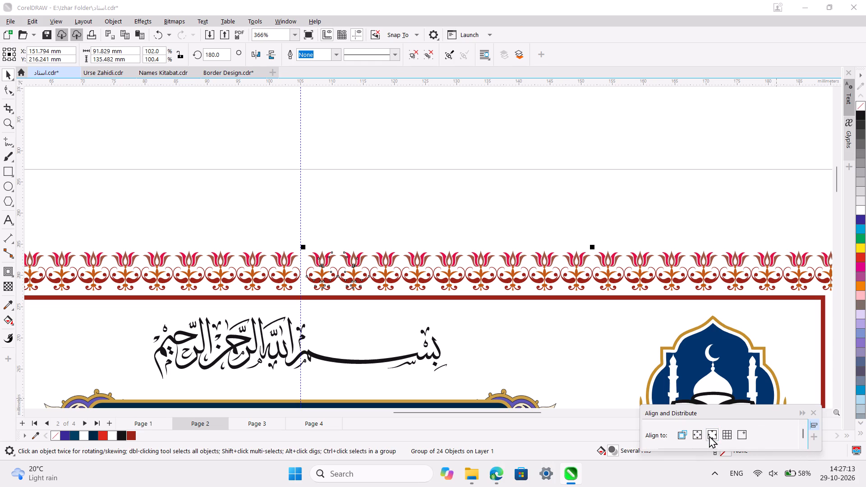
left_click(805, 425)
left_click_drag(805, 425, 673, 439)
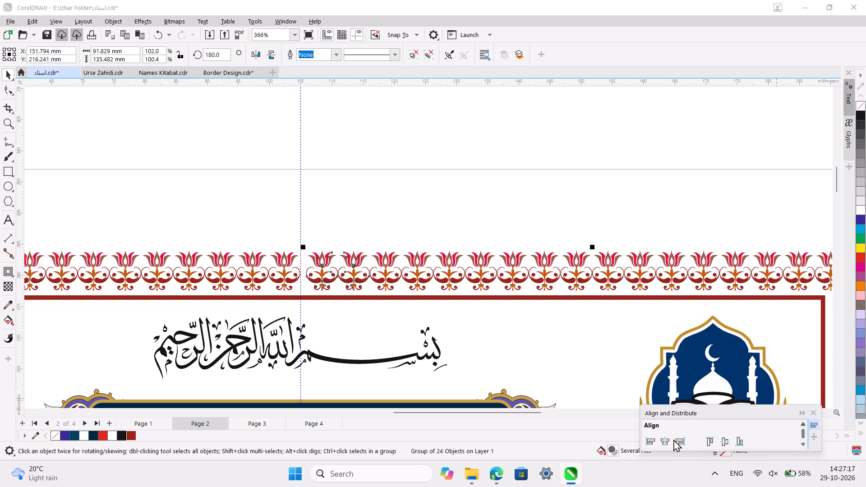
left_click_drag(673, 439, 650, 441)
left_click(650, 441)
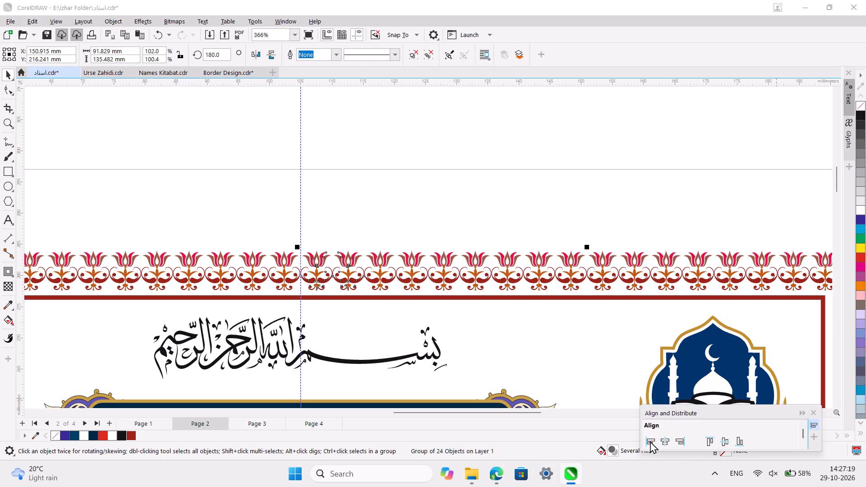
Group the two upper tulip border quarters into one top half.
scroll(521, 294, "down", 1)
scroll(521, 294, "down", 2, "ctrl")
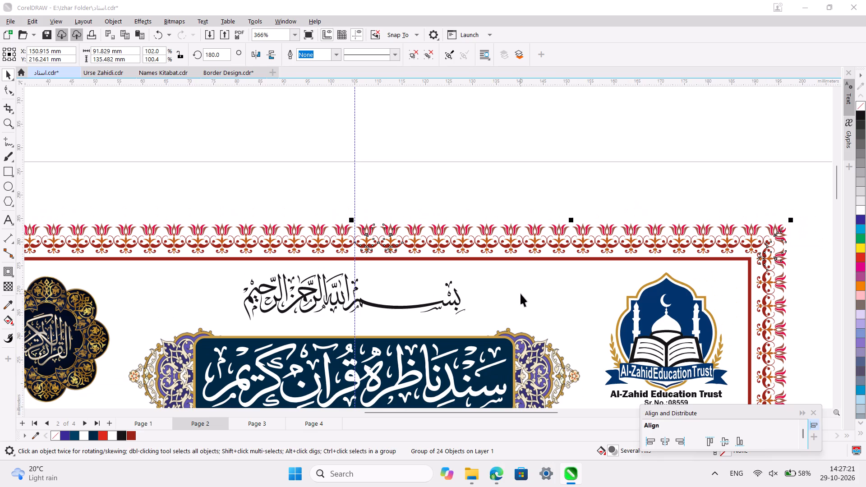
scroll(521, 294, "down", 1)
scroll(521, 294, "down", 4, "ctrl")
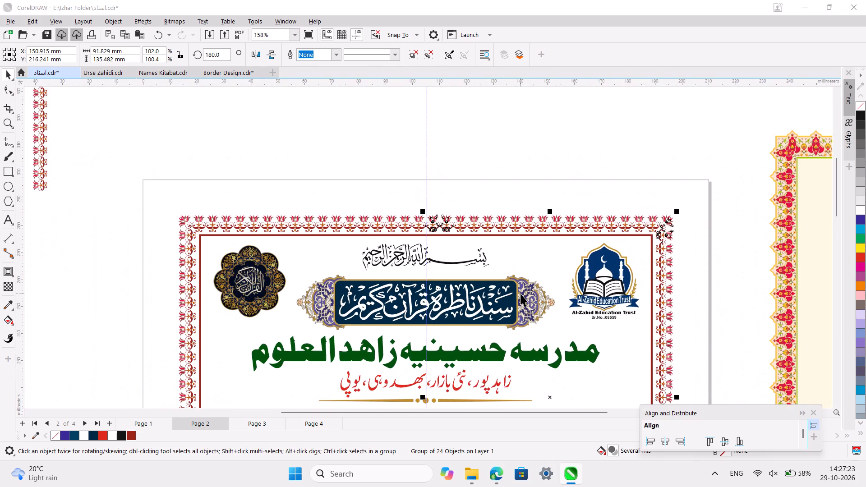
scroll(521, 294, "down", 1)
scroll(521, 294, "down", 5, "ctrl")
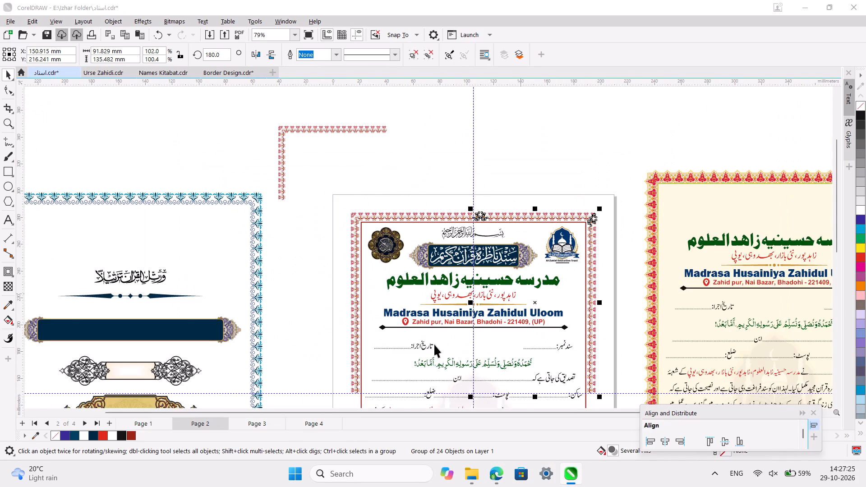
scroll(434, 345, "down", 1)
left_click(358, 279, "shift")
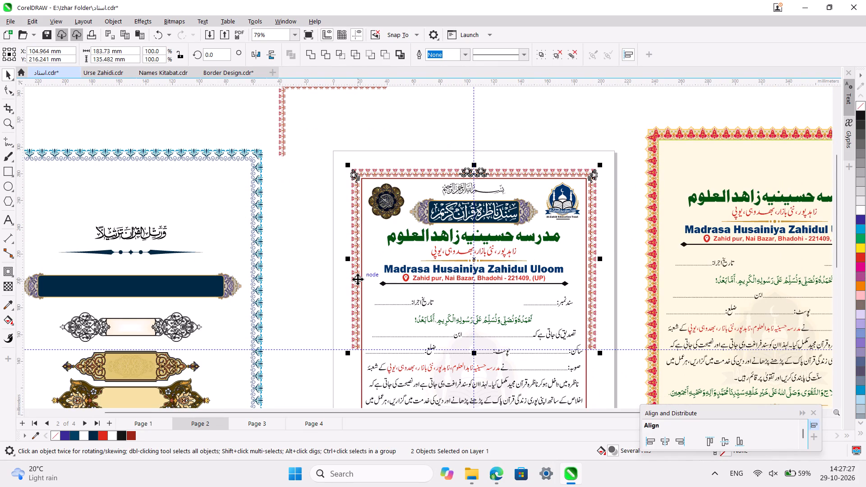
key("ctrl+g")
Duplicate the grouped top half of the tulip border in place and mirror the copy vertically.
scroll(358, 279, "down", 2)
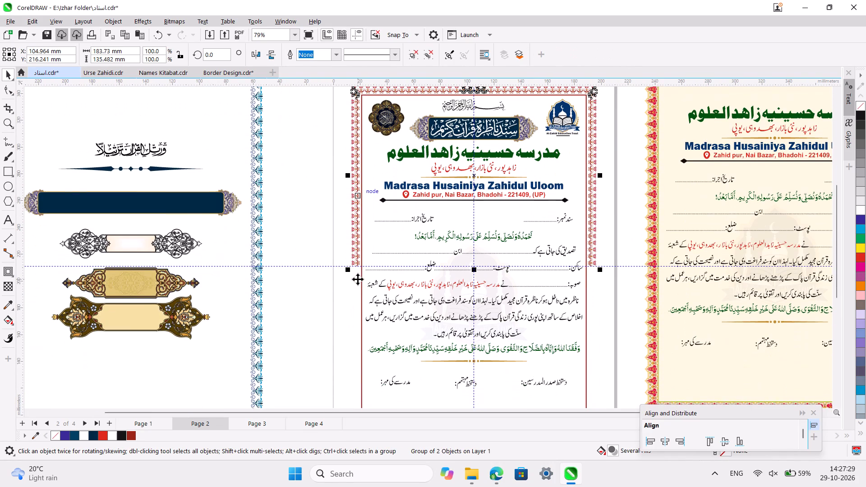
scroll(358, 279, "down", 2, "ctrl")
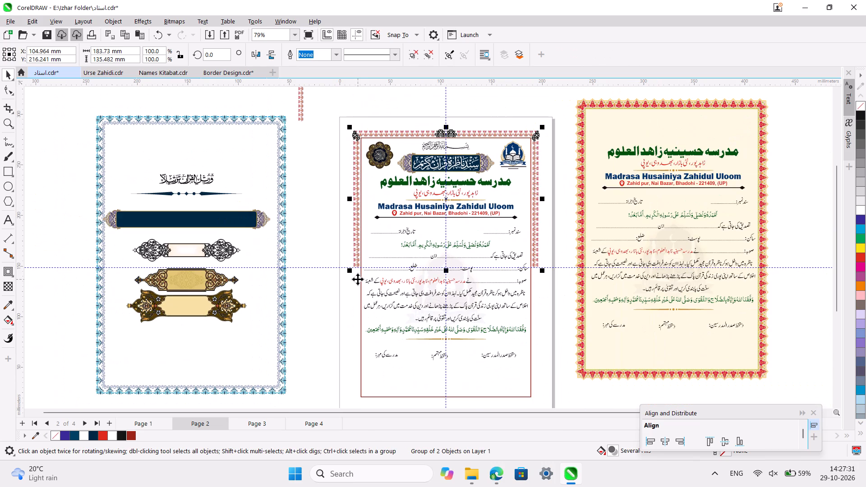
key("ctrl+d")
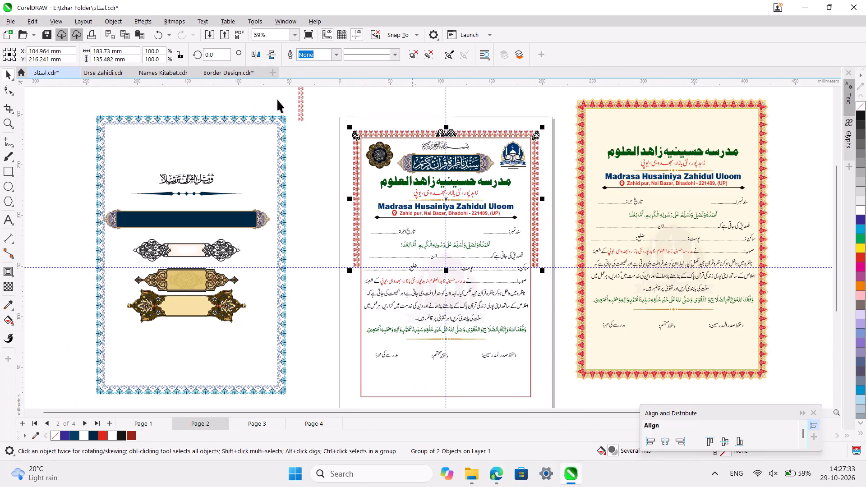
left_click(272, 56)
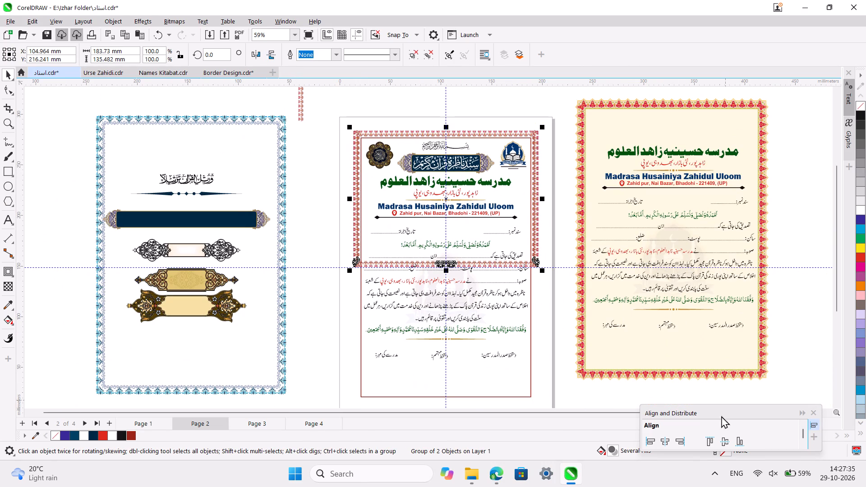
Align the flipped copy's top edge to the page center and center it horizontally on the page.
left_click(710, 439)
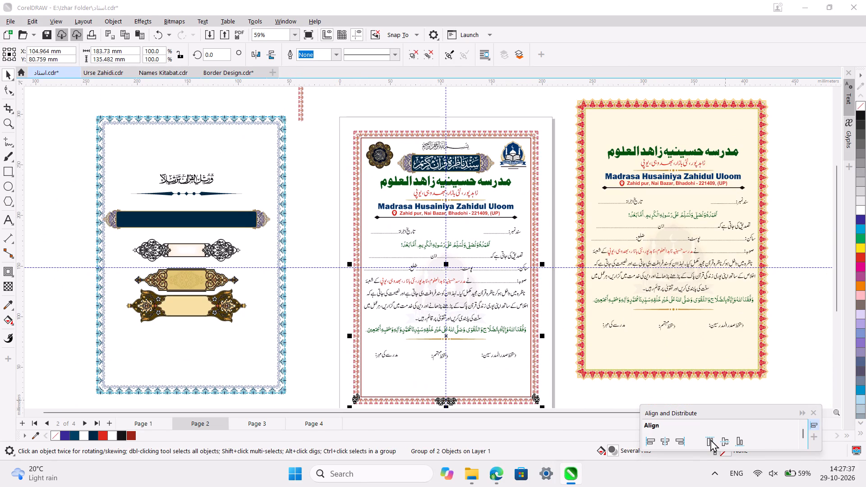
left_click(672, 444)
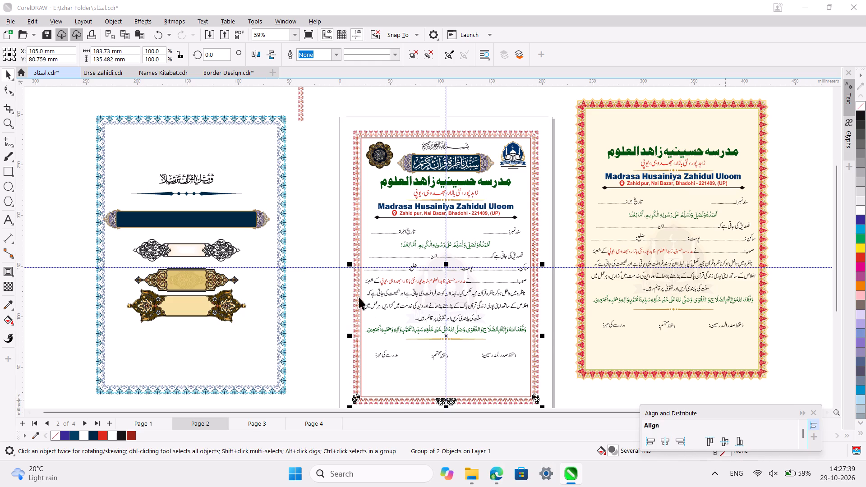
Group the upper and lower halves of the tulip border into one complete border.
left_click(303, 251)
scroll(399, 297, "up", 4, "ctrl")
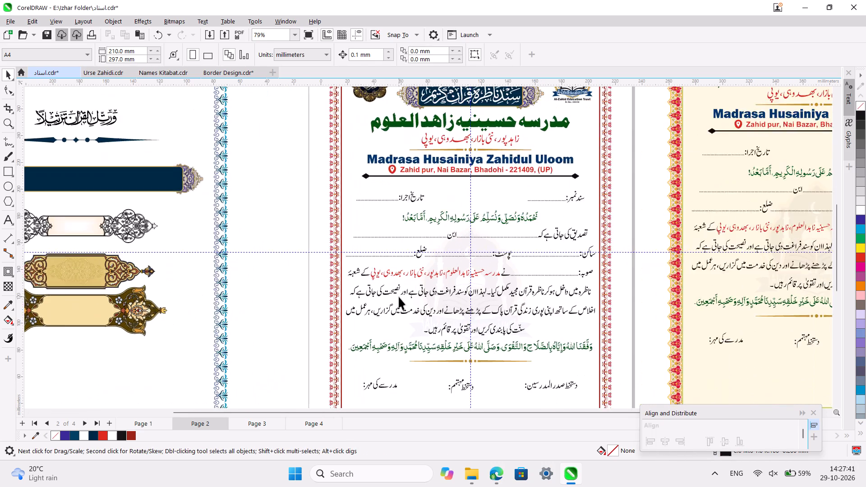
scroll(399, 297, "up", 1)
left_click(325, 230)
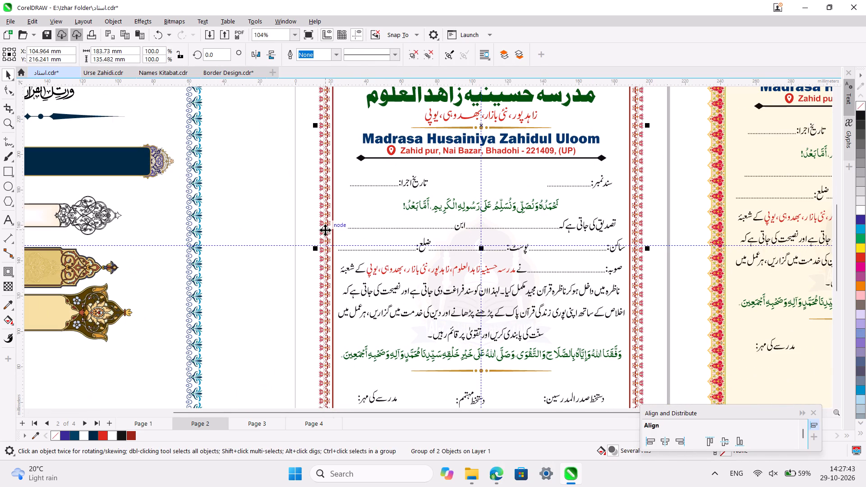
left_click(326, 277, "shift")
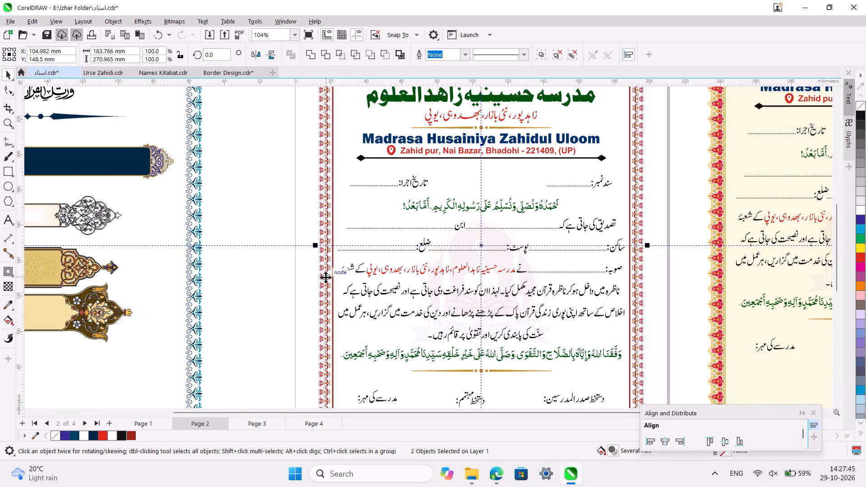
key("ctrl+g")
left_click(262, 213)
Compare the page 2 certificate and its tulip border with the blue-bordered certificate on page 1.
scroll(262, 213, "up", 1)
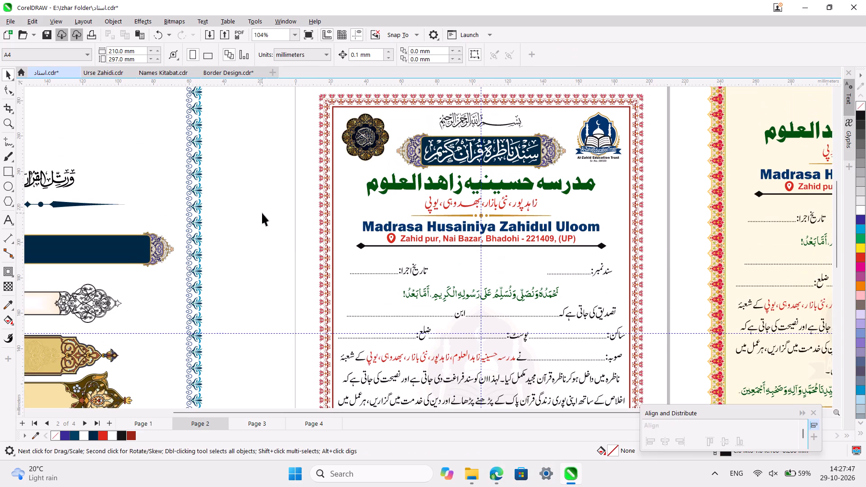
scroll(262, 213, "down", 6, "ctrl")
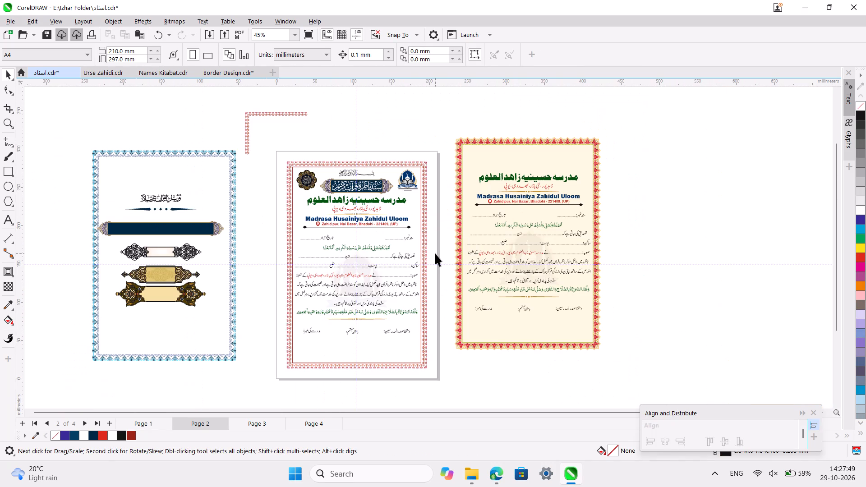
left_click(159, 425)
left_click(191, 425)
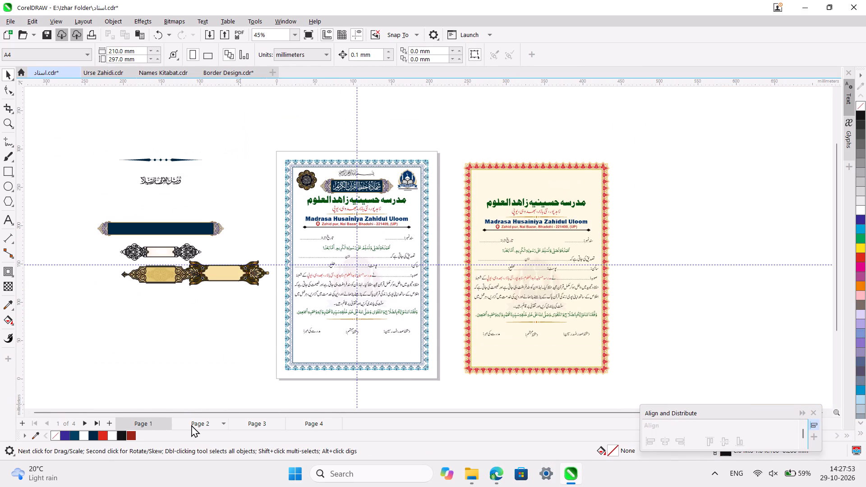
left_click(142, 420)
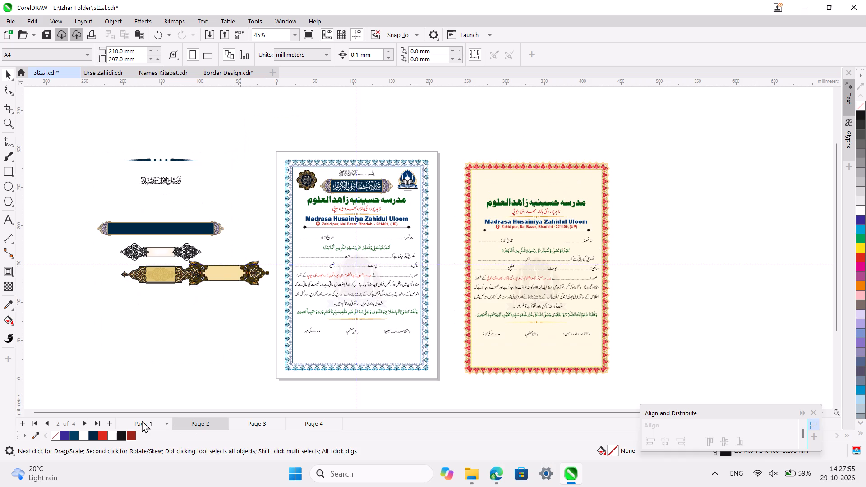
left_click(202, 424)
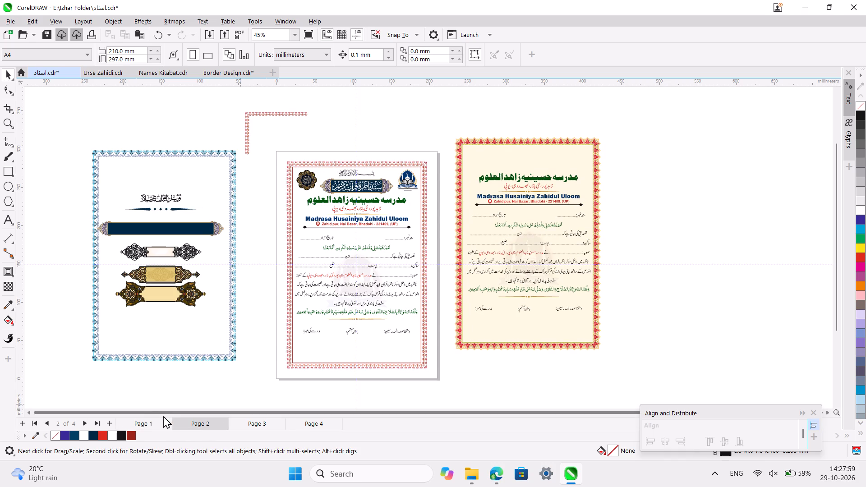
left_click(142, 426)
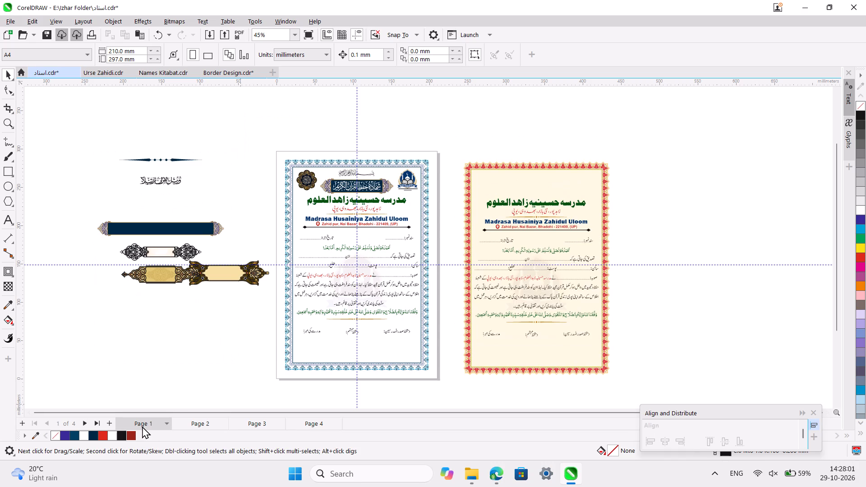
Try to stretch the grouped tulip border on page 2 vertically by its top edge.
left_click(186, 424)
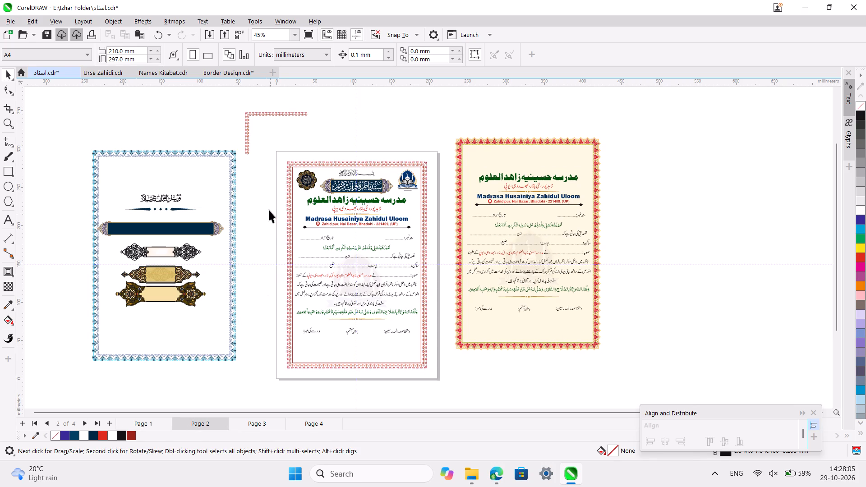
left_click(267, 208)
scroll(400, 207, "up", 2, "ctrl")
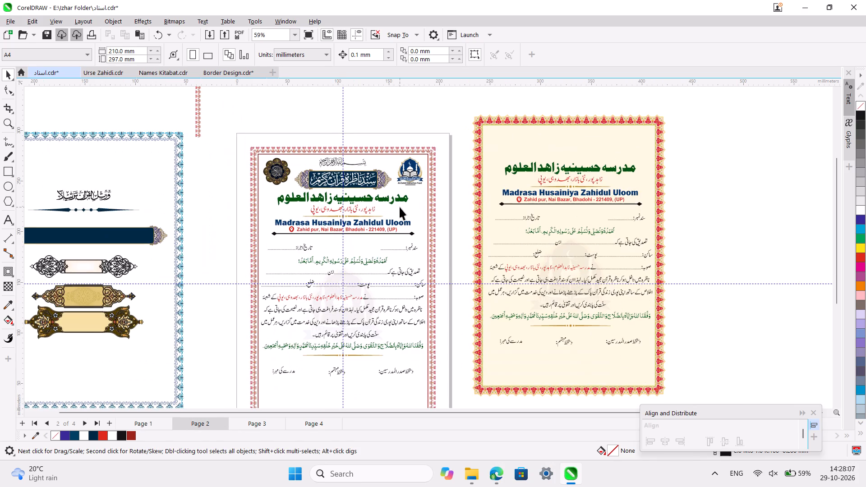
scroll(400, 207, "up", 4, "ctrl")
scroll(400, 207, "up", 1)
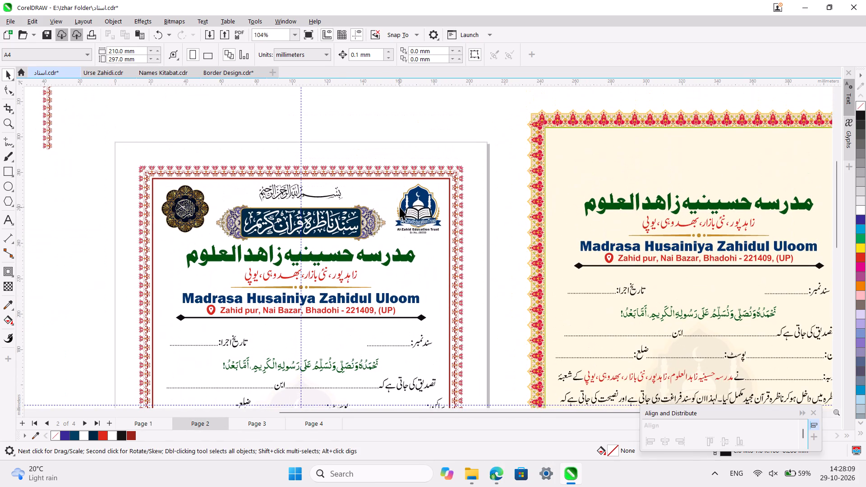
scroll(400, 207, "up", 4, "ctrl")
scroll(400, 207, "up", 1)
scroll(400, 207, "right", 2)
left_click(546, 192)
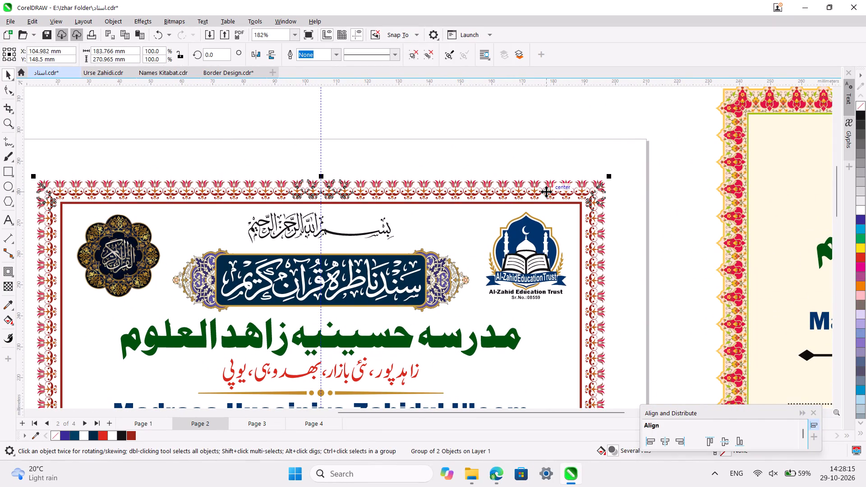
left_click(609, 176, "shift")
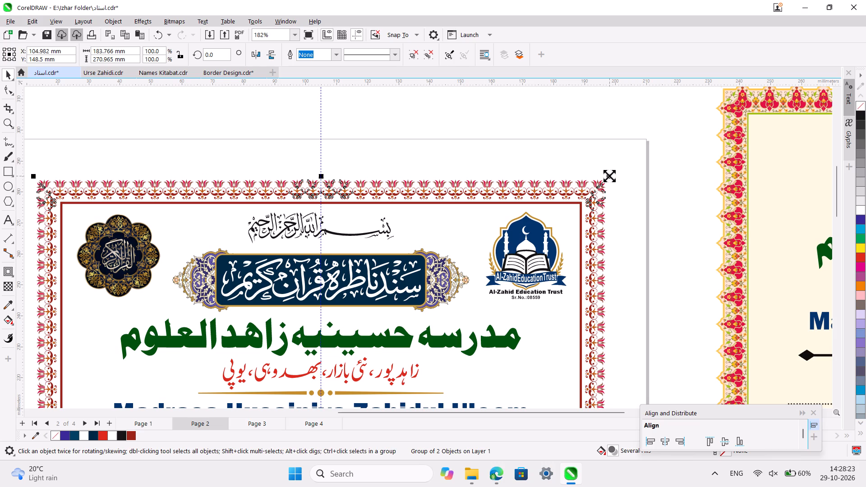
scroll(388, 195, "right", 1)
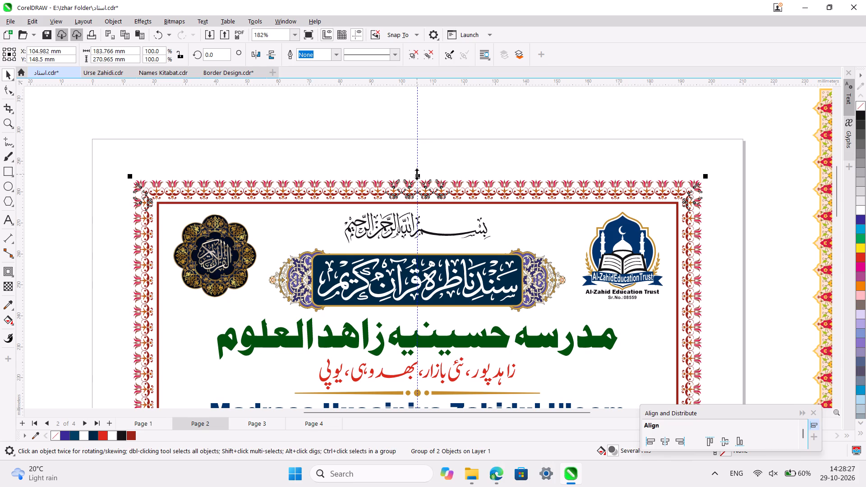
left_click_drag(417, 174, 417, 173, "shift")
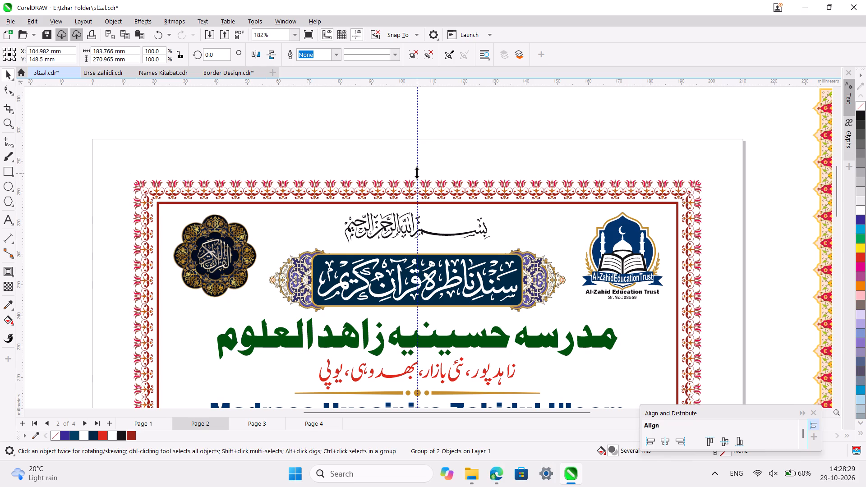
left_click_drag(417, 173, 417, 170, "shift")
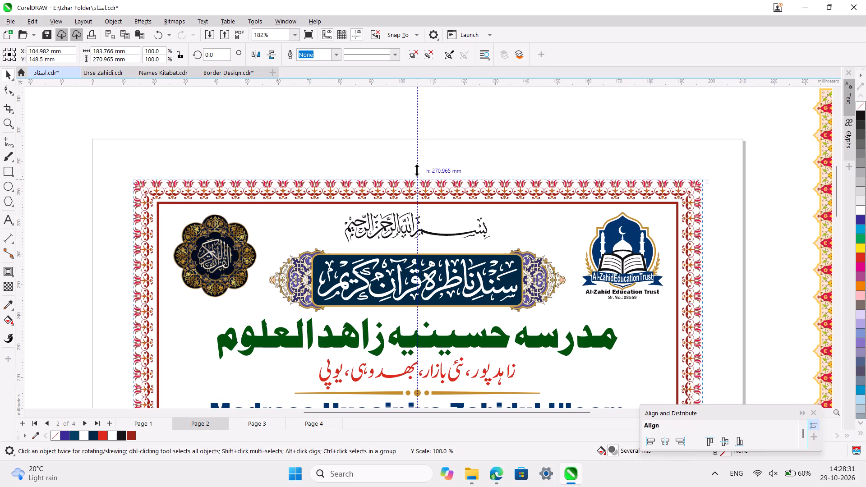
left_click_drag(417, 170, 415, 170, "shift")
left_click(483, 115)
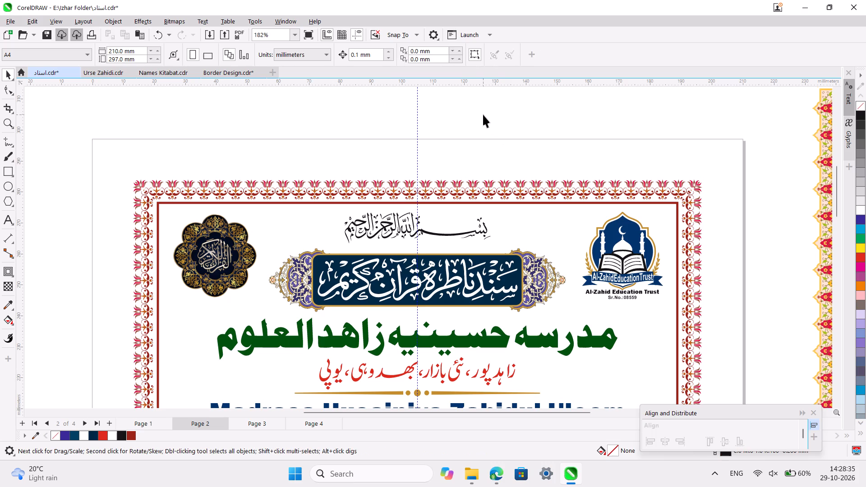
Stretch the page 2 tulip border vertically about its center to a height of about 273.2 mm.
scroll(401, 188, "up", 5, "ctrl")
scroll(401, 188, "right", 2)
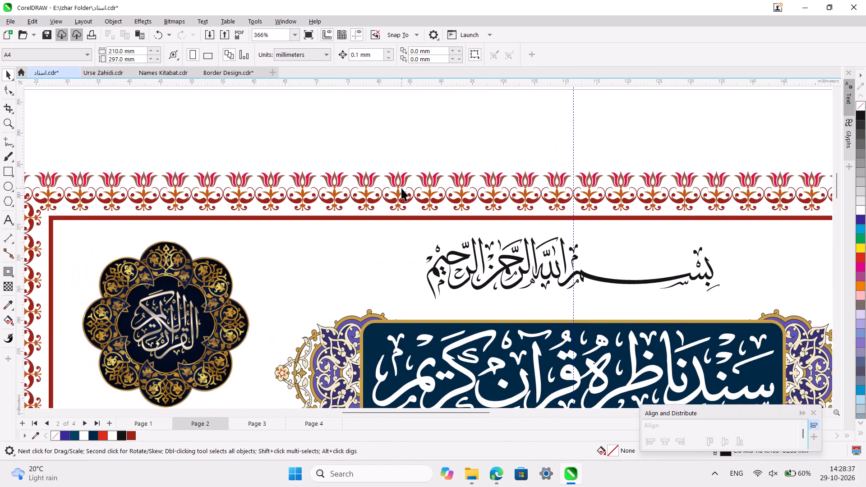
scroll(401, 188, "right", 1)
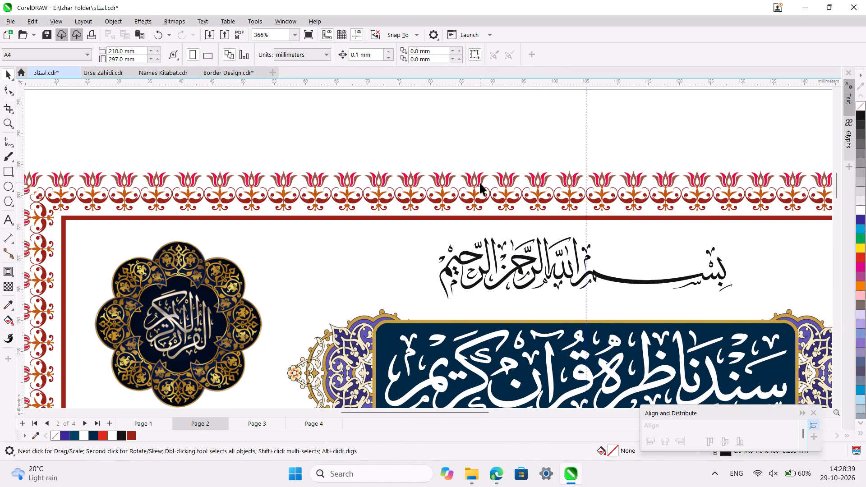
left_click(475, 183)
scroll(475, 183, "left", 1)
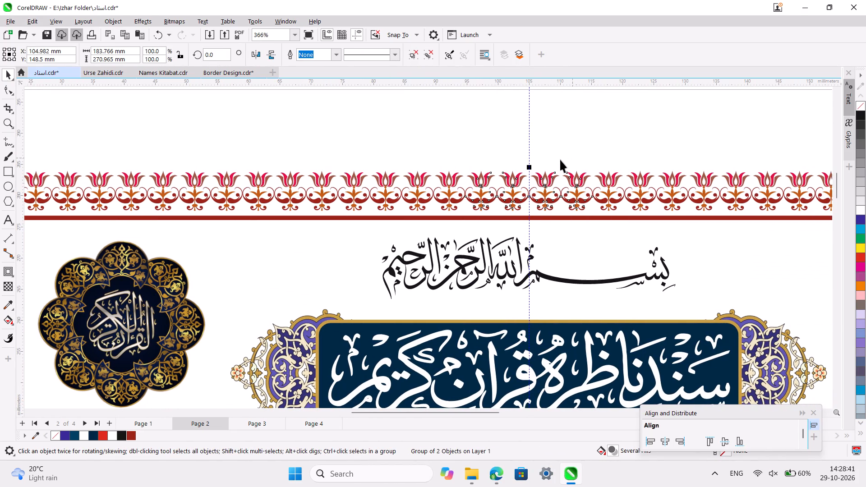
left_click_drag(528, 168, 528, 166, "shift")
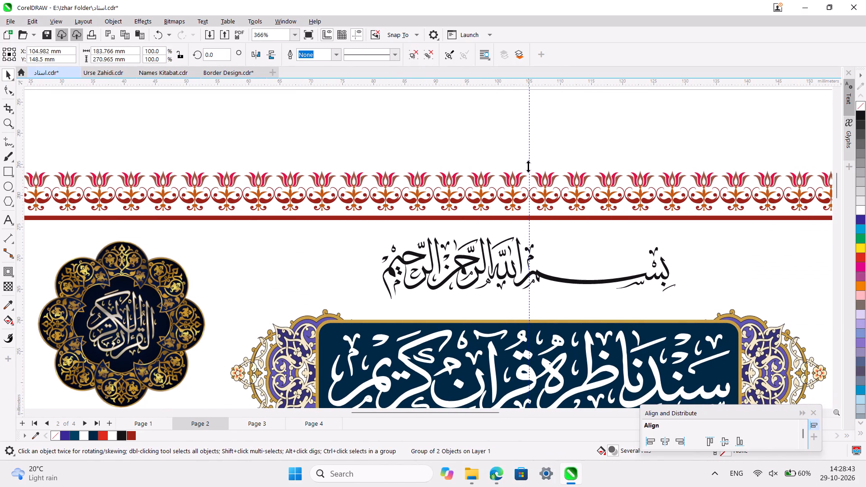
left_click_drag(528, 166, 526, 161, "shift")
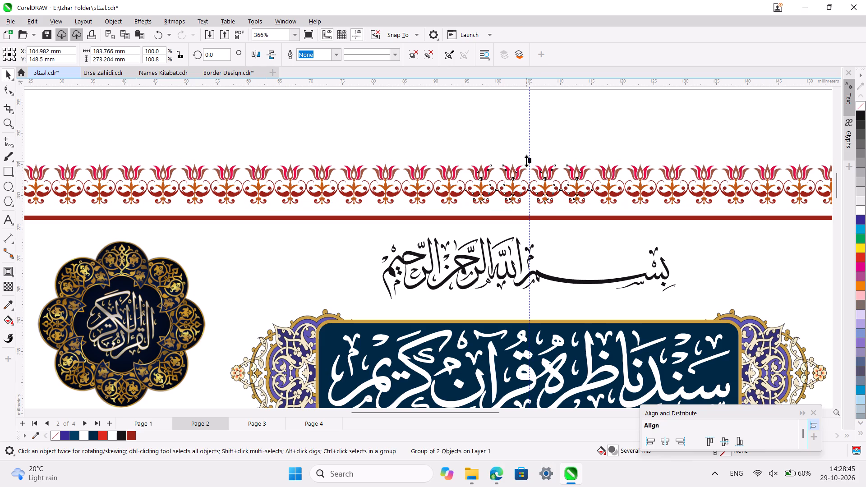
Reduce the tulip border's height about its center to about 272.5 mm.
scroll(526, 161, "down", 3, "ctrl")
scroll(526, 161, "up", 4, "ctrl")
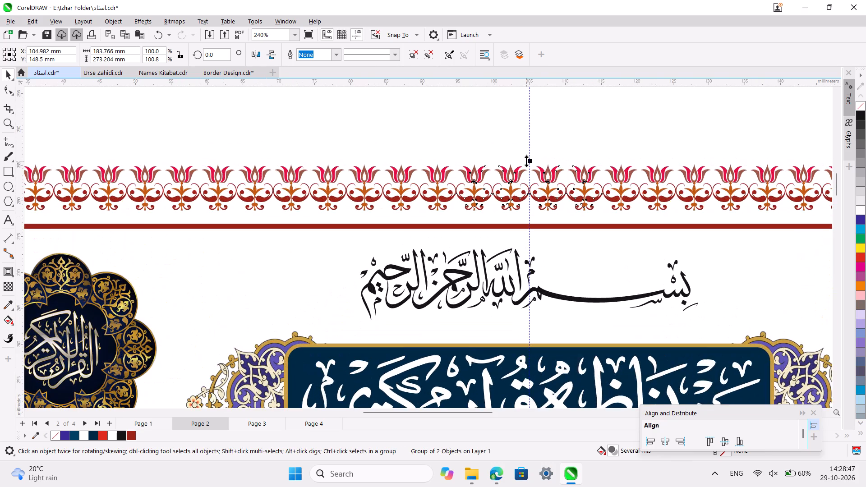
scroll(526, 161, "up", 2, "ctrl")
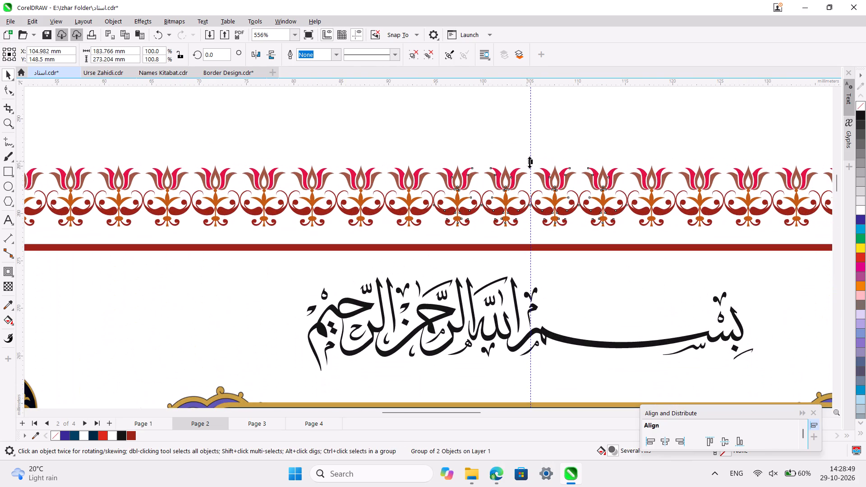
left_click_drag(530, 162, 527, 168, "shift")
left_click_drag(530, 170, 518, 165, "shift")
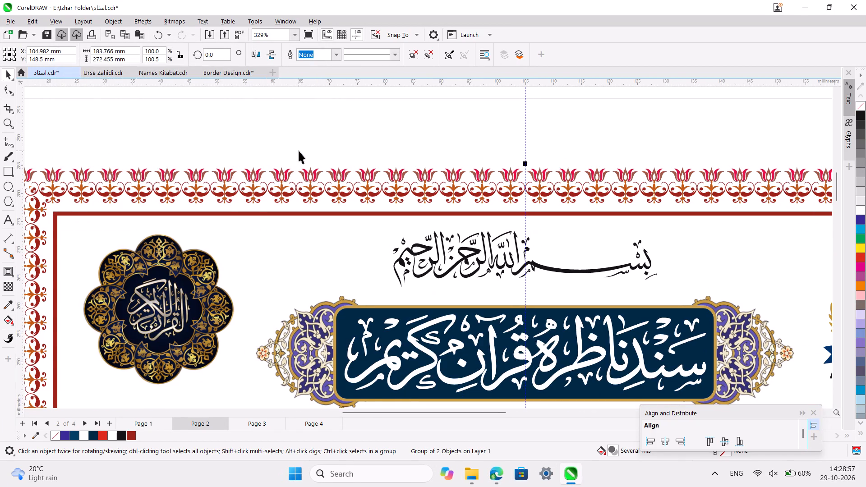
Examine the gap between the tulip border and the red inner frame around the page 2 certificate.
scroll(518, 165, "right", 1)
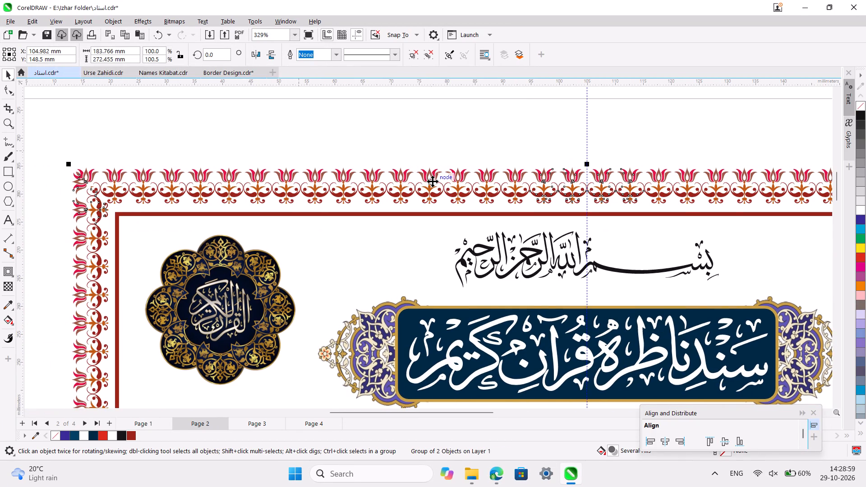
scroll(433, 181, "down", 6, "ctrl")
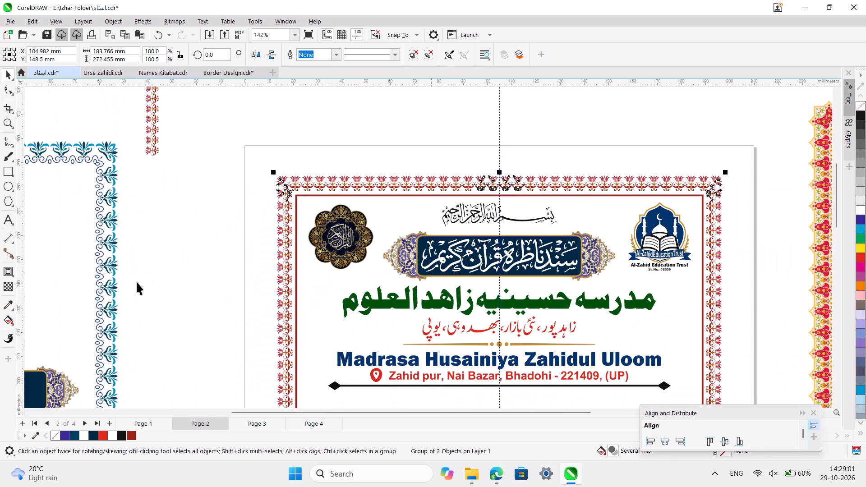
left_click(137, 282)
scroll(313, 258, "down", 1)
scroll(313, 258, "down", 3, "ctrl")
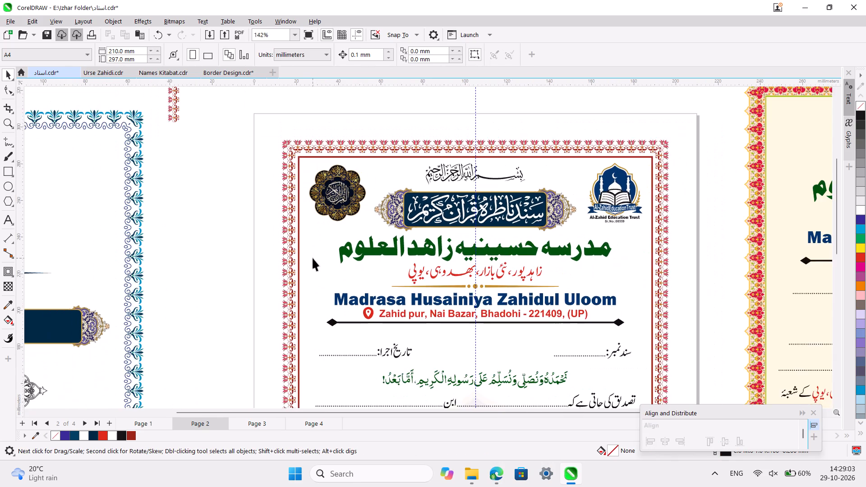
scroll(313, 258, "down", 3)
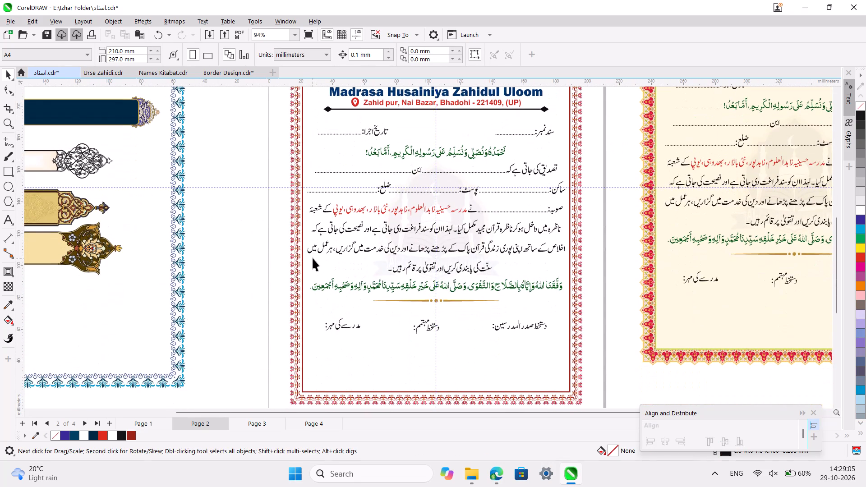
scroll(372, 270, "up", 3)
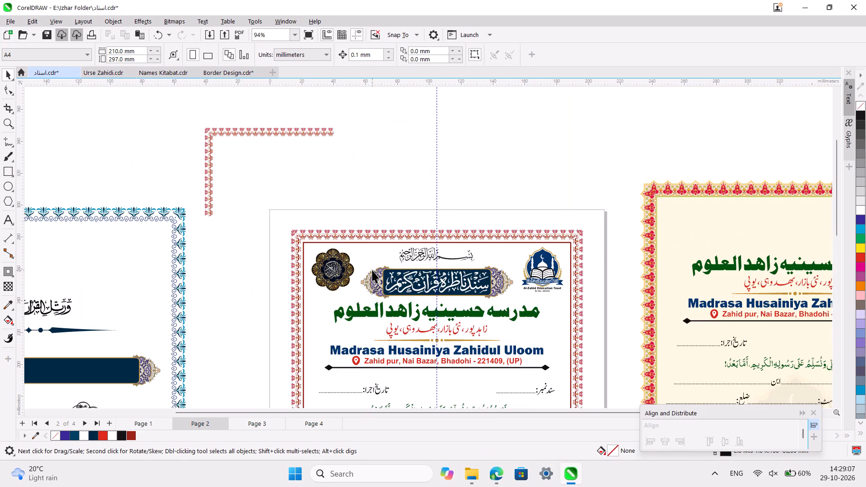
scroll(372, 270, "up", 1)
scroll(405, 278, "up", 5, "ctrl")
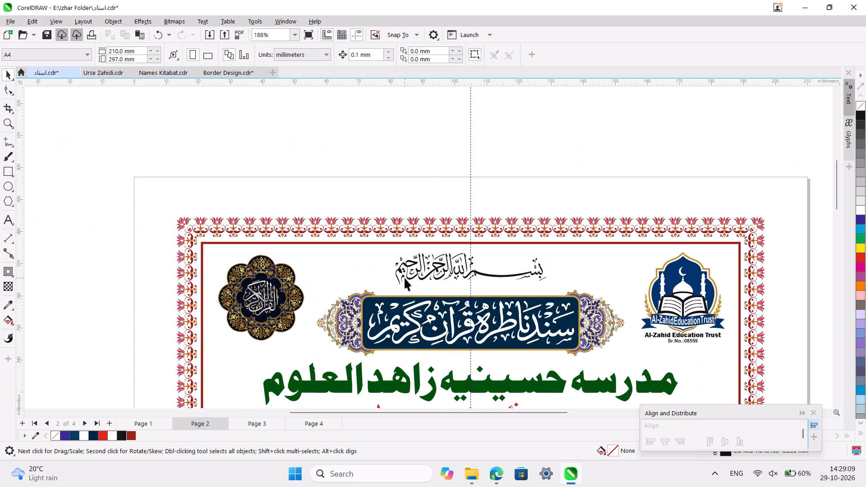
scroll(405, 278, "up", 4, "ctrl")
scroll(405, 278, "up", 1)
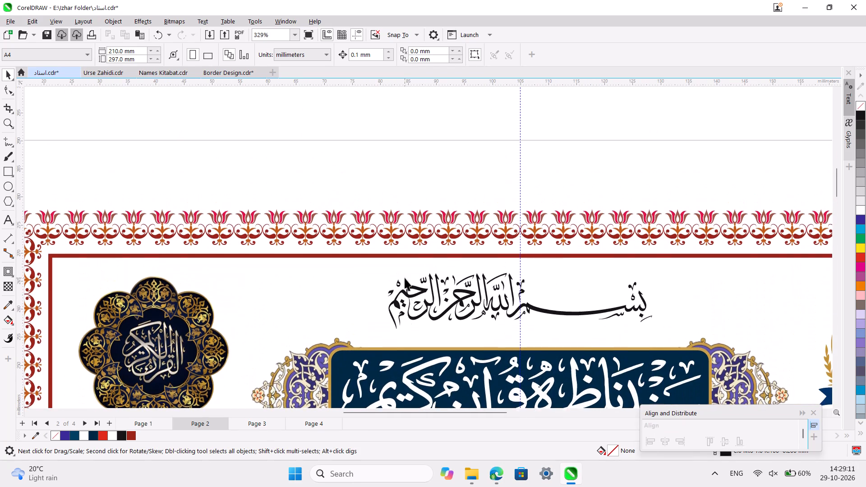
scroll(450, 273, "up", 3, "ctrl")
scroll(450, 273, "up", 1)
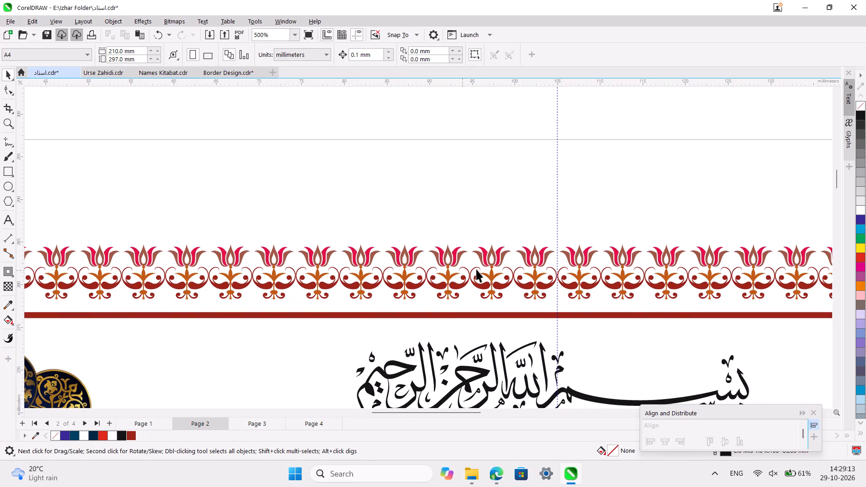
Reduce the tulip border's height about its center to about 271.8 mm, keeping its width.
left_click(484, 251)
scroll(484, 251, "up", 1, "ctrl")
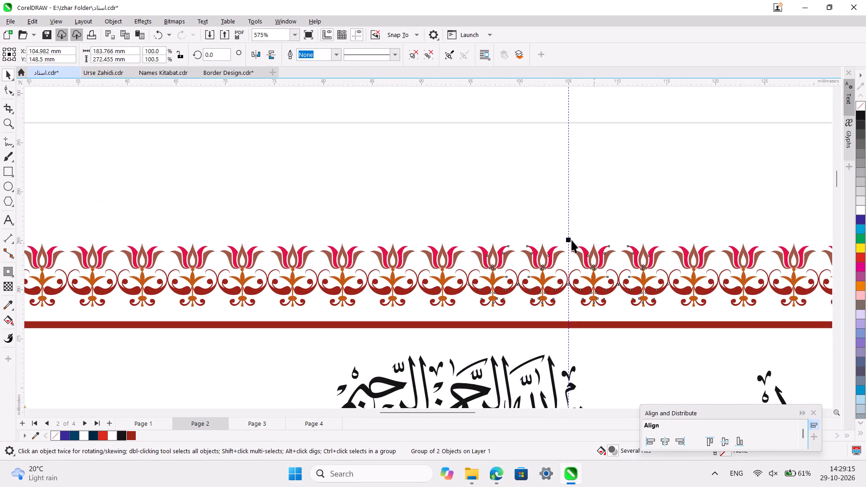
left_click_drag(567, 240, 562, 243, "shift")
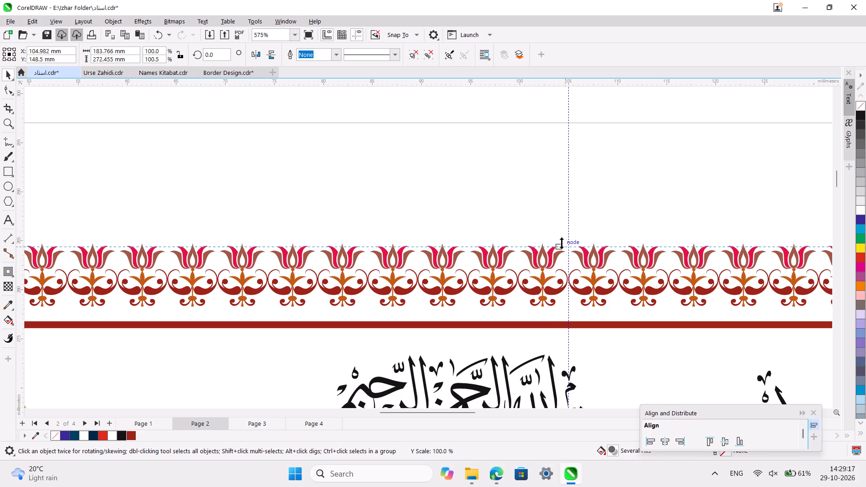
left_click_drag(562, 243, 560, 243, "shift")
scroll(560, 243, "down", 3, "ctrl")
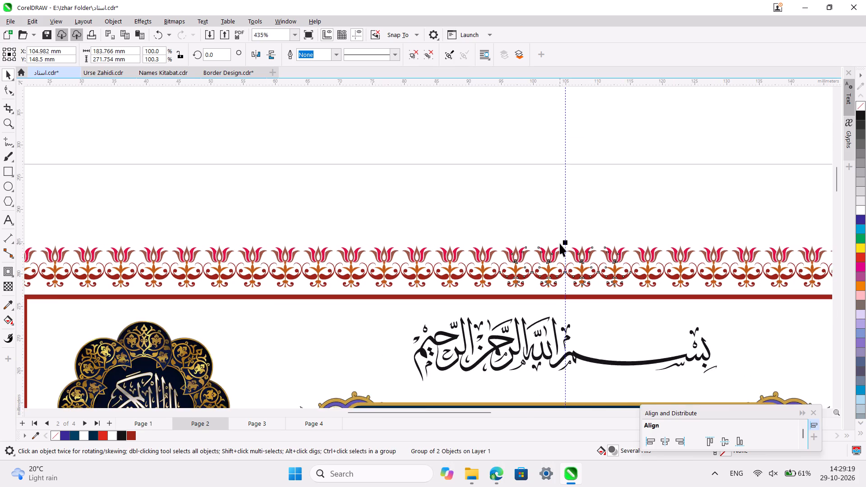
scroll(560, 243, "down", 3, "ctrl")
left_click(115, 297)
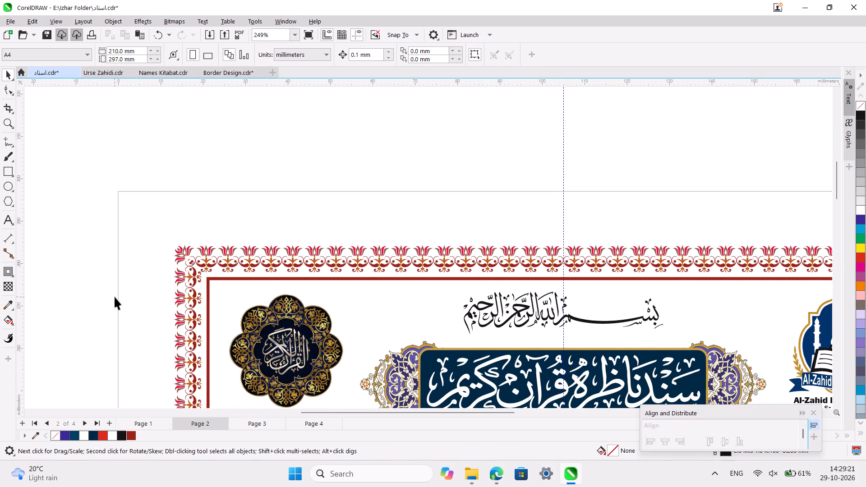
Save the document with the adjusted page 2 border.
scroll(115, 297, "down", 1)
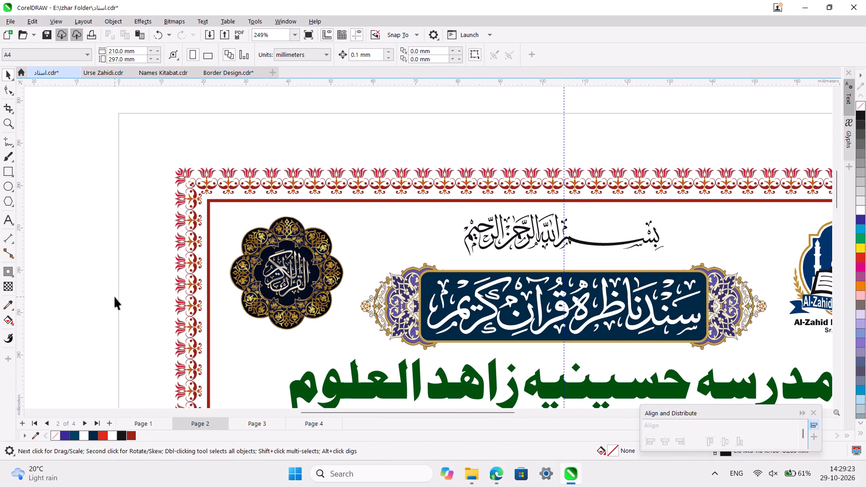
scroll(115, 297, "down", 6, "ctrl")
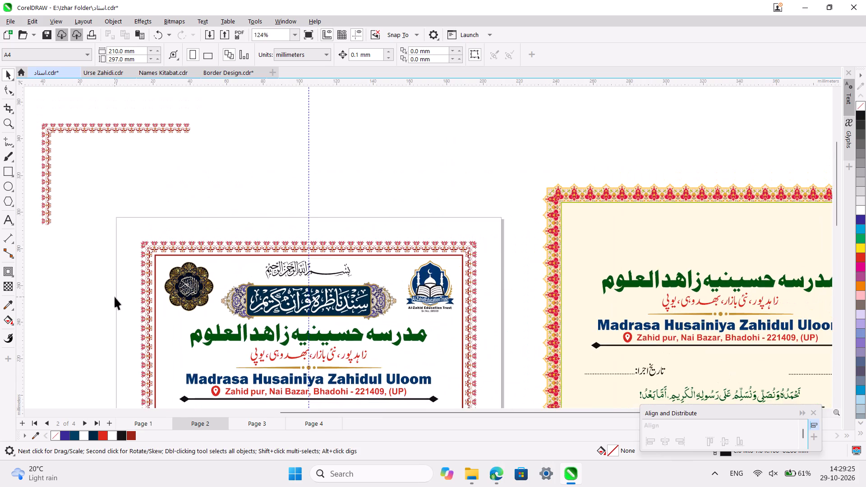
scroll(115, 297, "right", 1)
left_click(367, 152)
key("ctrl+s")
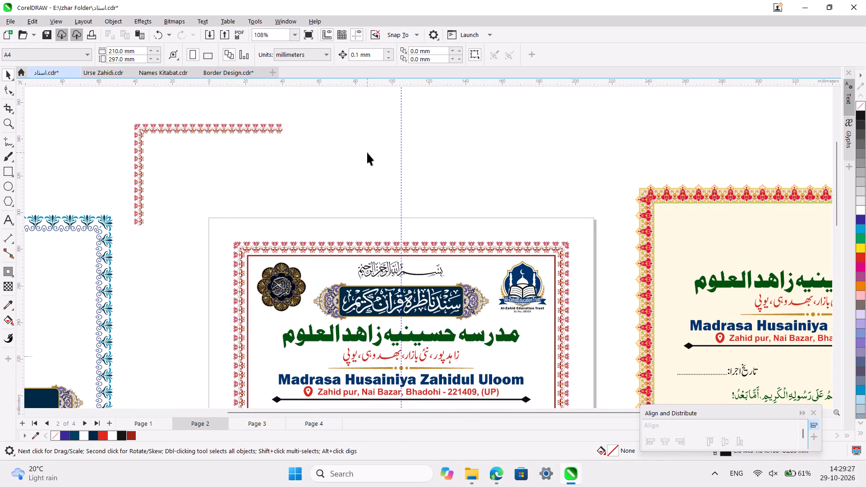
Review the whole page 2 certificate alongside the spare borders and ornaments beside the page.
scroll(367, 152, "down", 2)
scroll(419, 179, "down", 1, "ctrl")
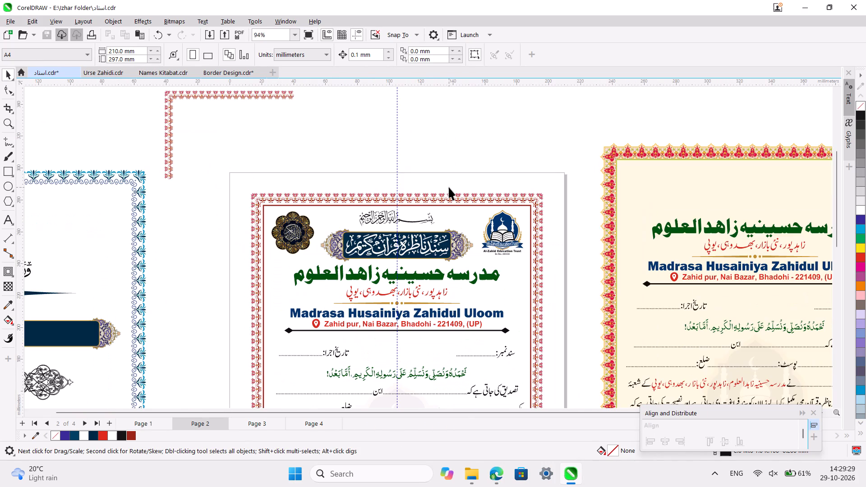
scroll(449, 187, "down", 1)
scroll(464, 259, "left", 1)
scroll(464, 259, "down", 4, "ctrl")
scroll(304, 314, "down", 1)
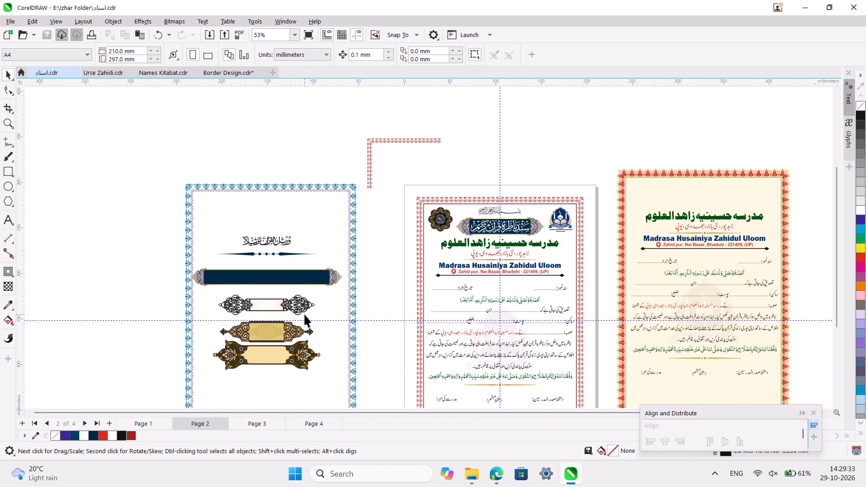
scroll(304, 314, "down", 1)
scroll(358, 289, "up", 1)
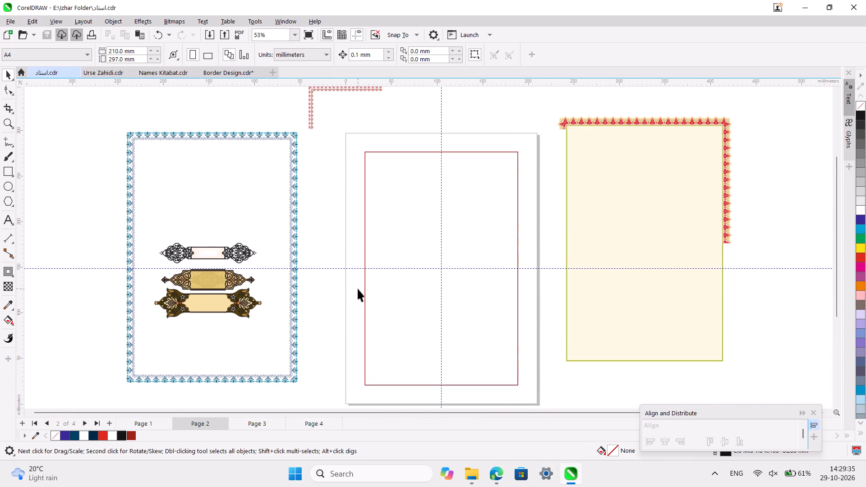
Compare the blue-bordered certificate on page 1 with the tulip-bordered certificate on page 2.
left_click(151, 421)
double_click(205, 430)
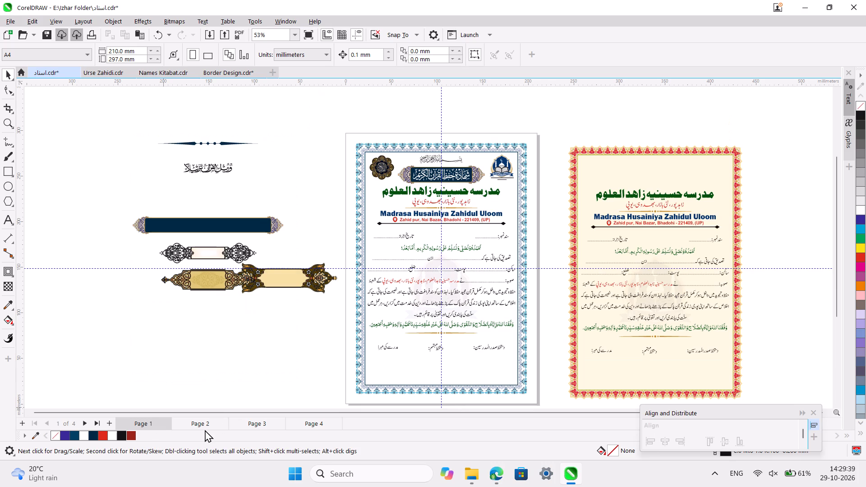
left_click(204, 424)
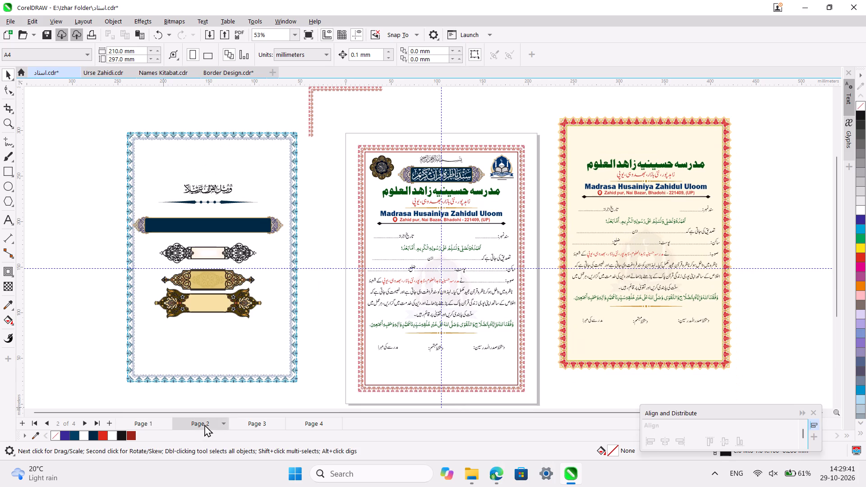
left_click(306, 233)
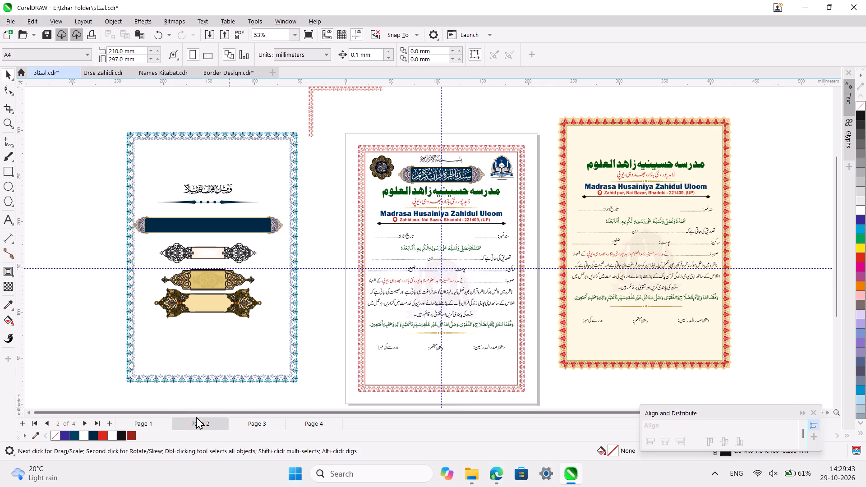
left_click(143, 425)
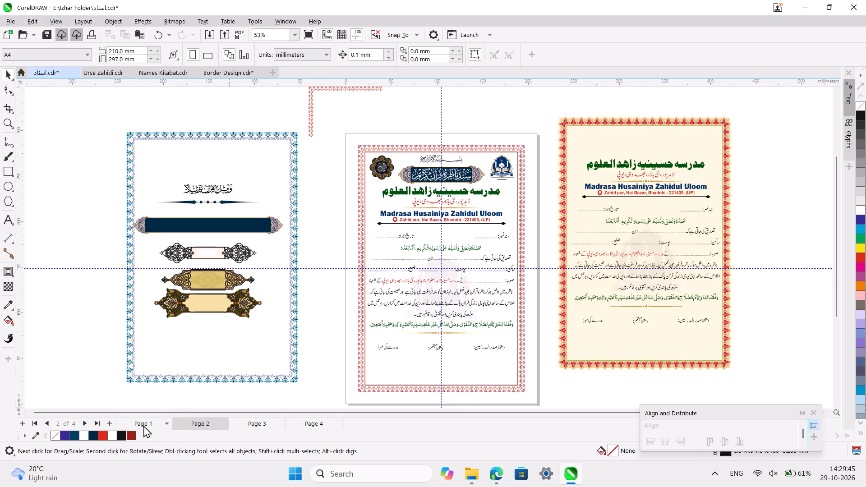
left_click(185, 423)
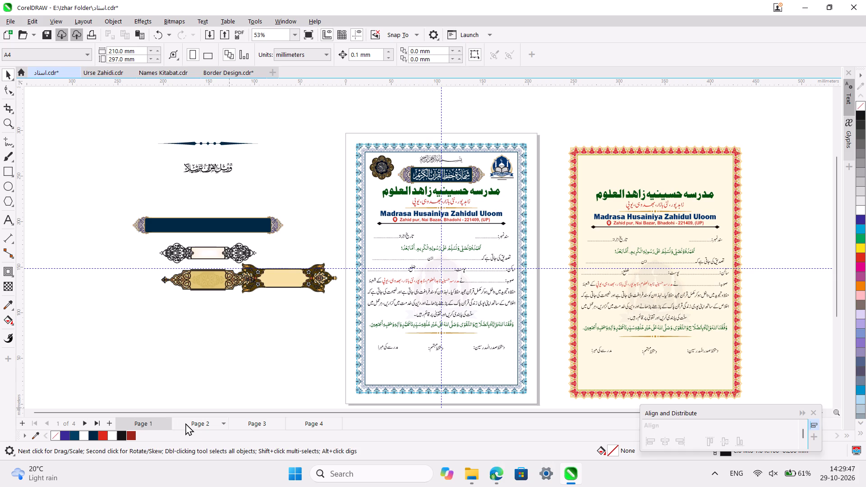
left_click(151, 423)
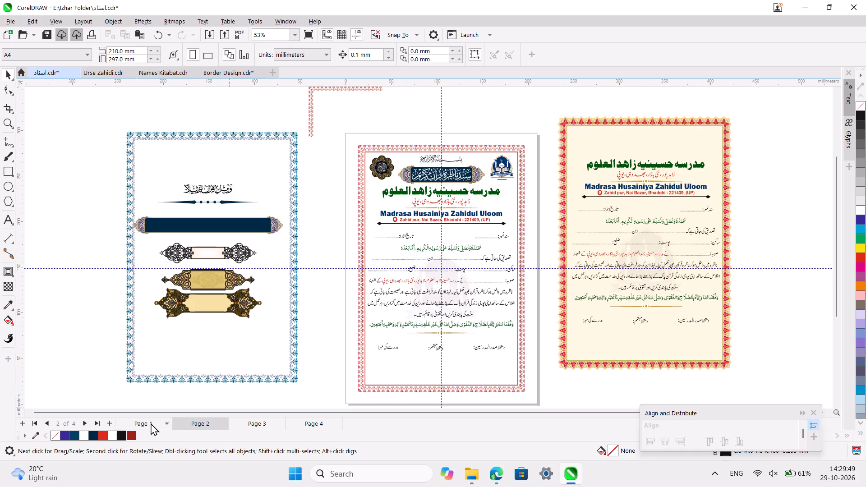
left_click(188, 423)
left_click(150, 426)
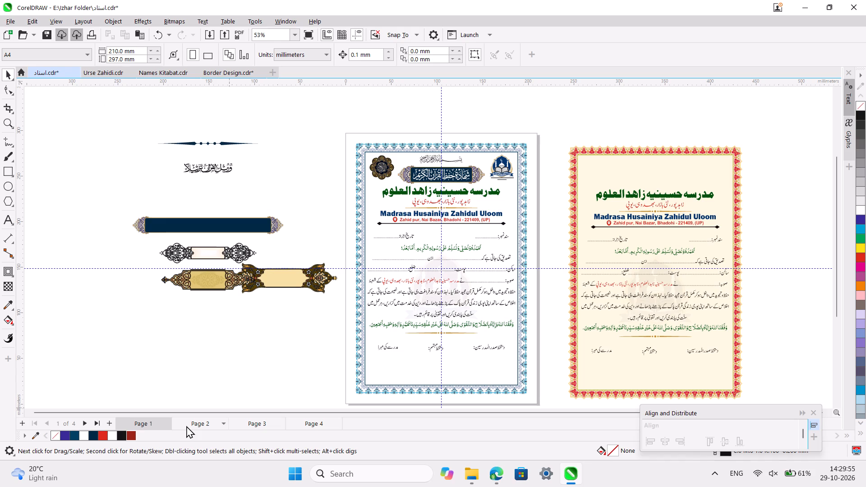
left_click(198, 422)
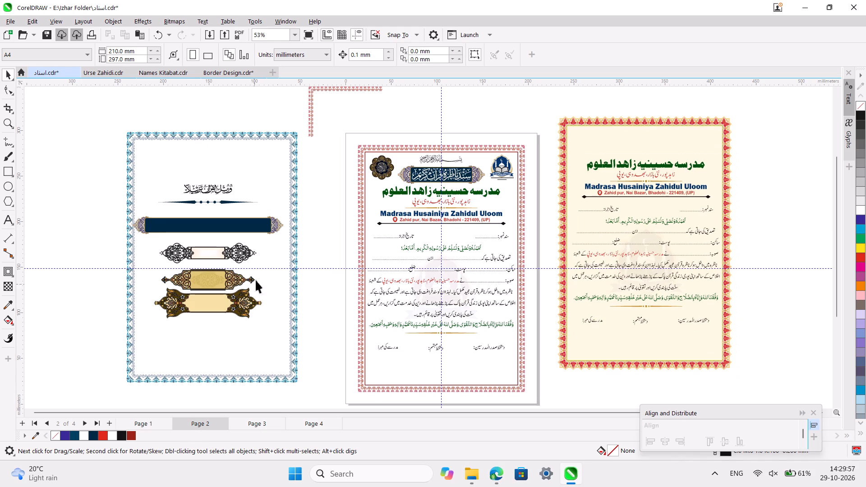
left_click(304, 190)
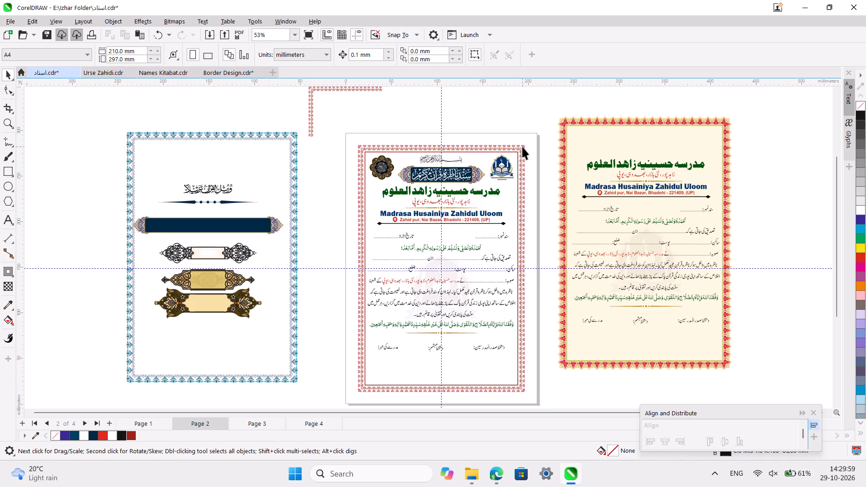
Examine the size and upper corners of the tulip border around the page 2 certificate.
left_click(522, 147)
scroll(522, 147, "up", 6, "ctrl")
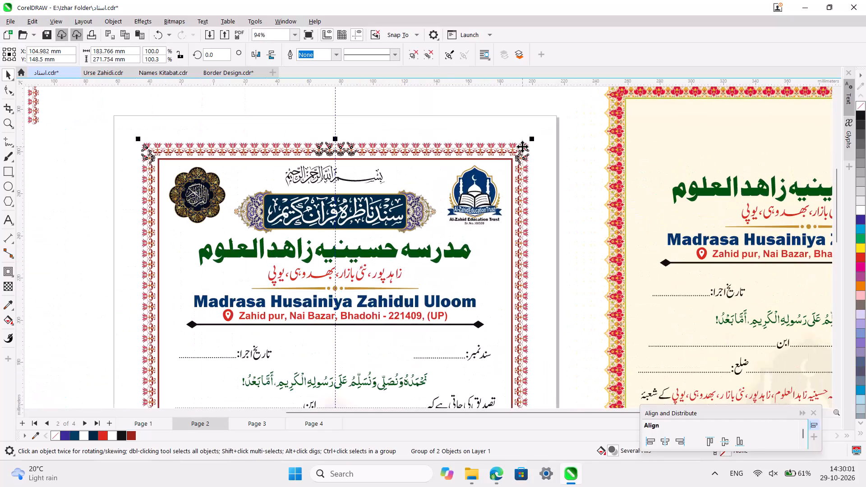
scroll(522, 147, "up", 5, "ctrl")
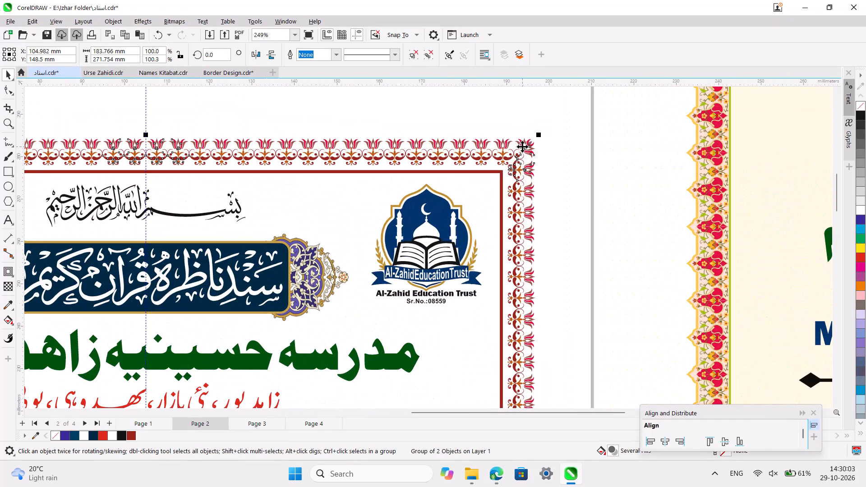
scroll(522, 147, "right", 2)
scroll(522, 147, "down", 5, "ctrl")
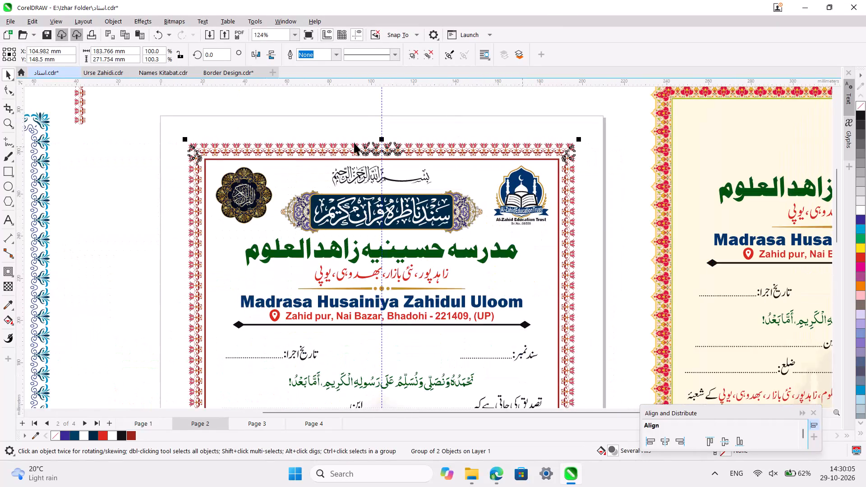
left_click(134, 206)
left_click(320, 149)
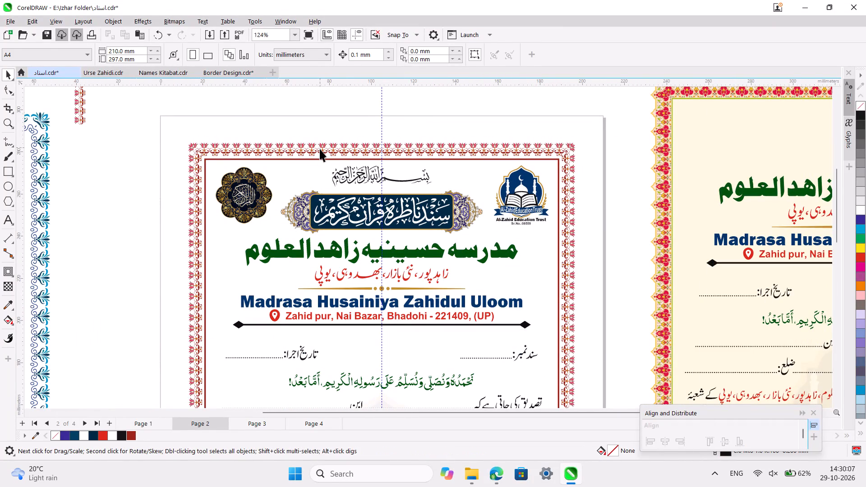
scroll(320, 149, "down", 5, "ctrl")
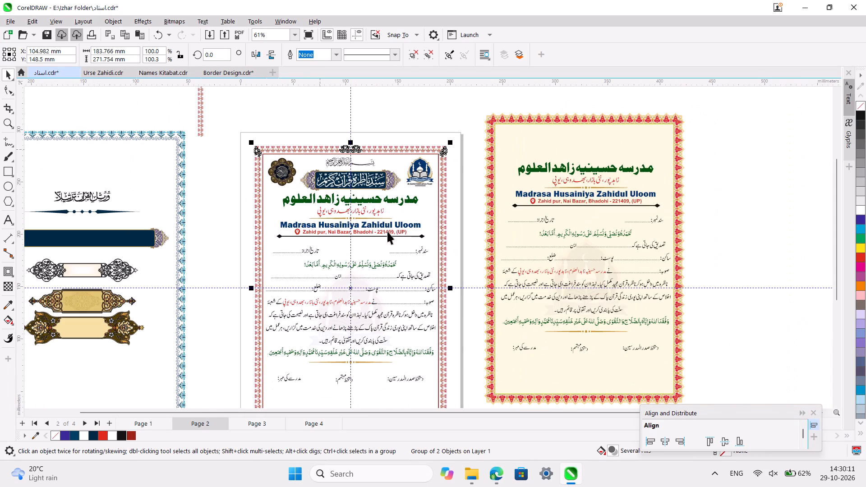
Examine the page 1 certificate's blue border and its size, comparing it with the page 2 border.
left_click(153, 421)
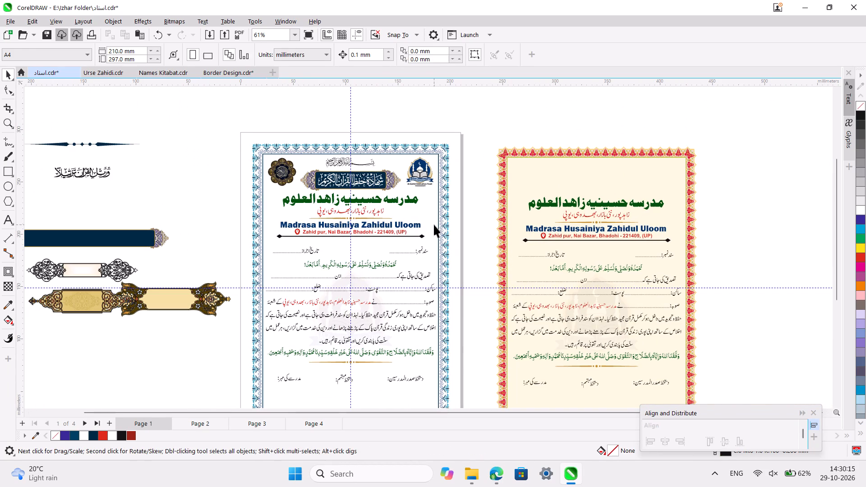
left_click(434, 225)
scroll(434, 225, "up", 4, "ctrl")
scroll(434, 225, "up", 1)
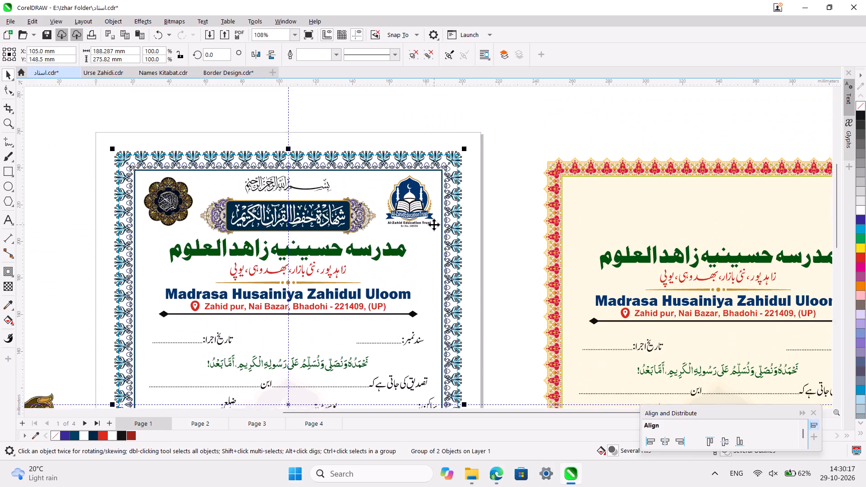
scroll(434, 225, "up", 1)
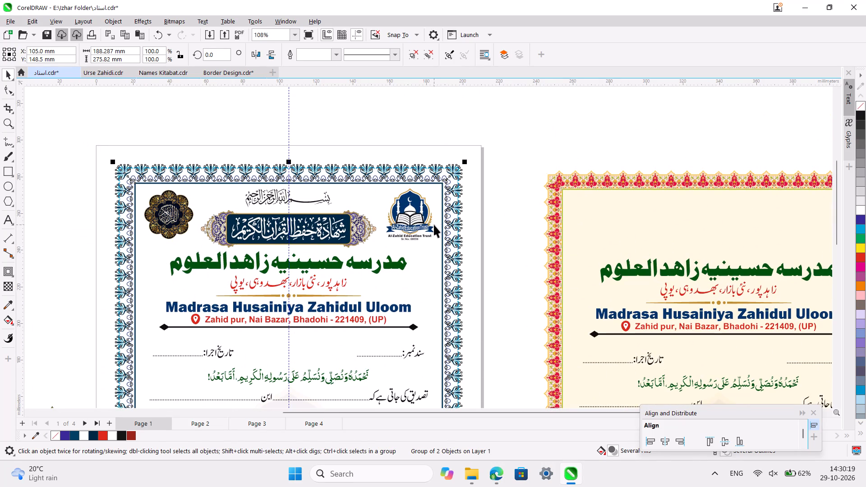
left_click(434, 225, "alt")
left_click(432, 251, "alt")
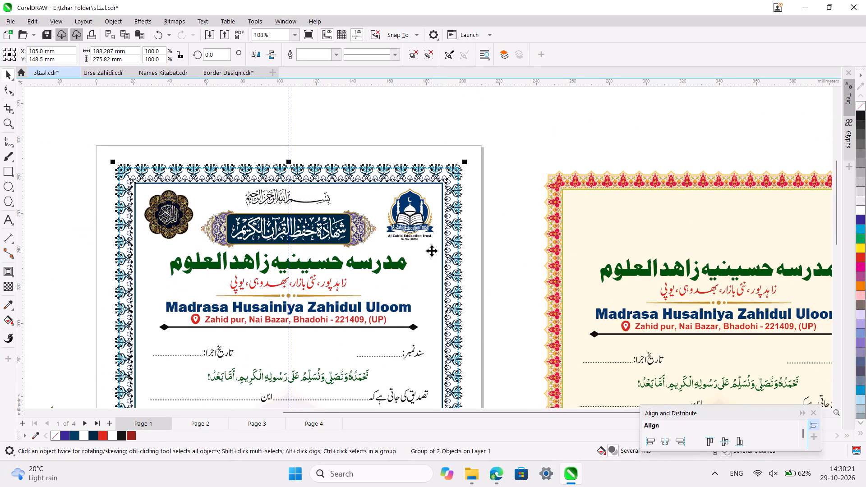
left_click(549, 125)
left_click(424, 270)
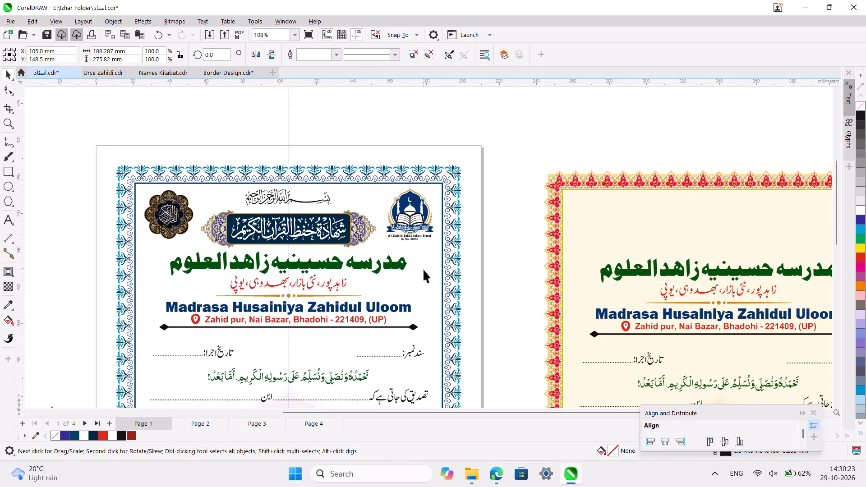
left_click(415, 276)
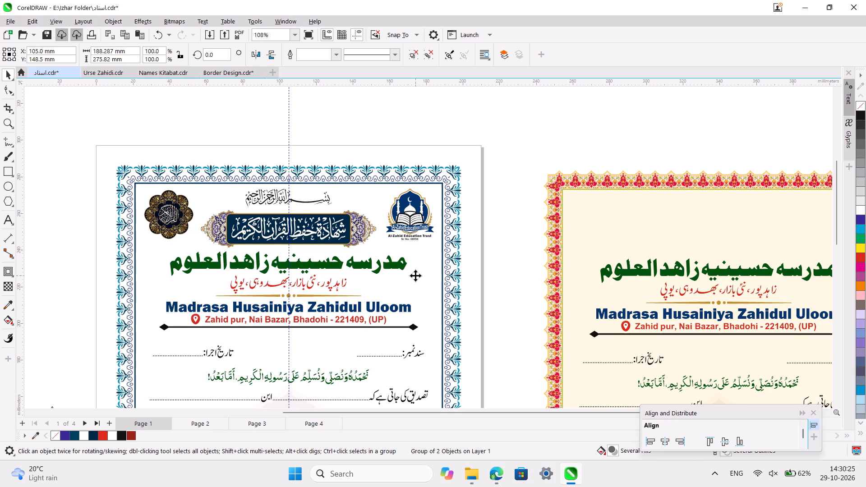
left_click(561, 99)
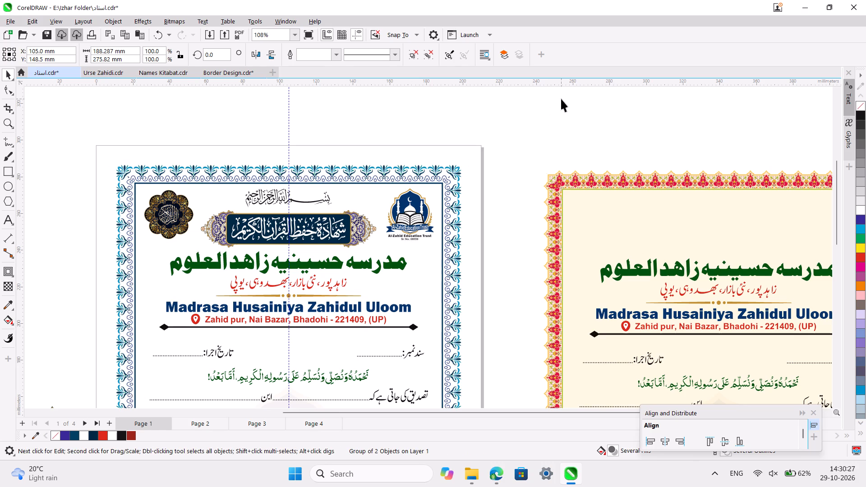
scroll(419, 244, "down", 3, "ctrl")
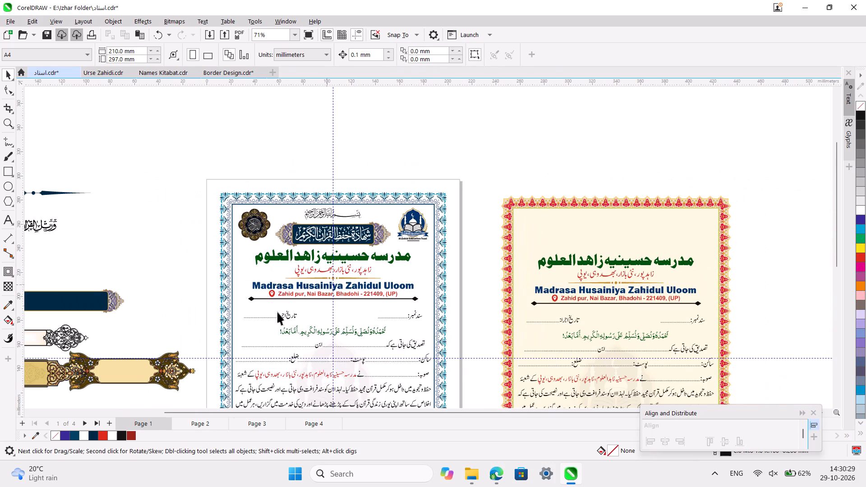
left_click(191, 420)
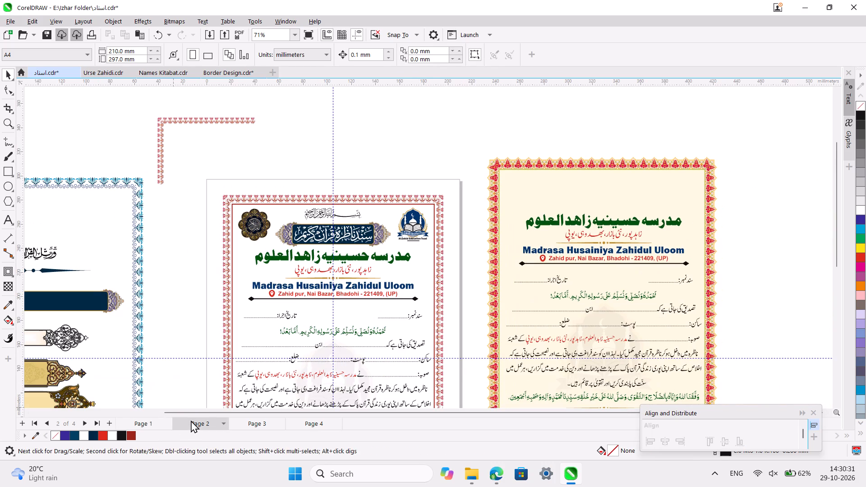
left_click(153, 427)
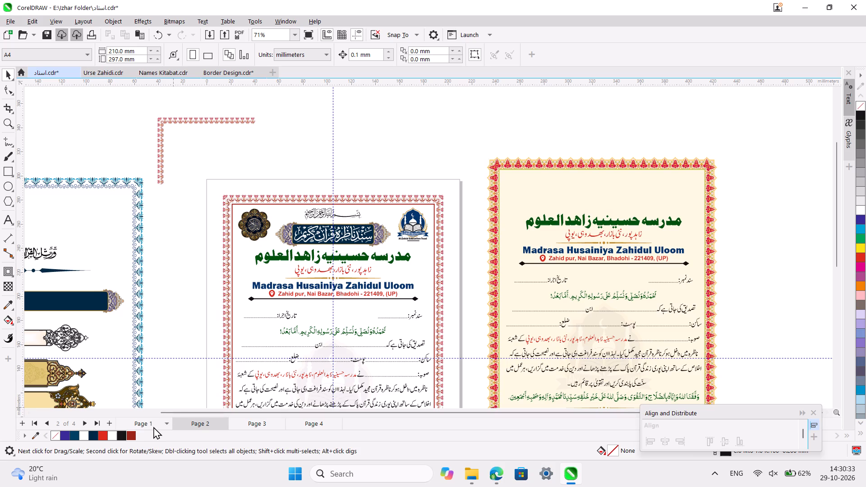
left_click(428, 241)
scroll(428, 241, "up", 2, "ctrl")
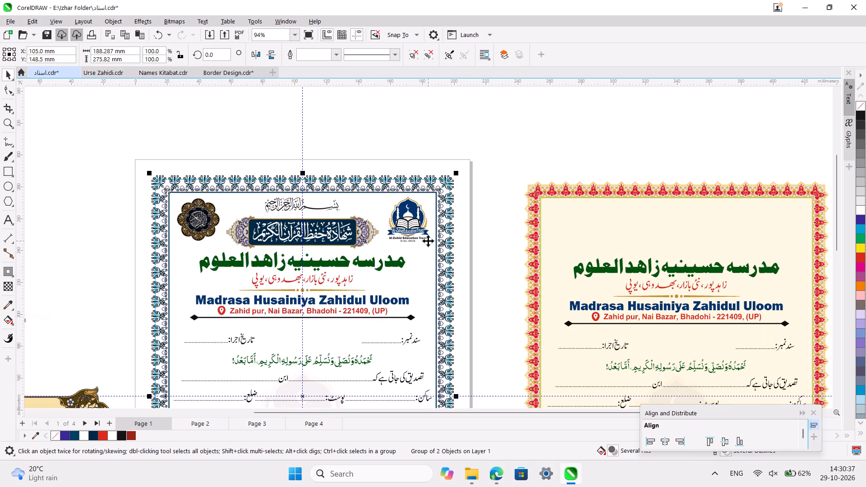
Center the spare blue border on page 2 so it overlays the tulip border for size comparison.
left_click(196, 424)
scroll(196, 424, "down", 5, "ctrl")
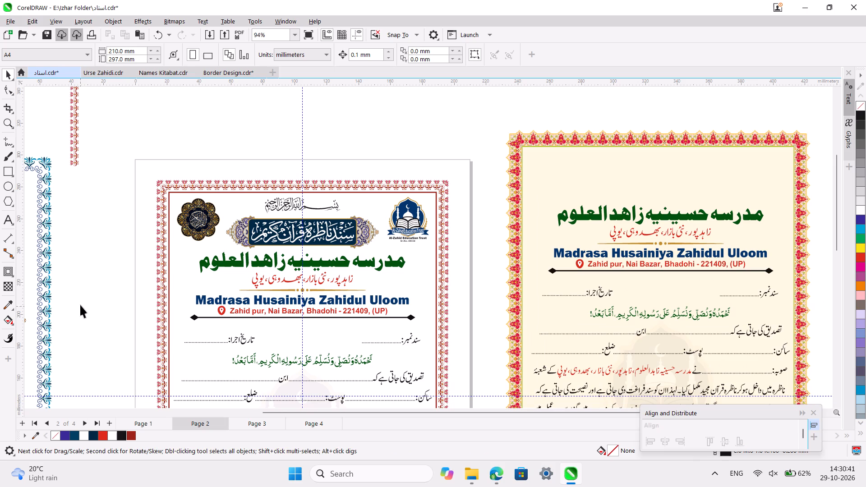
left_click(42, 276)
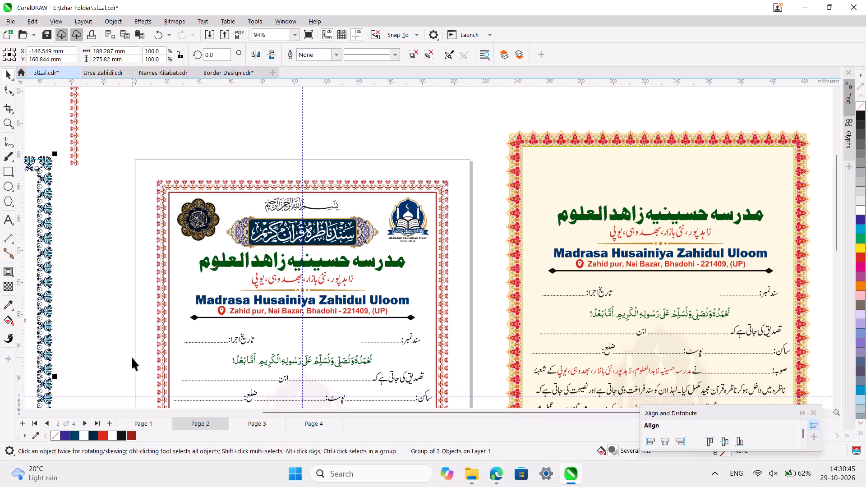
key("p")
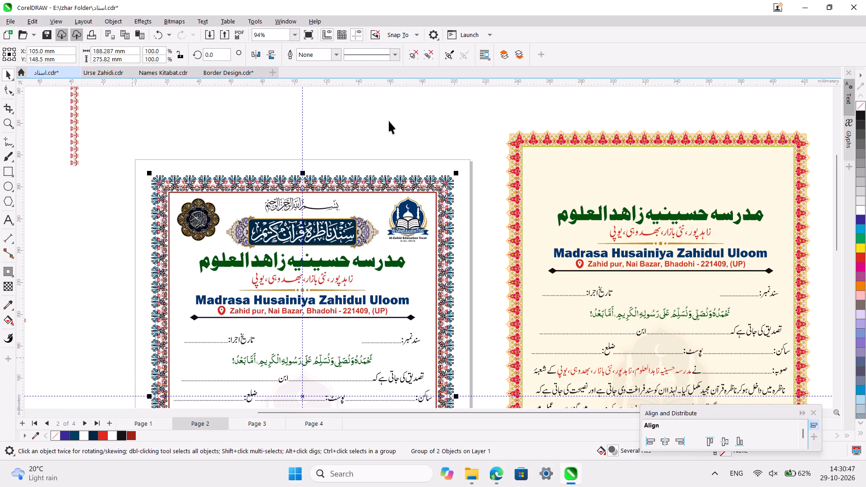
left_click(396, 116)
Add a one-step outside contour with a 10.5 mm offset to the certificate's dark red frame rectangle.
scroll(411, 196, "up", 4, "ctrl")
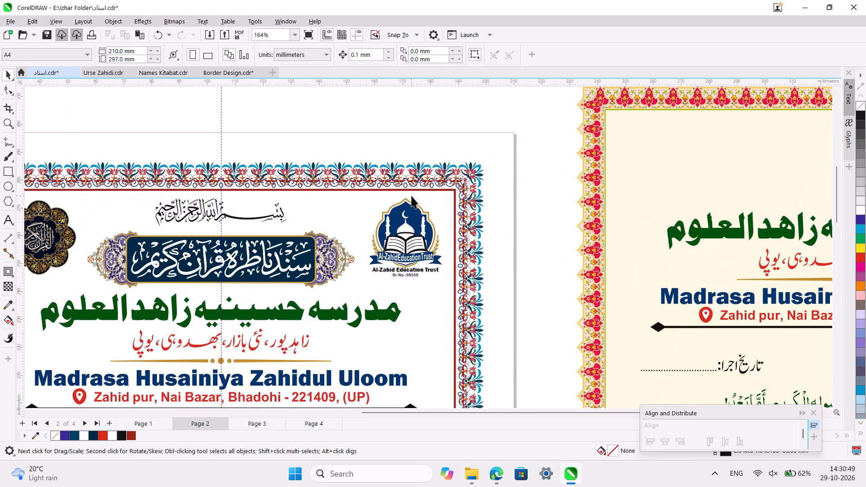
scroll(411, 196, "right", 4)
scroll(411, 196, "up", 4, "ctrl")
scroll(411, 196, "right", 2)
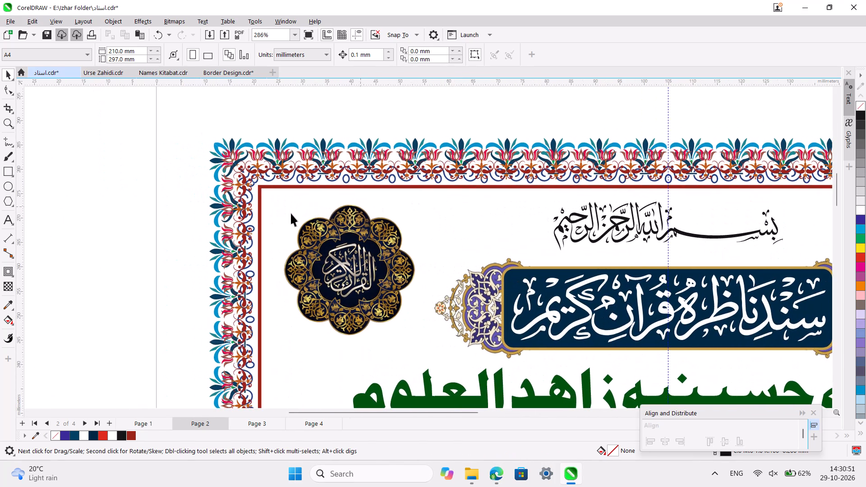
left_click(284, 212)
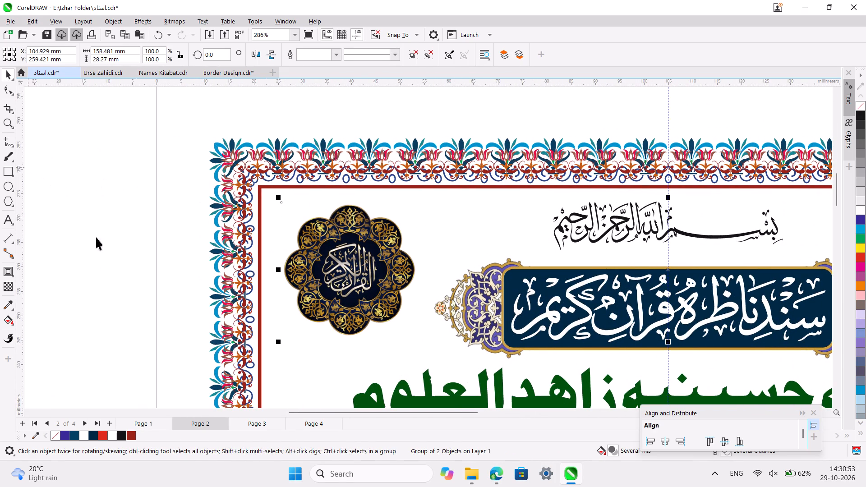
left_click(262, 199)
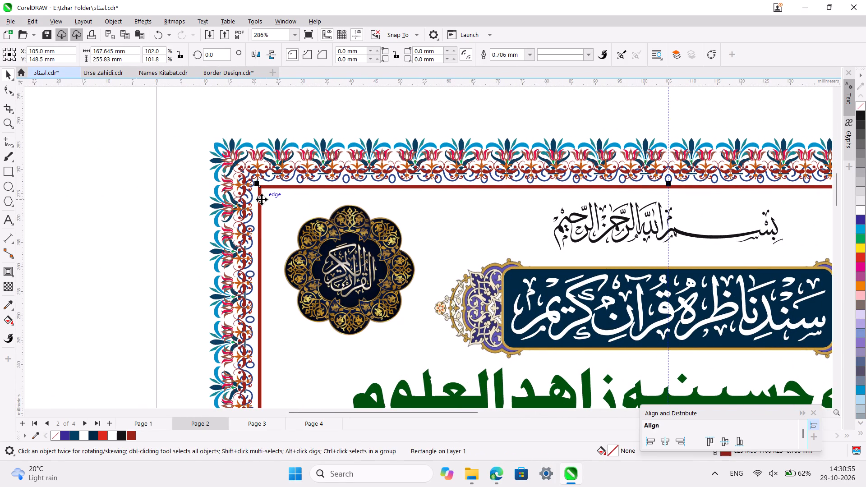
left_click(4, 269)
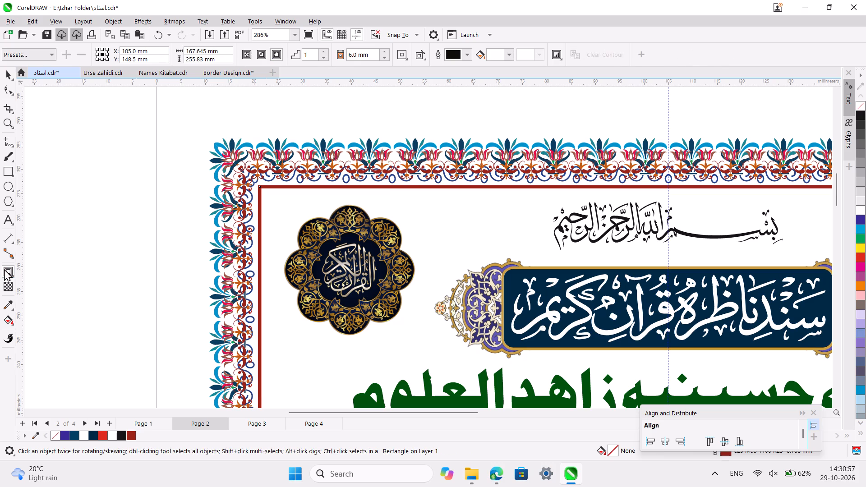
left_click(276, 55)
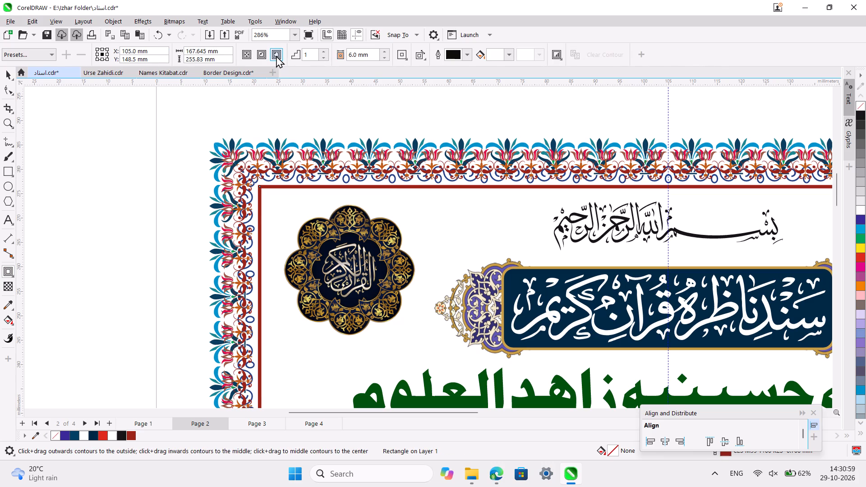
left_click(388, 53)
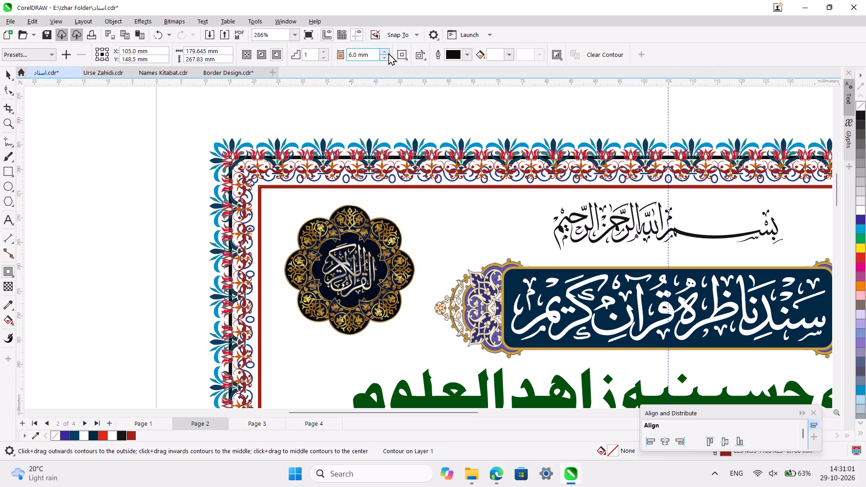
triple_click(388, 53)
triple_click(388, 53)
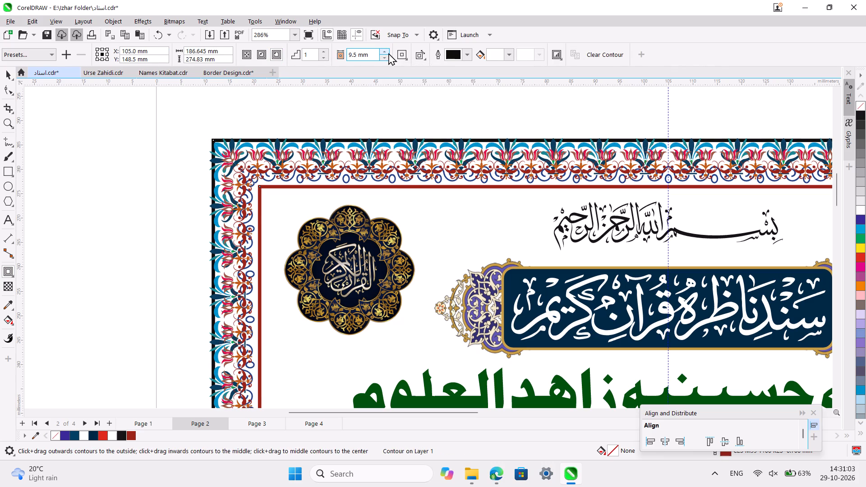
left_click(388, 53)
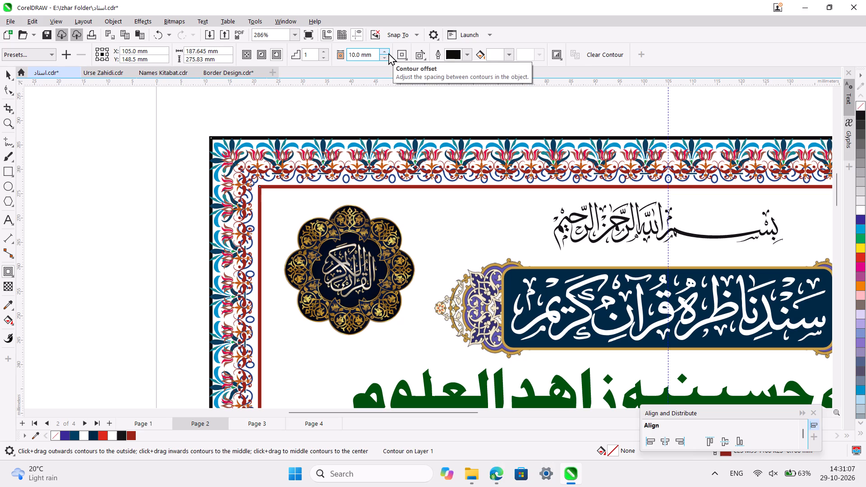
left_click(388, 53)
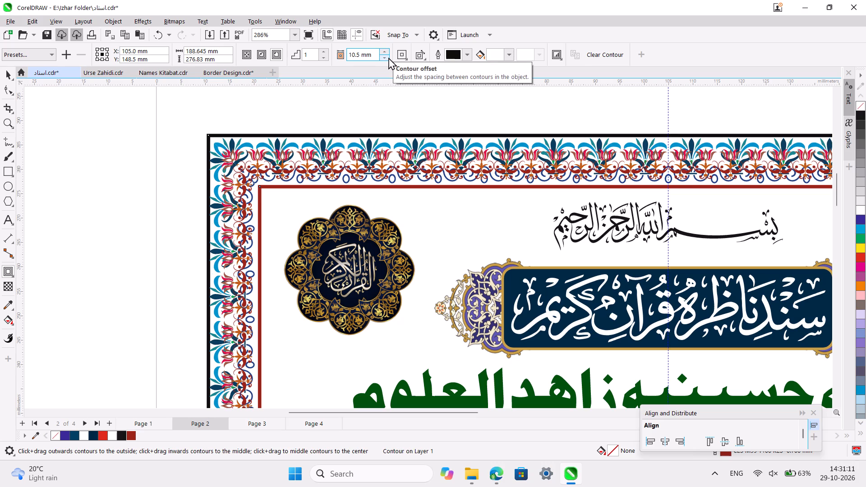
Break the black contour apart from the dark red frame rectangle.
left_click(9, 73)
left_click(103, 170)
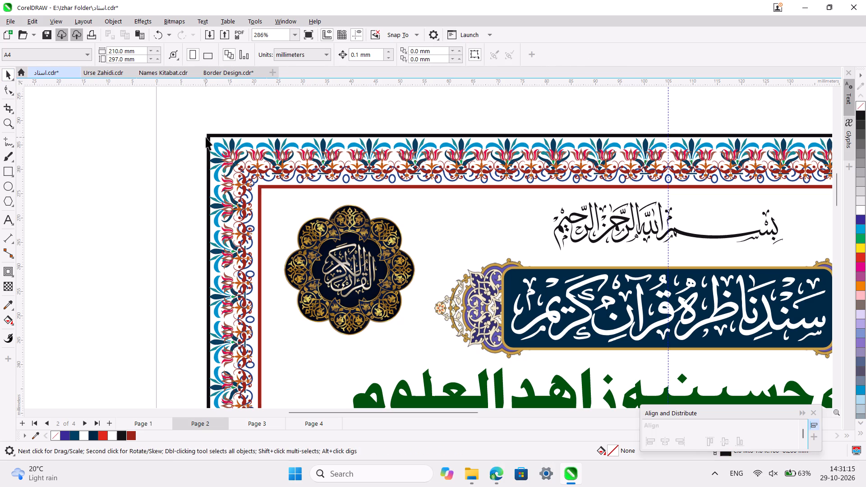
left_click(210, 138)
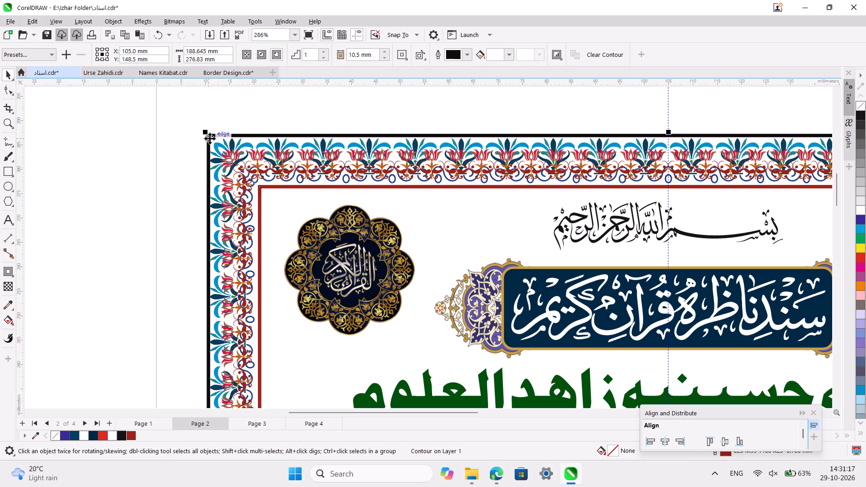
key("ctrl+k")
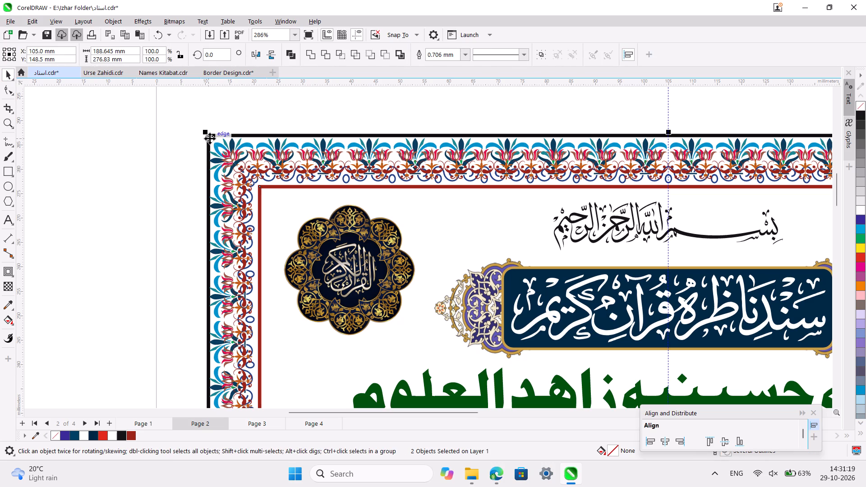
left_click(106, 142)
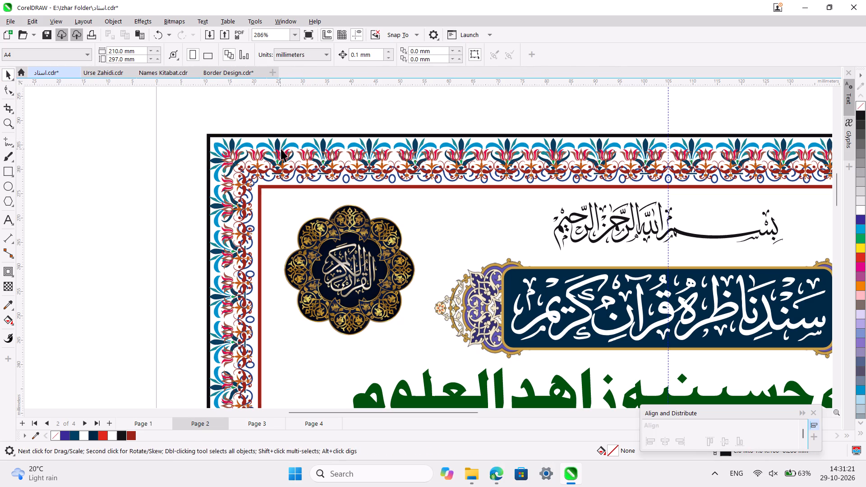
Move the blue border off the page to the certificate's left side, centred at about X -149 mm, Y 160 mm.
left_click(284, 142)
scroll(284, 142, "down", 4, "ctrl")
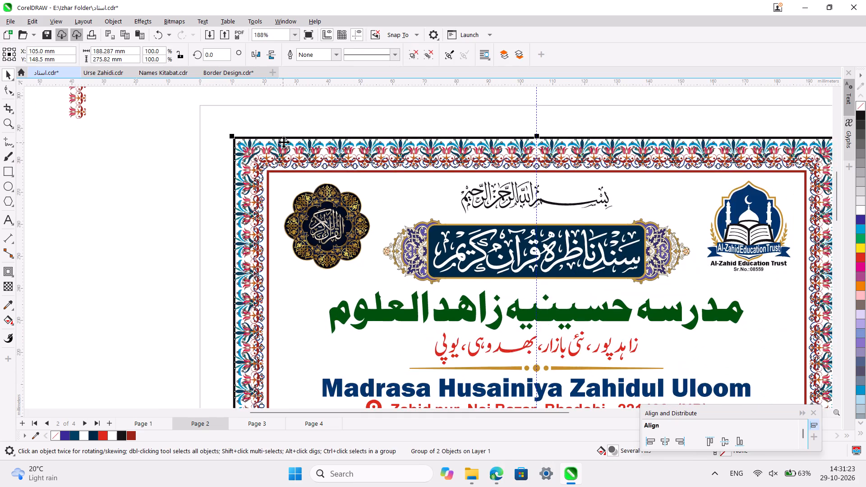
scroll(284, 142, "down", 6, "ctrl")
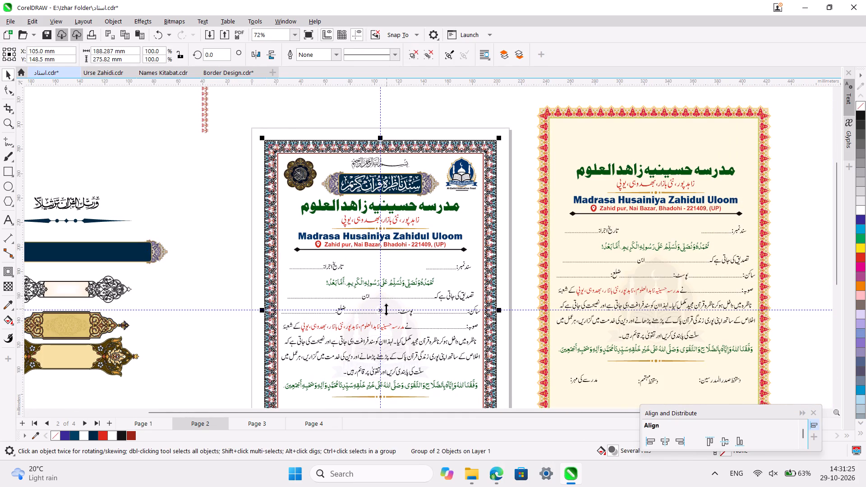
left_click_drag(382, 310, 108, 297)
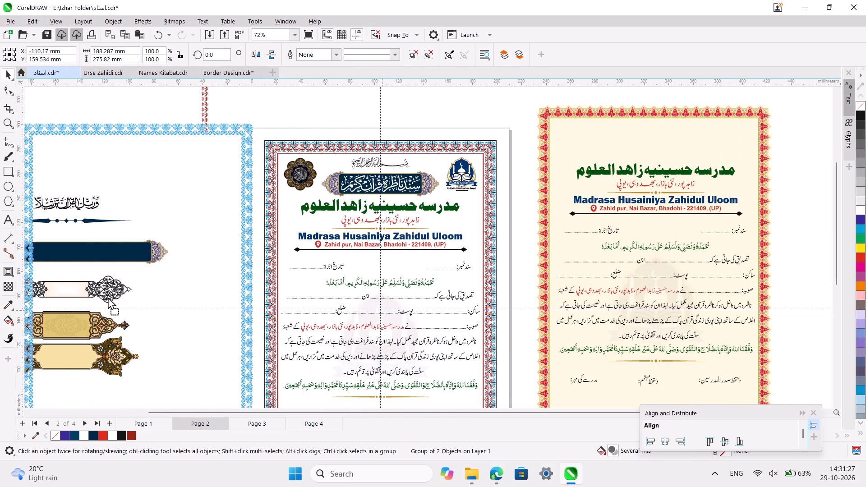
left_click_drag(108, 297, 70, 296)
left_click(204, 186)
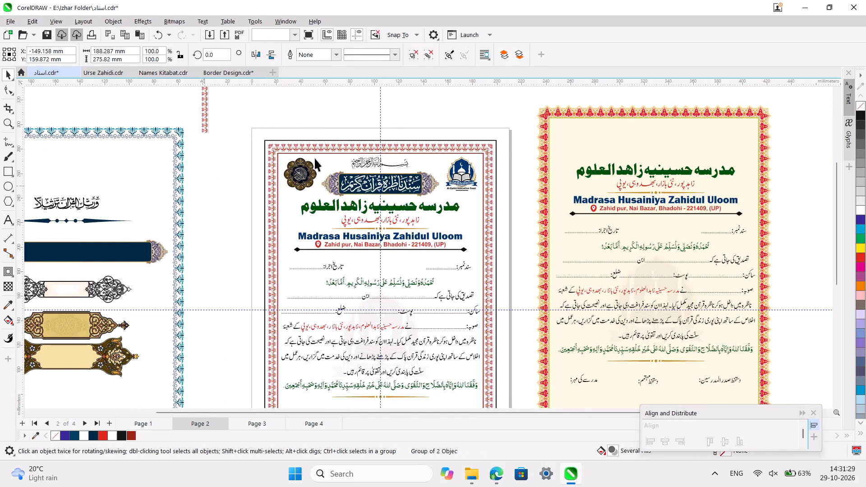
Ungroup the tulip border into halves and the upper half into its two corner quarters.
scroll(315, 158, "up", 6, "ctrl")
scroll(315, 158, "right", 1)
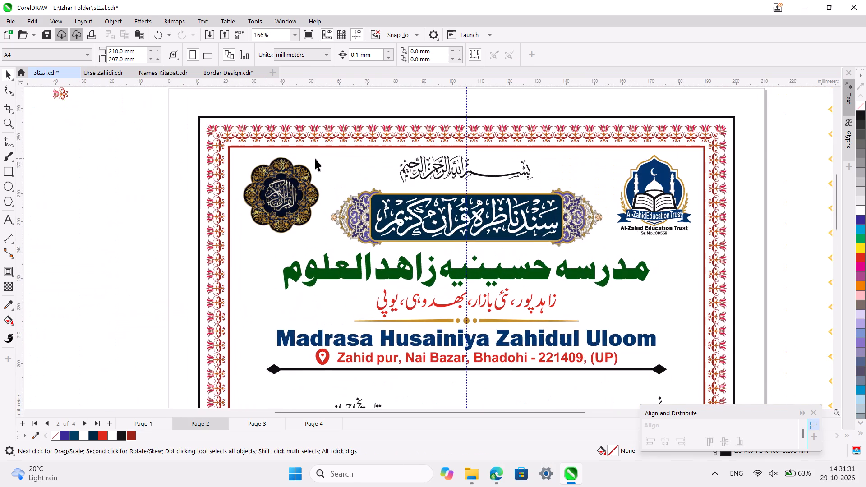
scroll(315, 158, "right", 1)
left_click(488, 132)
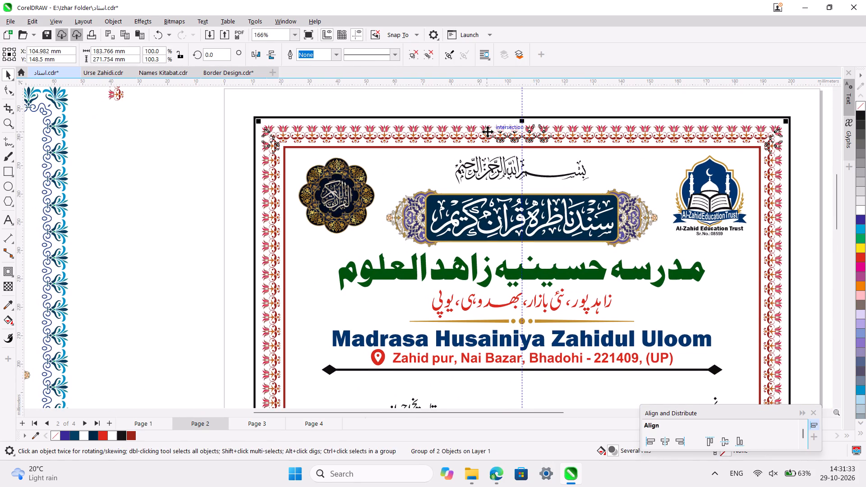
key("ctrl+u")
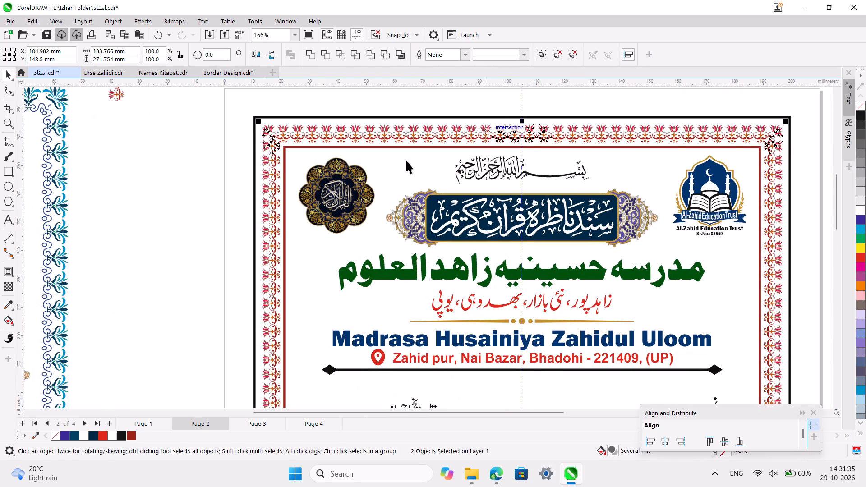
left_click(111, 224)
left_click(361, 138)
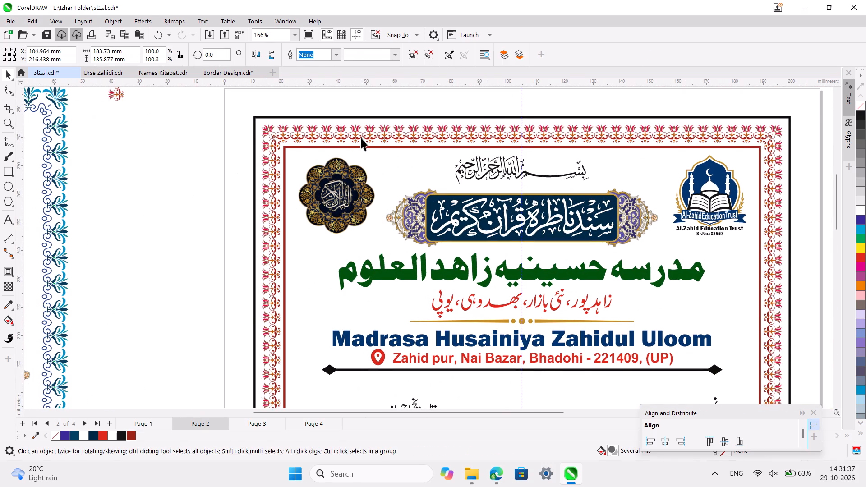
key("ctrl+u")
left_click(152, 161)
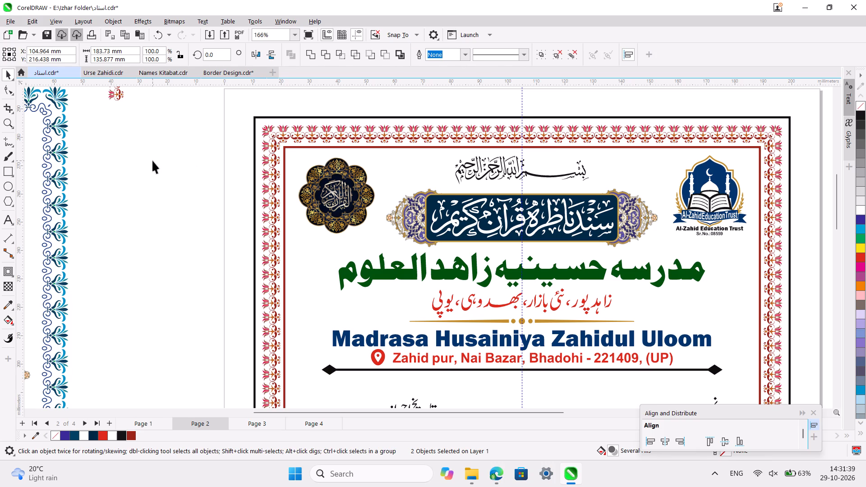
Enlarge the tulip border's upper-left quarter outward toward the black outline, to about 93.3 by 138 mm.
left_click(277, 134)
scroll(277, 134, "up", 4, "ctrl")
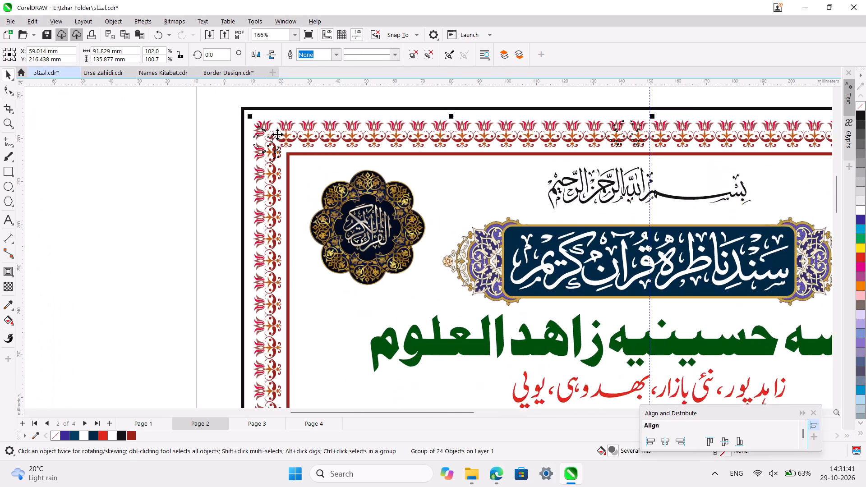
scroll(277, 134, "up", 4, "ctrl")
scroll(277, 134, "up", 2)
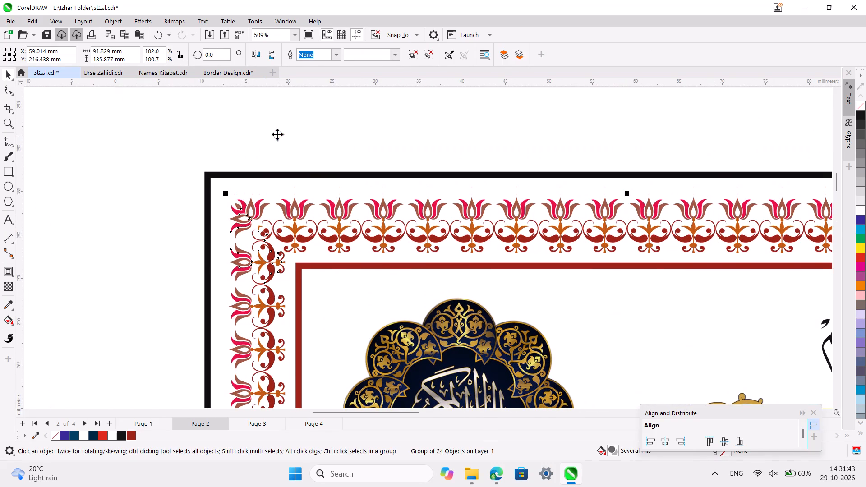
scroll(242, 213, "up", 4, "ctrl")
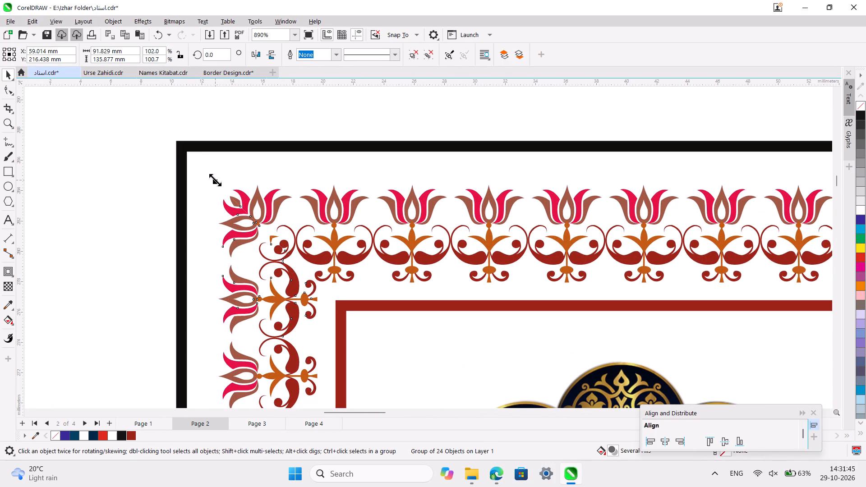
left_click_drag(215, 180, 176, 158)
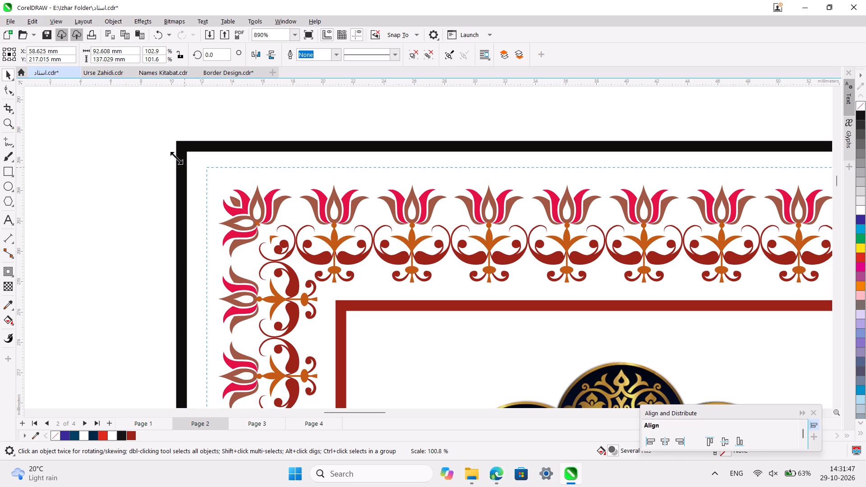
left_click_drag(176, 158, 161, 147)
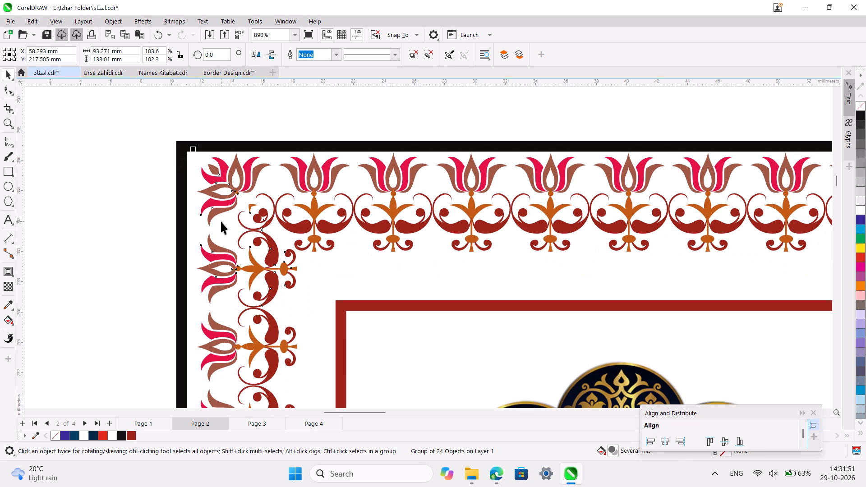
Stretch the upper-left tulip quarter's outer side to the black outline, making it about 93.8 mm wide.
scroll(221, 221, "down", 1)
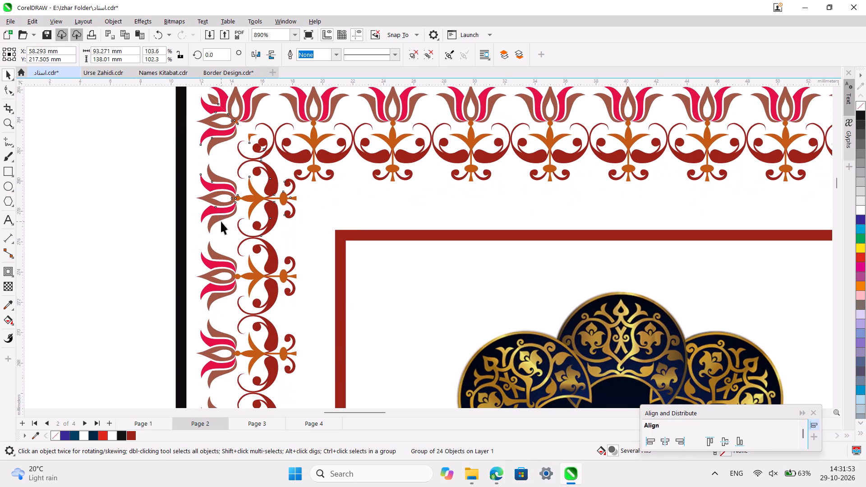
scroll(221, 221, "down", 5)
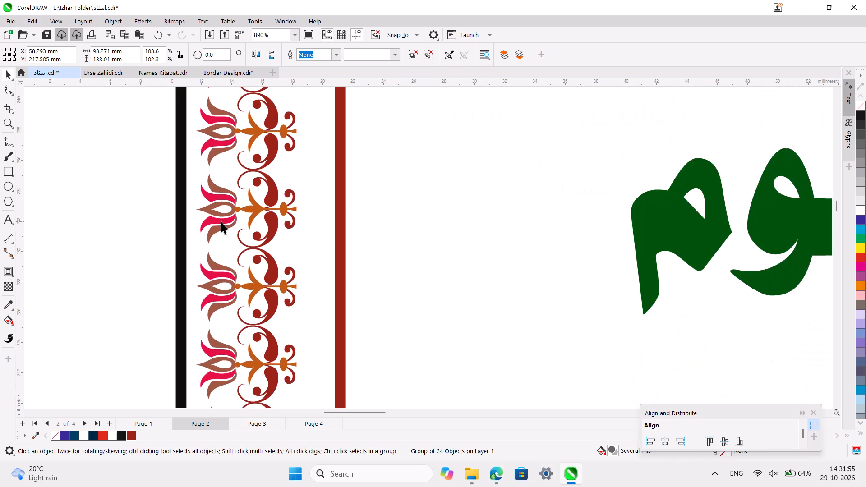
scroll(221, 221, "down", 1)
scroll(201, 221, "up", 2)
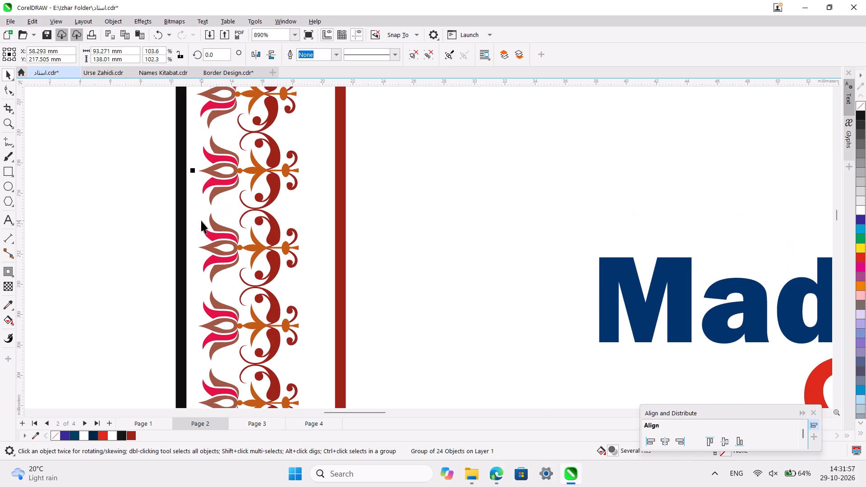
scroll(201, 221, "up", 2)
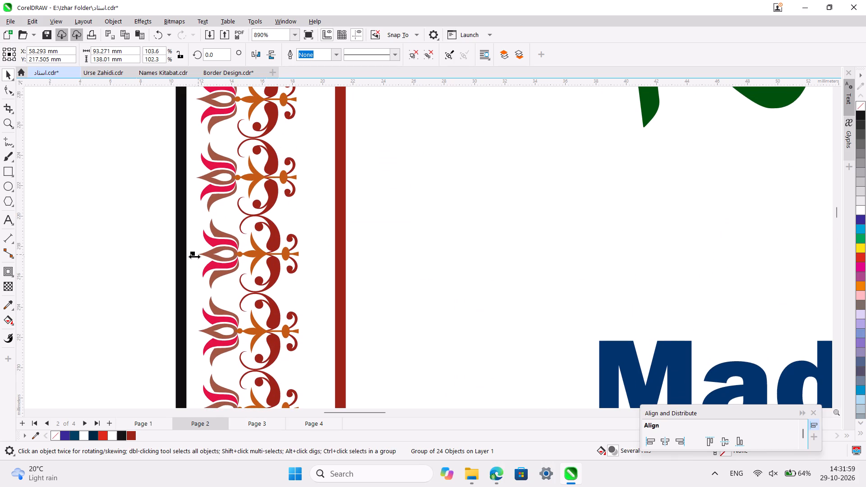
left_click_drag(194, 257, 188, 257)
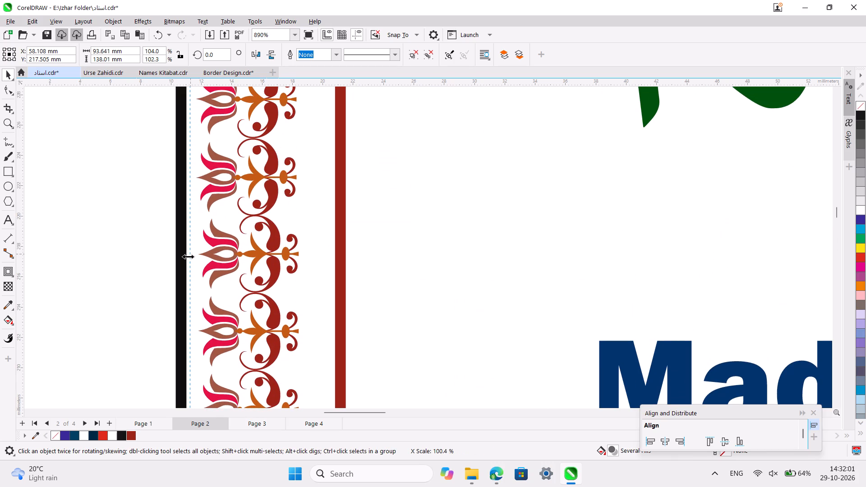
left_click_drag(188, 257, 187, 257)
scroll(187, 257, "down", 4, "ctrl")
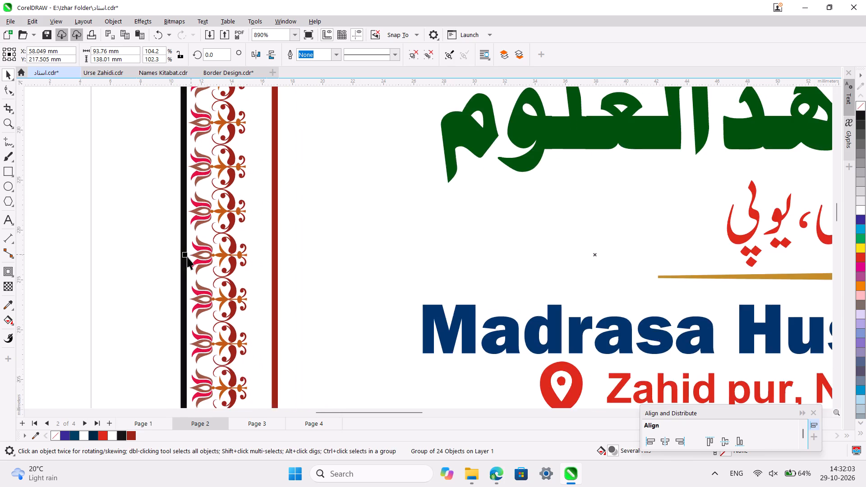
scroll(187, 257, "down", 3, "ctrl")
scroll(187, 257, "up", 4)
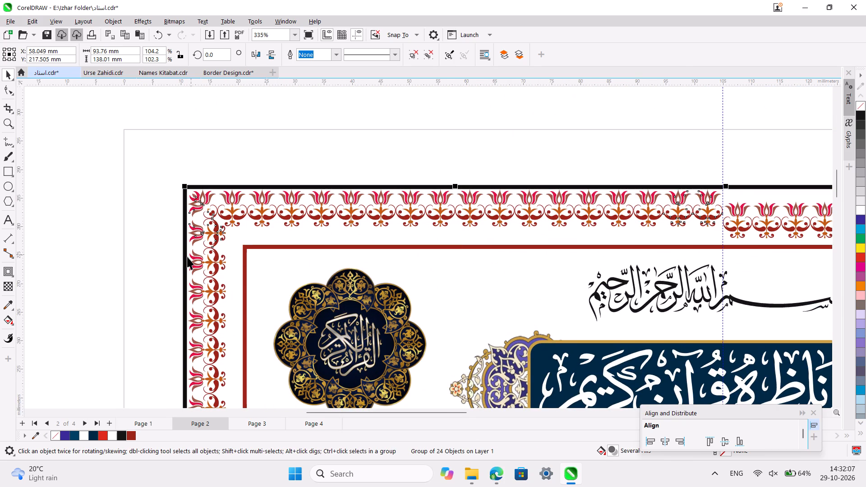
Enlarge the upper-left tulip quarter from its inner corner, keeping its outer corner at the black outline, to about 120.6 by 177.5 mm.
scroll(187, 257, "up", 7, "ctrl")
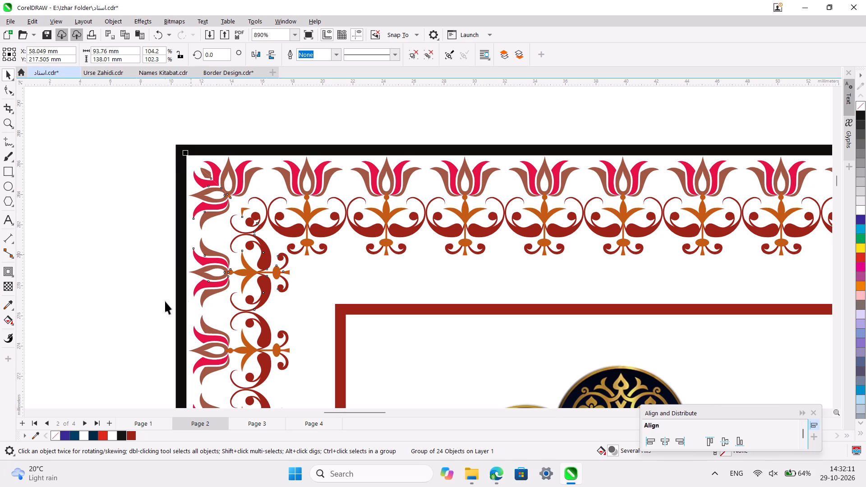
scroll(181, 293, "down", 1)
scroll(181, 293, "down", 3, "ctrl")
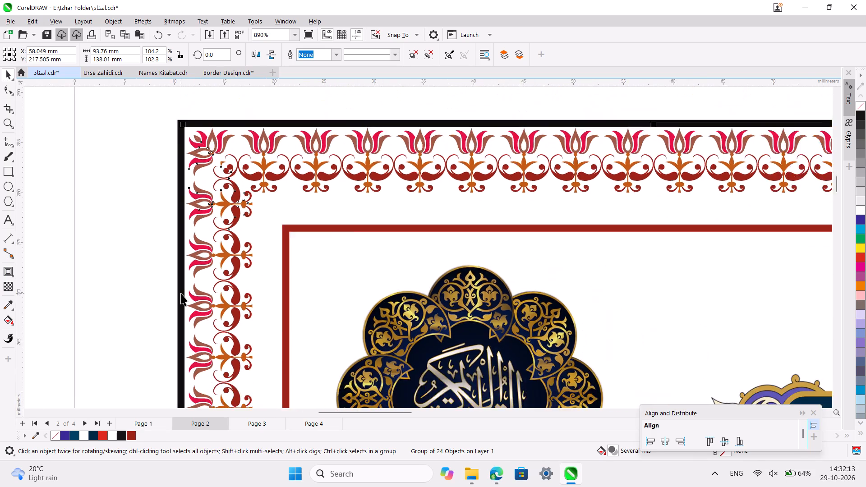
scroll(181, 293, "down", 4, "ctrl")
scroll(181, 293, "down", 3)
scroll(181, 293, "down", 2, "ctrl")
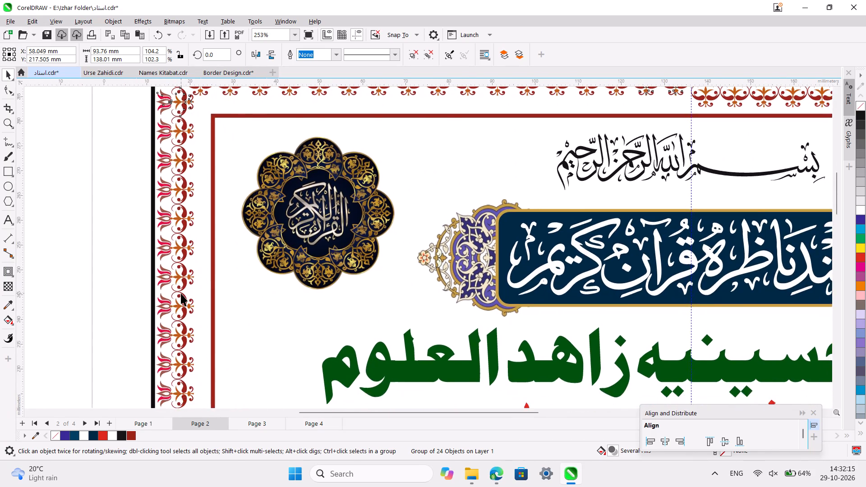
scroll(181, 293, "down", 4, "ctrl")
scroll(181, 293, "down", 2)
scroll(321, 326, "down", 1)
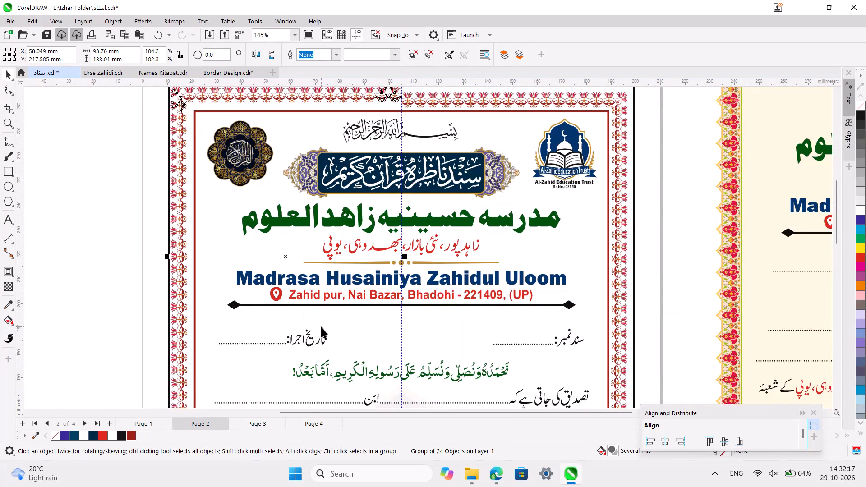
scroll(321, 326, "down", 1)
left_click_drag(407, 360, 425, 374)
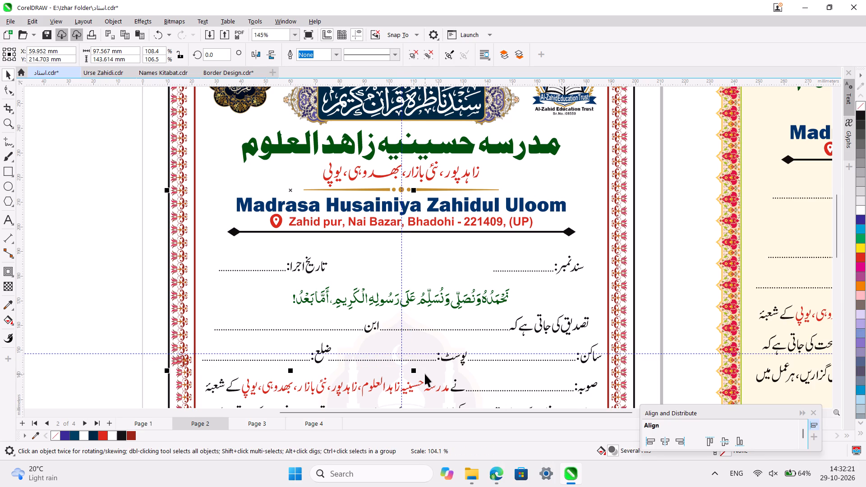
left_click_drag(418, 373, 435, 385)
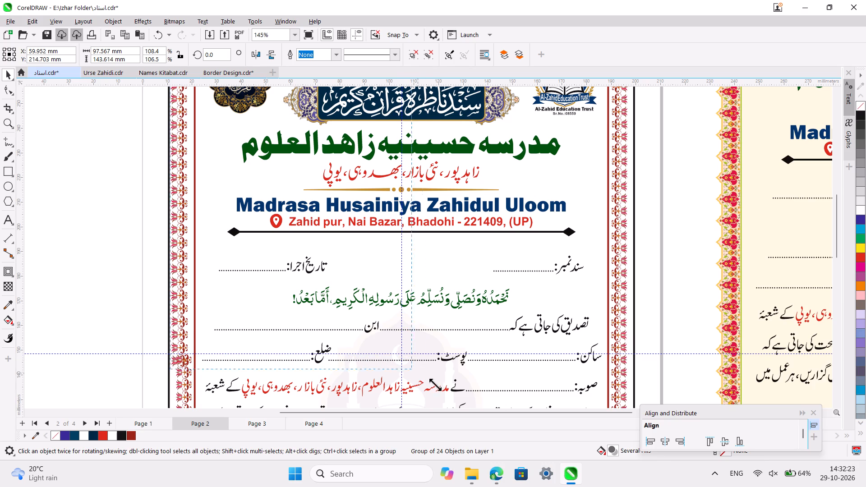
left_click_drag(435, 385, 465, 402)
scroll(465, 402, "down", 1)
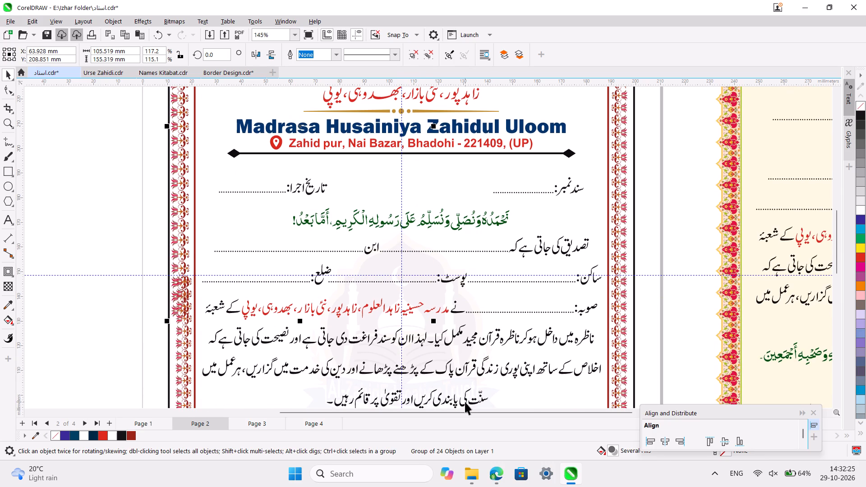
left_click_drag(437, 325, 457, 335)
left_click_drag(445, 336, 483, 374)
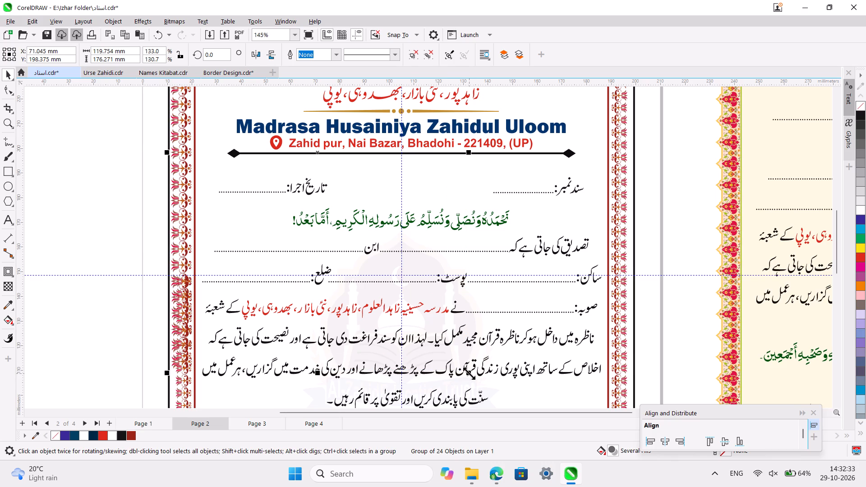
left_click_drag(469, 373, 473, 380)
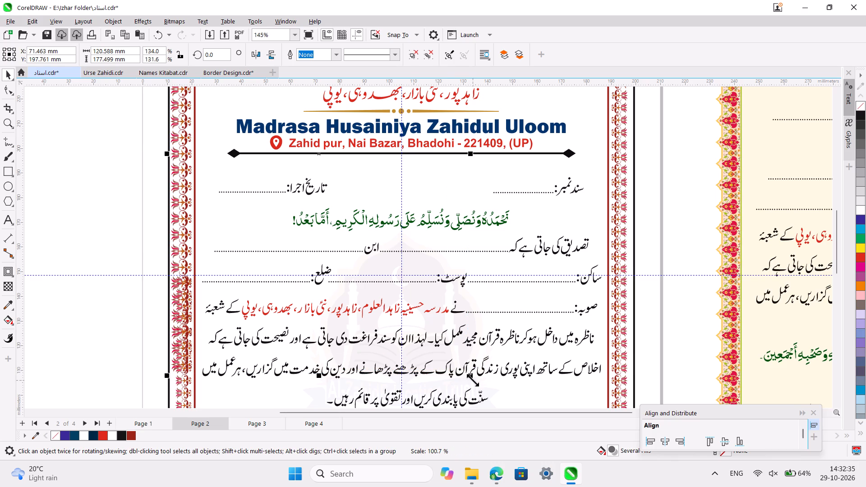
Enlarge the upper-left tulip quarter slightly from its inner corner, to about 121.8 by 179.3 mm.
scroll(392, 265, "up", 3)
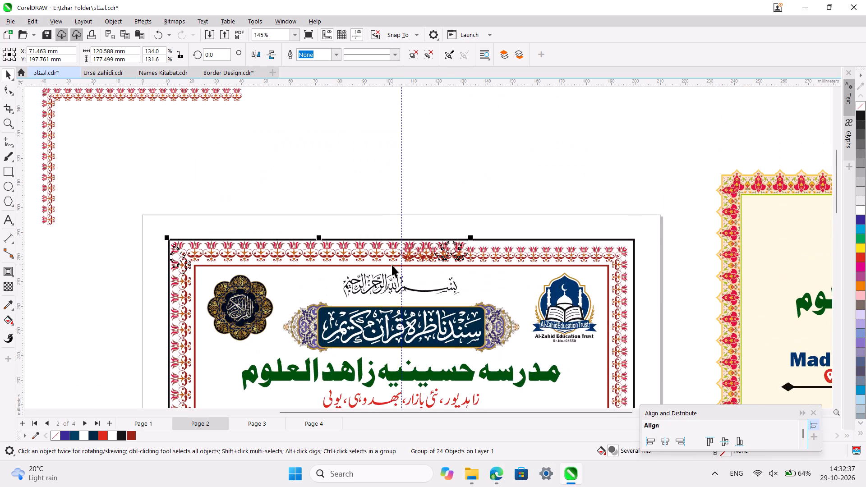
scroll(392, 265, "up", 4, "ctrl")
scroll(392, 265, "down", 2)
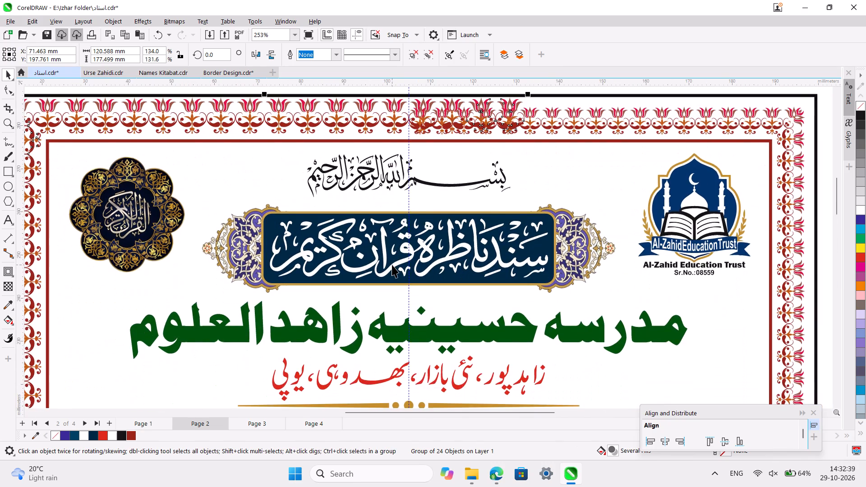
scroll(392, 265, "down", 4, "ctrl")
scroll(392, 265, "down", 4)
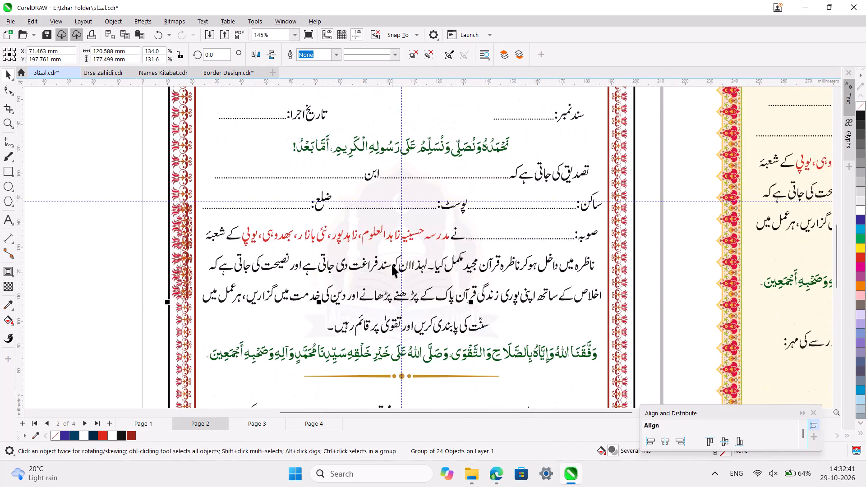
scroll(392, 265, "down", 1)
scroll(455, 228, "up", 4)
left_click_drag(473, 210, 480, 215)
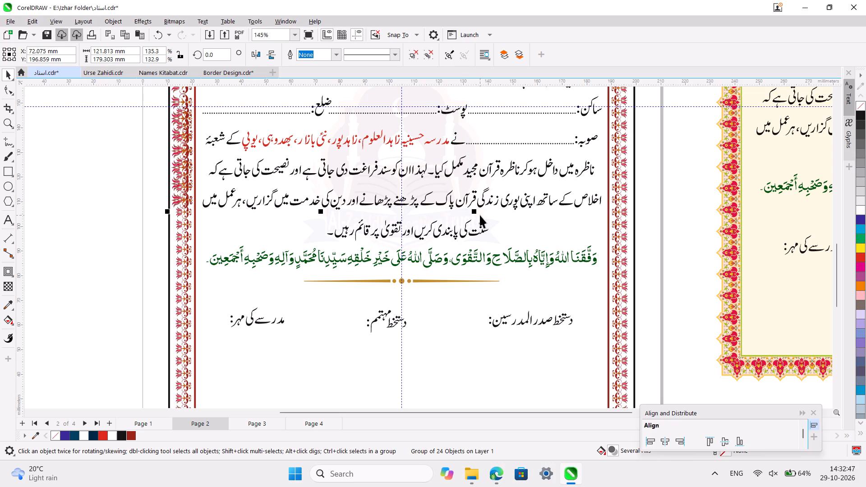
Fine-tune the upper-left tulip quarter's size from its inner corner, to about 122.7 by 180.7 mm.
scroll(480, 215, "up", 5)
scroll(401, 185, "up", 2, "ctrl")
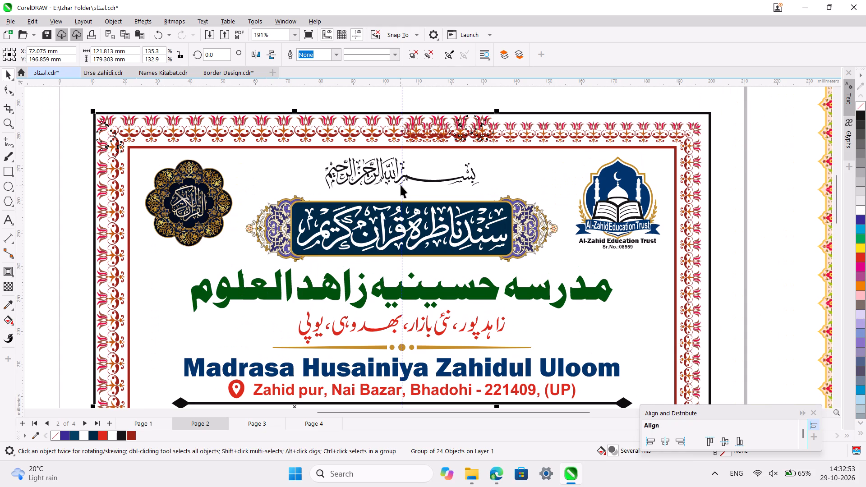
scroll(401, 185, "down", 7)
scroll(401, 185, "up", 1)
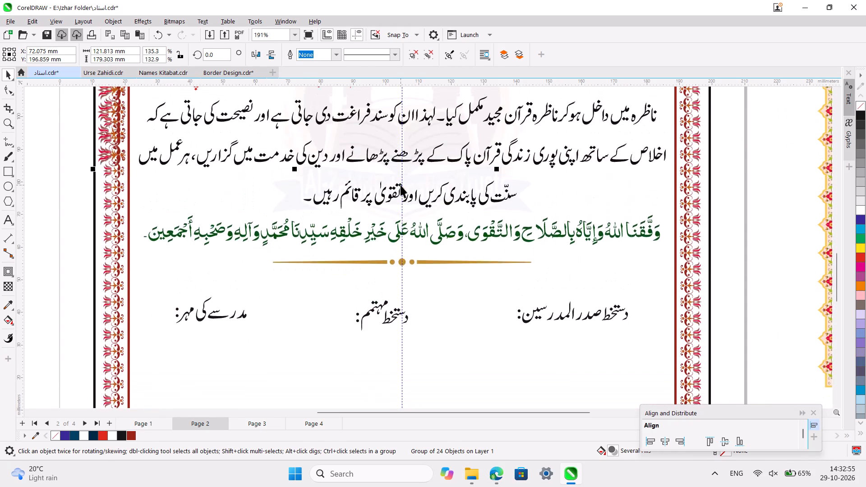
scroll(401, 185, "up", 1)
left_click_drag(498, 192, 508, 197)
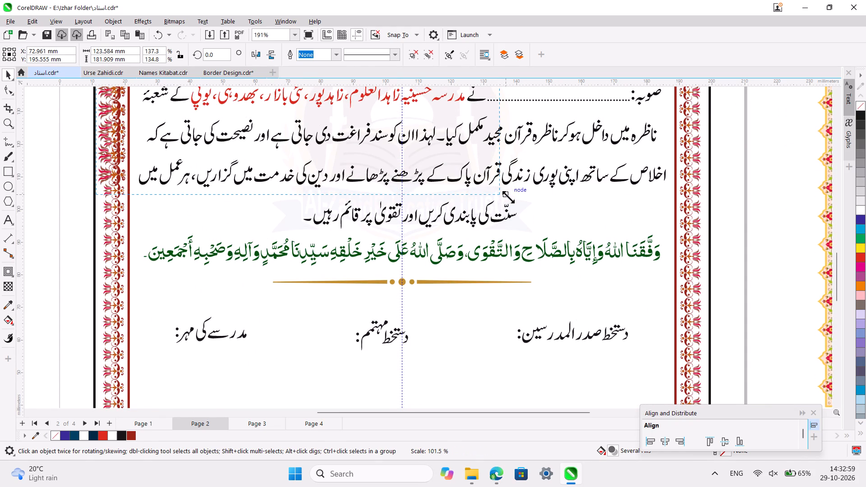
left_click_drag(508, 197, 506, 196)
Delete the tulip border's upper-right corner quarter from the certificate.
scroll(506, 196, "up", 4)
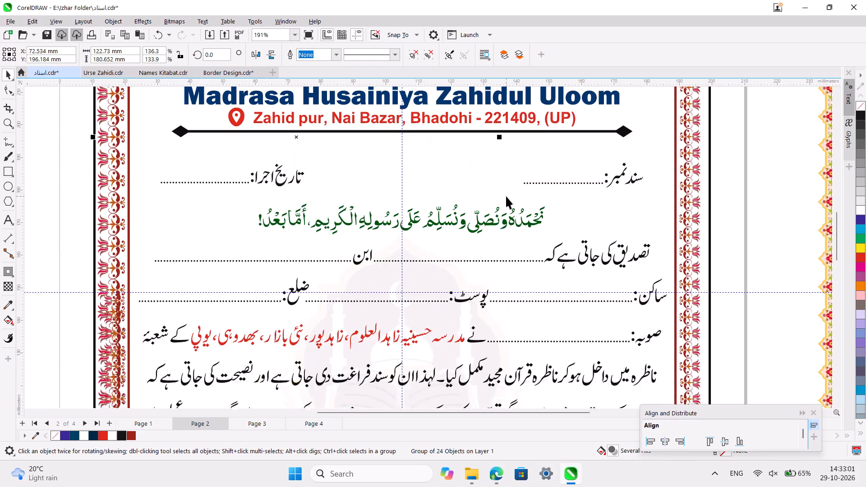
scroll(506, 196, "up", 3)
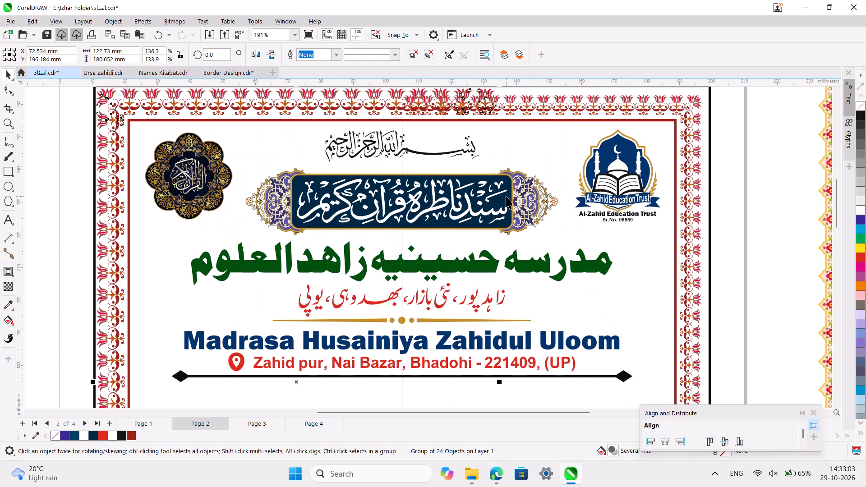
scroll(506, 196, "up", 2)
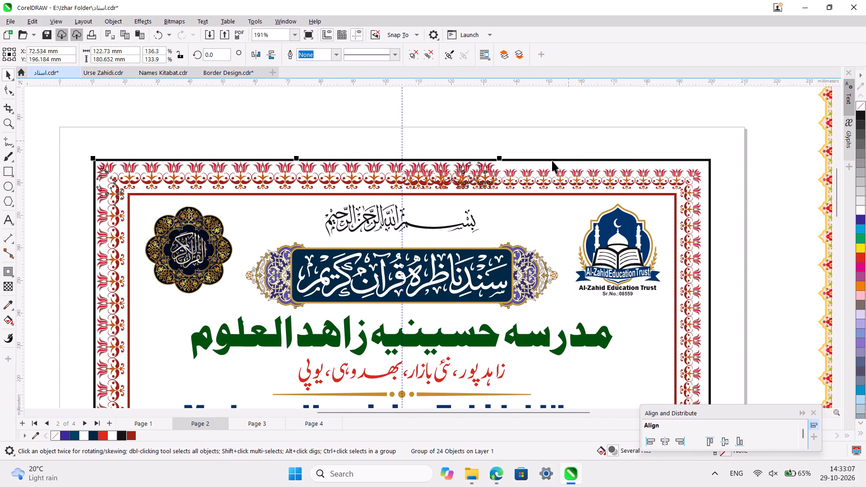
left_click(543, 169)
key("Delete")
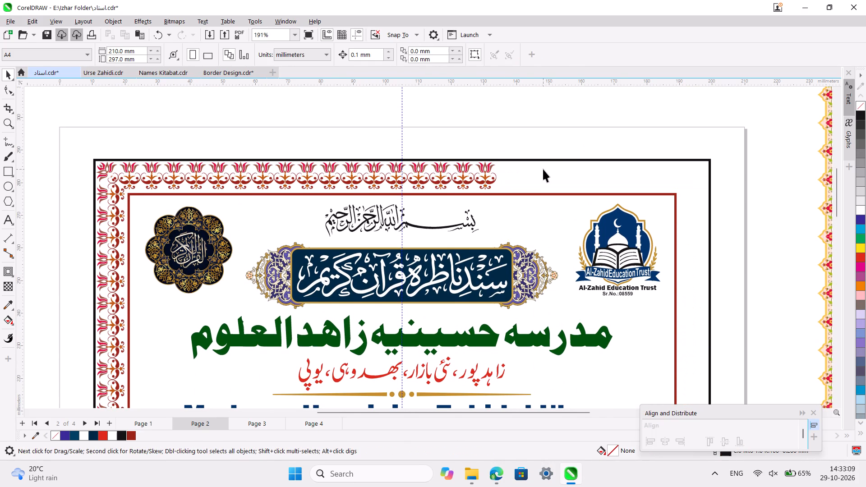
Ungroup the tulip border's lower half and delete its lower-left quarter.
scroll(543, 169, "down", 5)
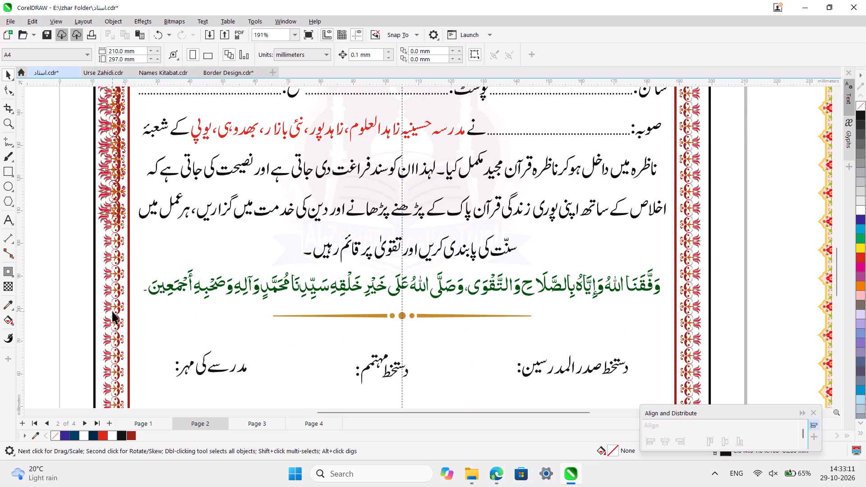
left_click(112, 311)
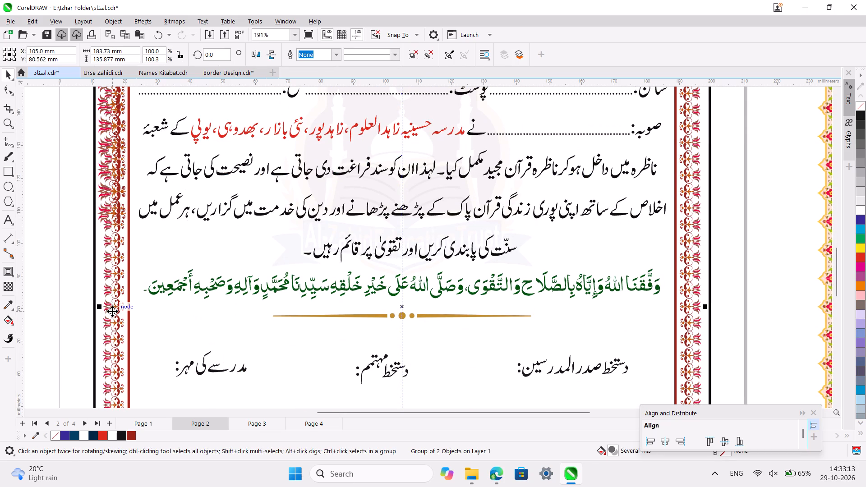
key("ctrl+u")
left_click(25, 236)
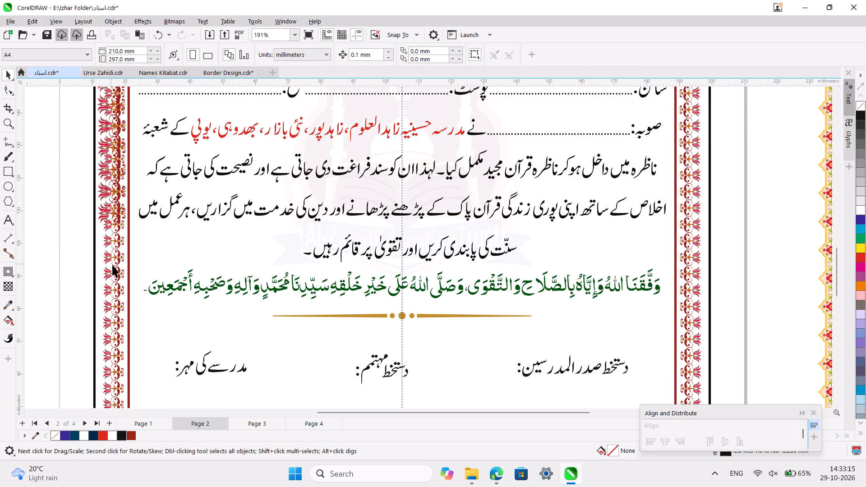
left_click(119, 271)
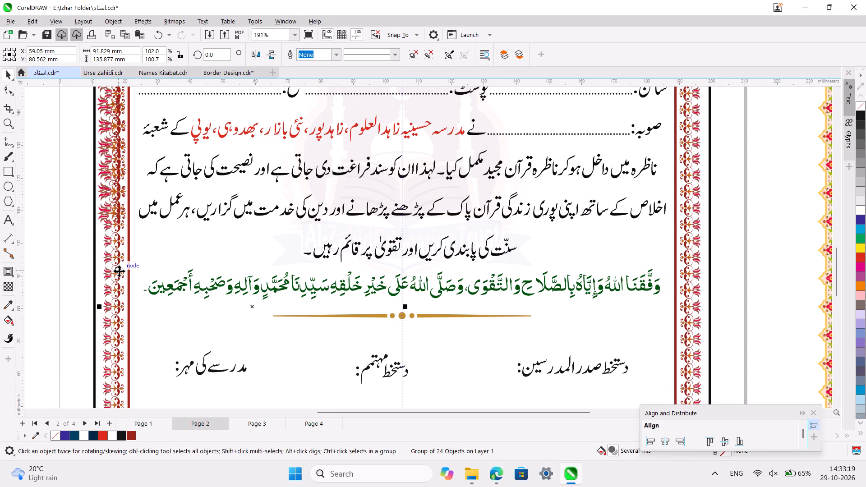
key("Delete")
left_click(61, 163)
Examine how the enlarged tulip quarter sits between the black outline and the red frame along both its arms.
scroll(61, 163, "up", 3)
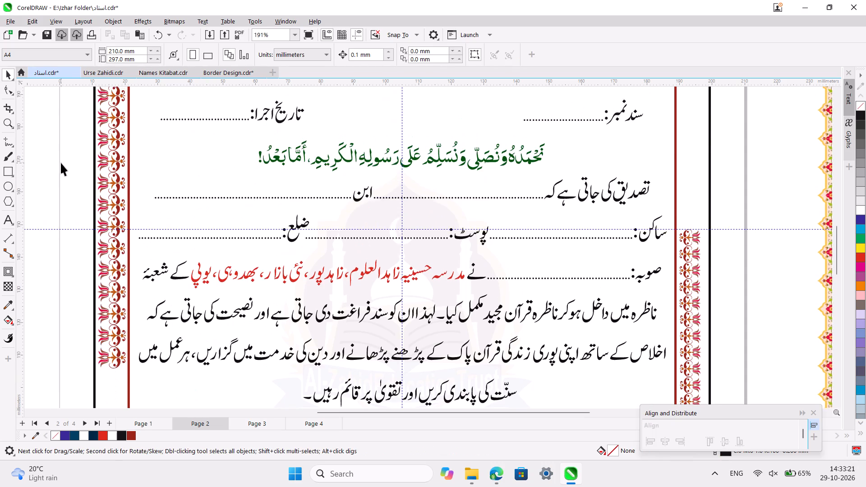
scroll(61, 163, "up", 4)
scroll(314, 191, "down", 3)
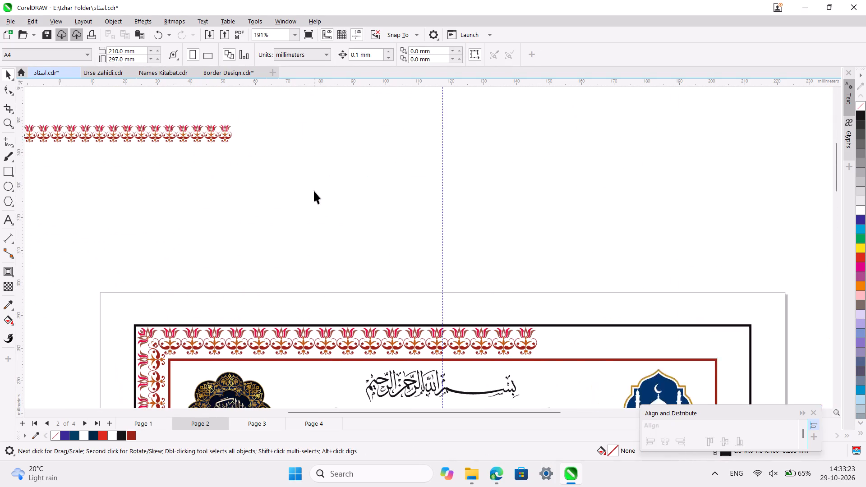
scroll(314, 191, "down", 1)
scroll(453, 216, "down", 1)
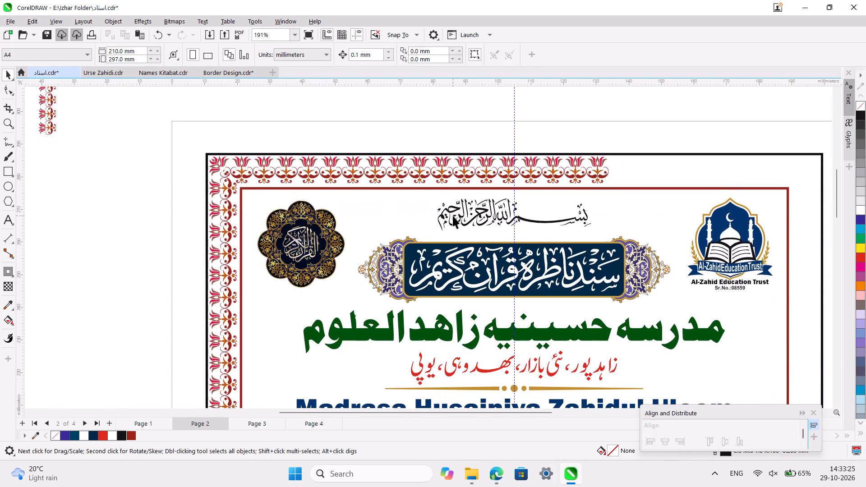
scroll(423, 179, "down", 1)
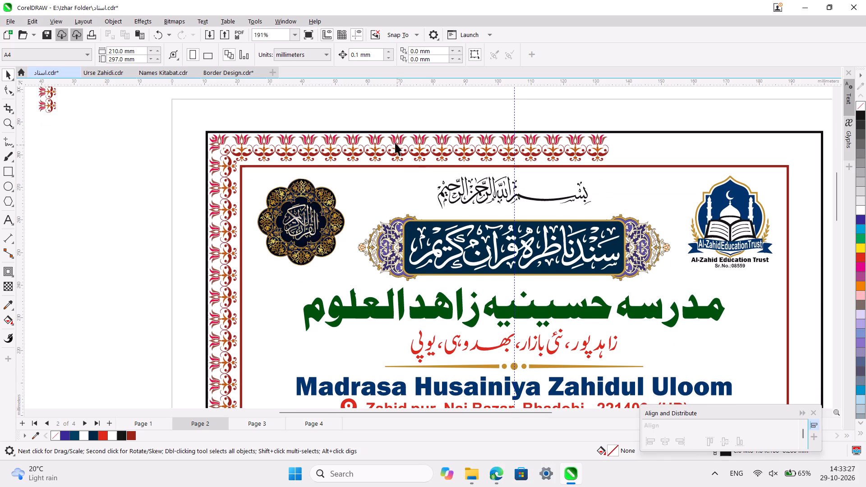
left_click(380, 152)
scroll(380, 152, "up", 1, "ctrl")
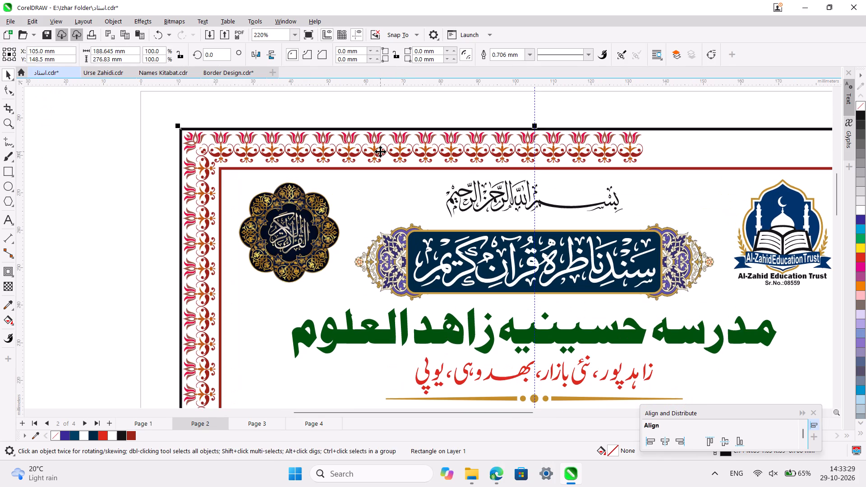
scroll(380, 152, "up", 2, "ctrl")
scroll(380, 152, "left", 2)
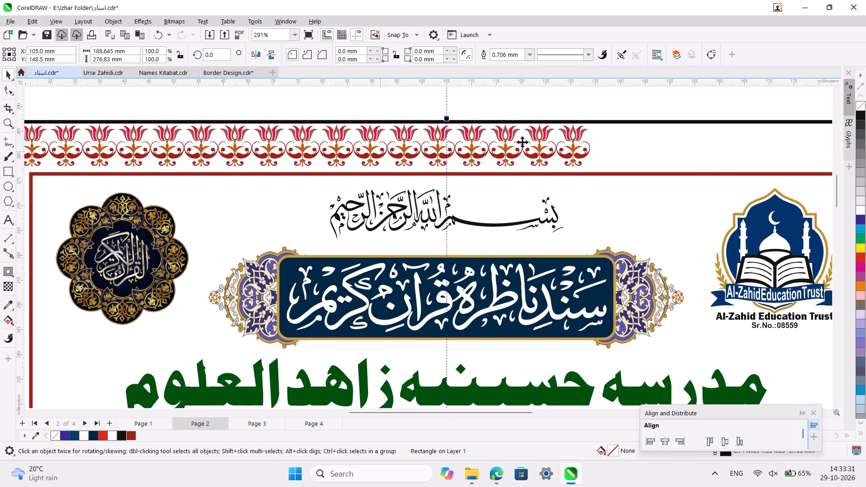
scroll(531, 151, "up", 1, "ctrl")
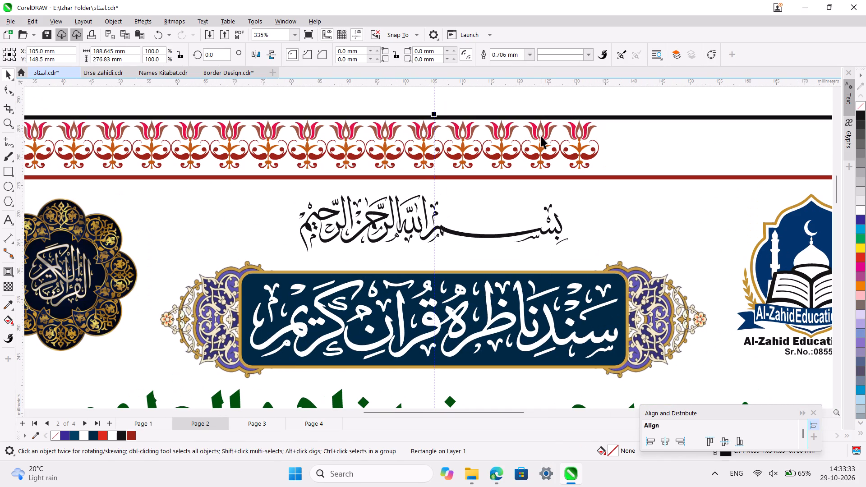
scroll(546, 131, "down", 6, "ctrl")
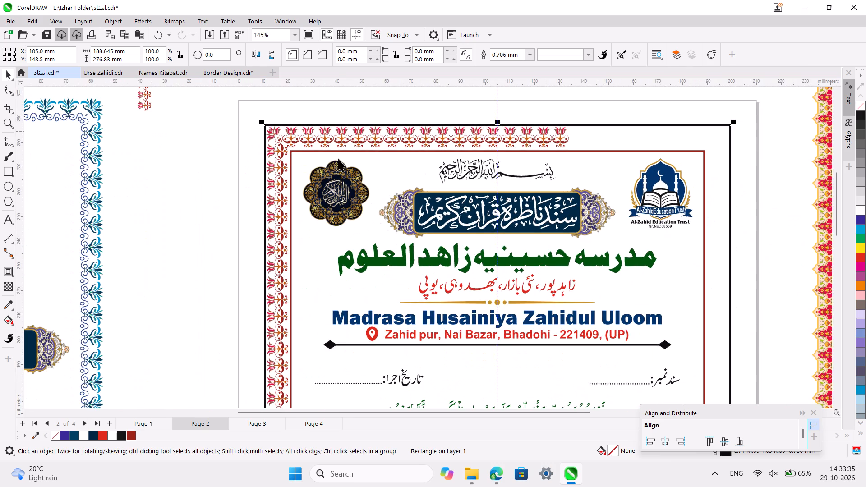
scroll(338, 159, "down", 2)
scroll(338, 159, "up", 1)
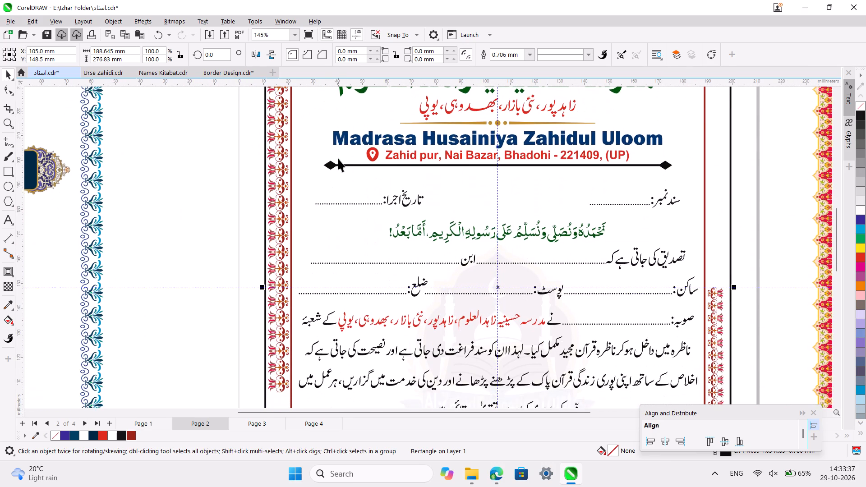
scroll(338, 159, "up", 2)
scroll(427, 206, "up", 1, "ctrl")
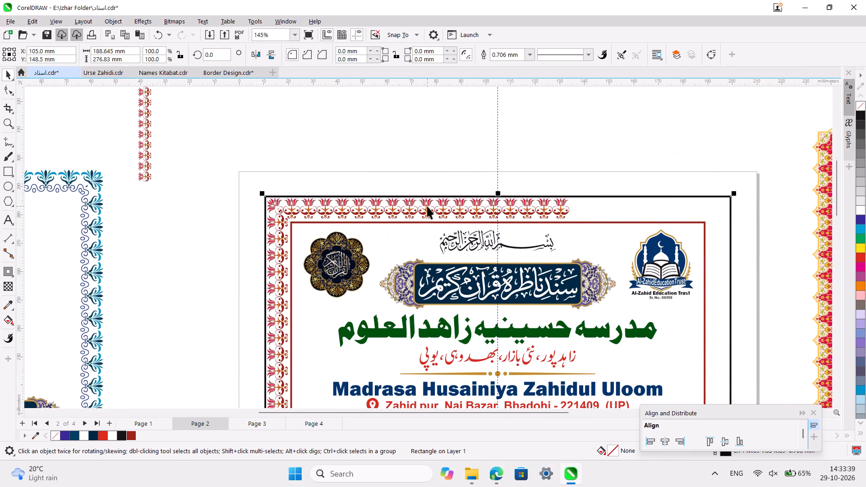
scroll(427, 206, "up", 1, "ctrl")
scroll(465, 242, "up", 2, "ctrl")
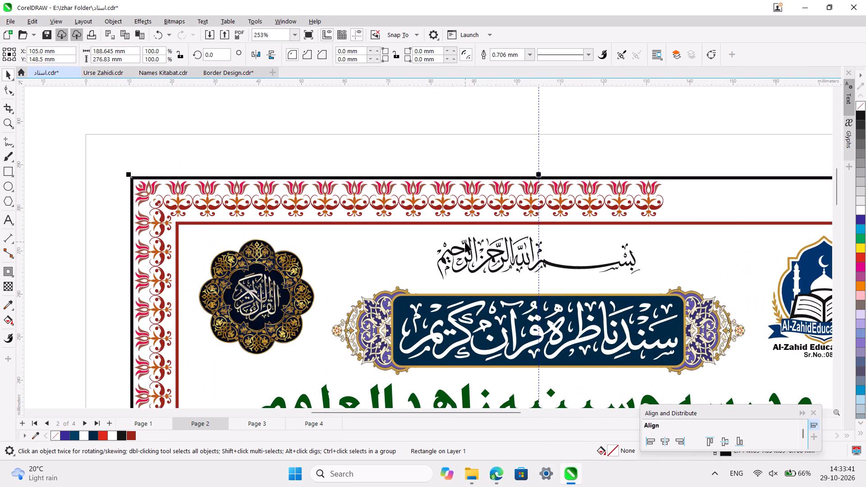
Ungroup the enlarged upper-left tulip quarter into its separate tulip pieces.
scroll(465, 242, "up", 3, "ctrl")
scroll(465, 242, "right", 2)
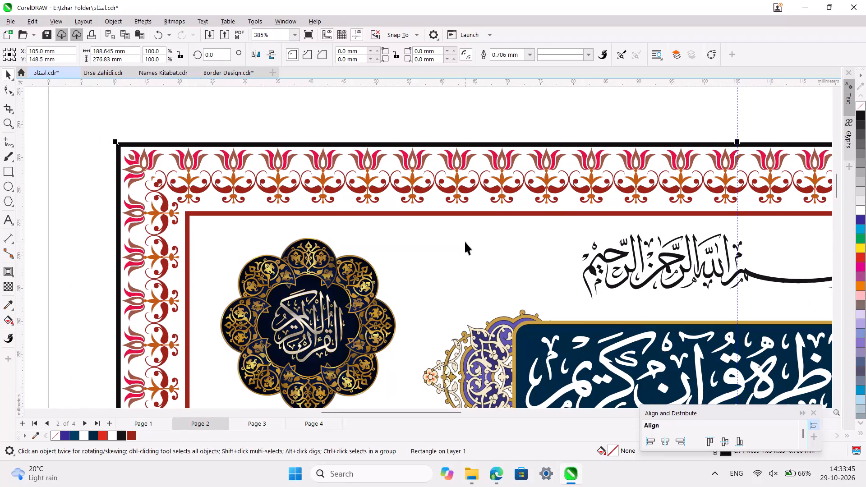
scroll(465, 242, "down", 1)
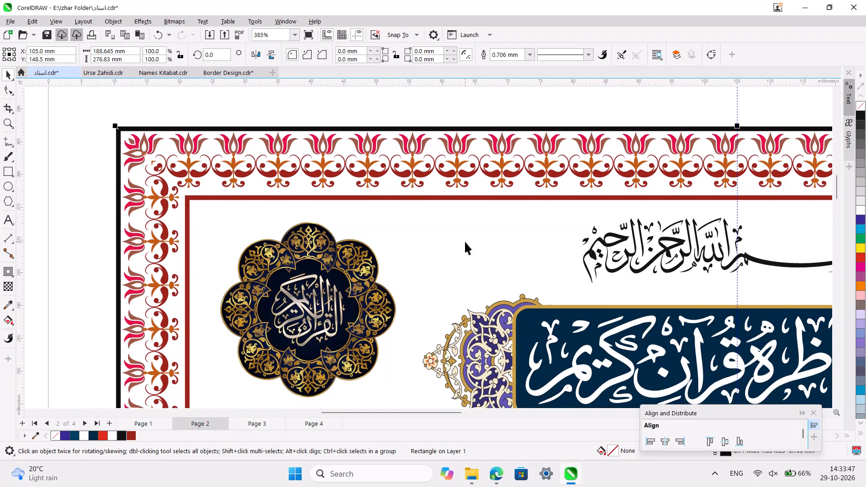
scroll(465, 242, "down", 1)
scroll(465, 242, "down", 2, "ctrl")
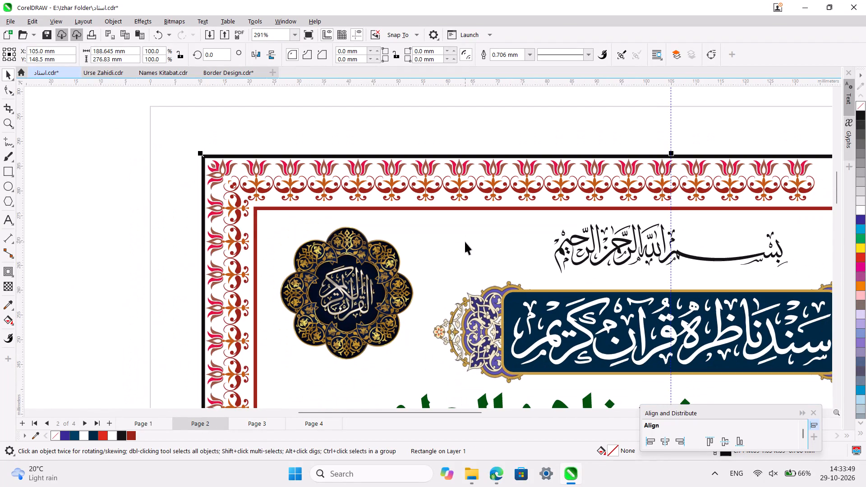
scroll(465, 242, "left", 1)
key("ctrl+u")
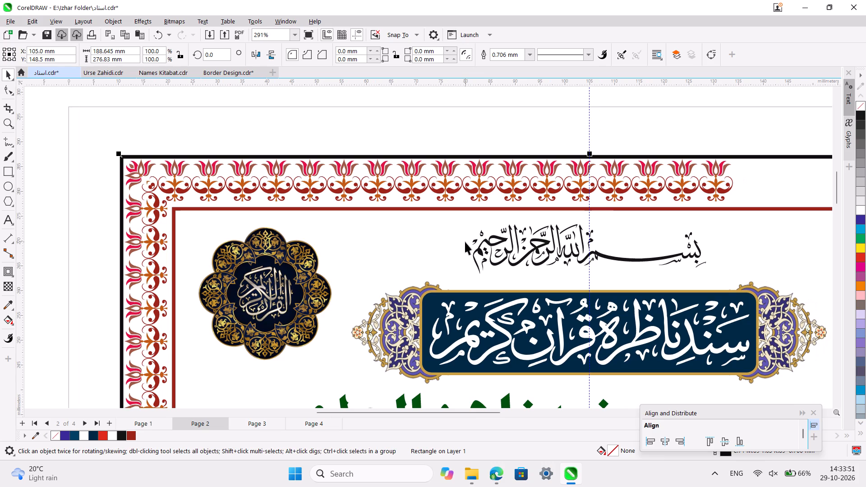
left_click(516, 130)
left_click(515, 165)
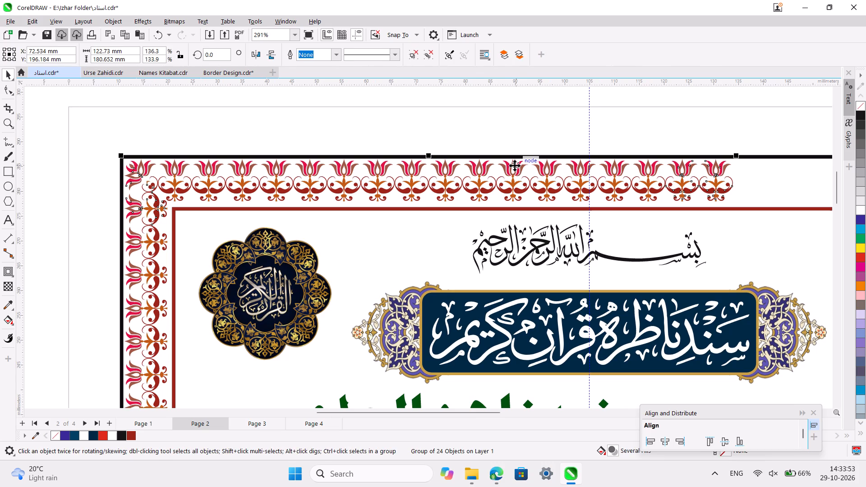
key("ctrl+u")
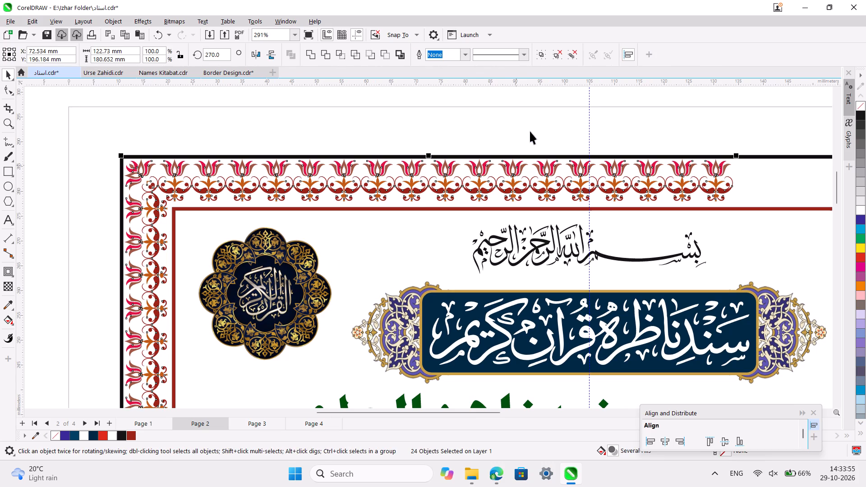
left_click(538, 124)
Delete the last two tulip pairs of the top arm, which lie beyond the vertical centre guideline.
left_click(517, 165)
scroll(517, 165, "left", 1)
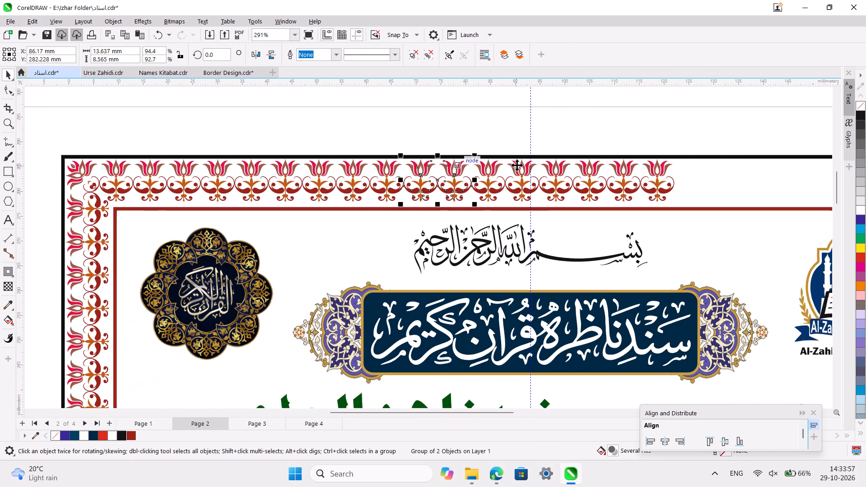
scroll(517, 165, "left", 1)
left_click(617, 160)
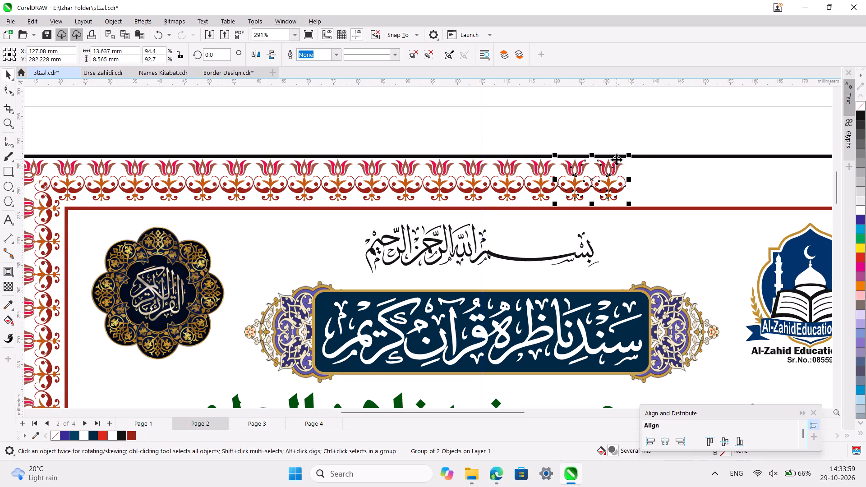
key("Delete")
left_click(552, 173)
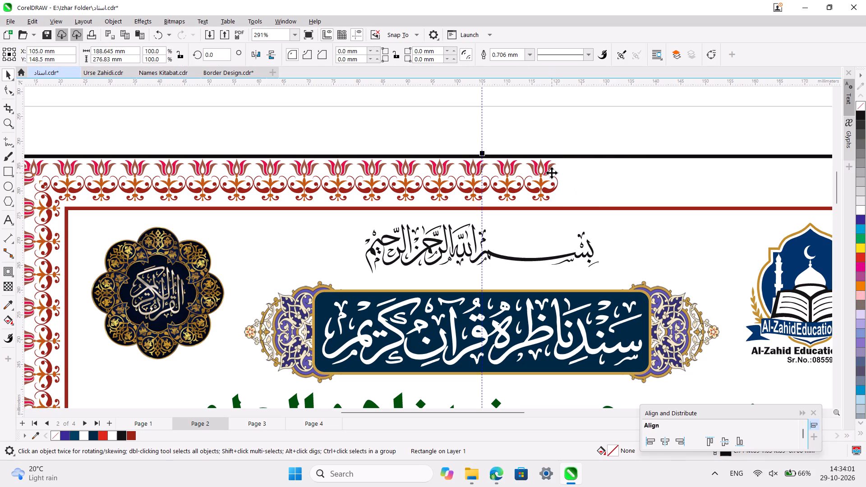
left_click(542, 169)
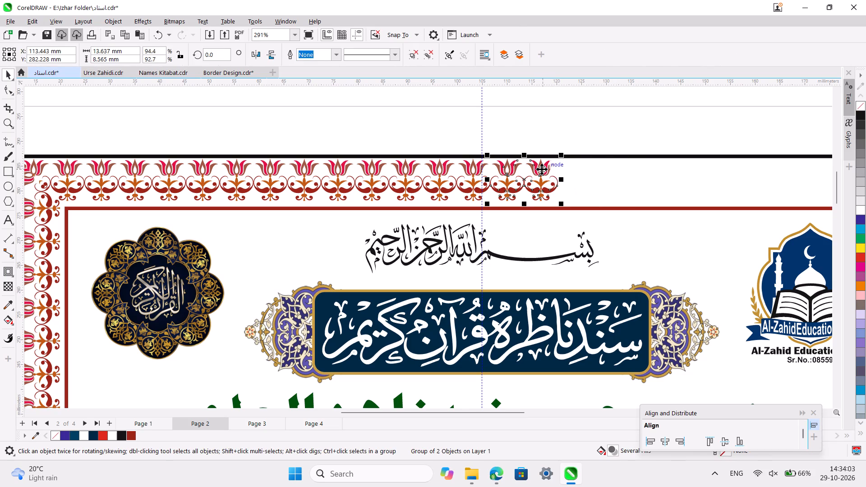
key("Delete")
Delete the single tulip at the lower end of the border's left arm.
scroll(463, 188, "right", 2)
scroll(463, 188, "down", 1)
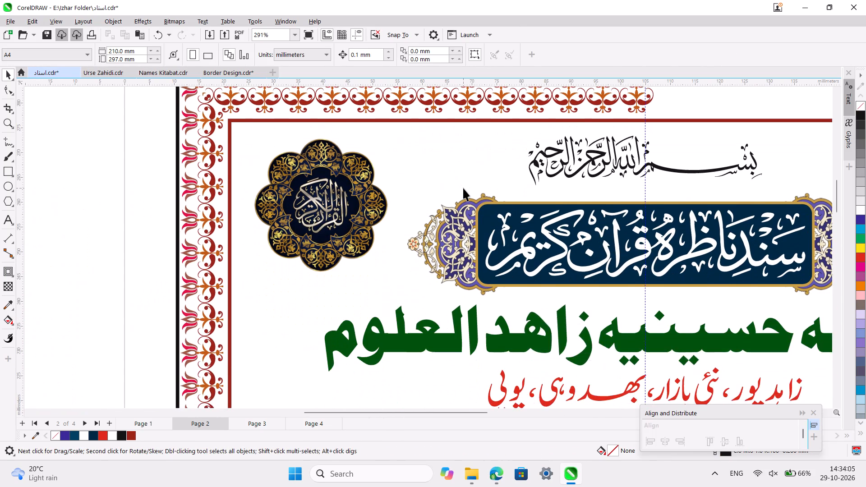
scroll(463, 188, "down", 7)
scroll(463, 188, "up", 1)
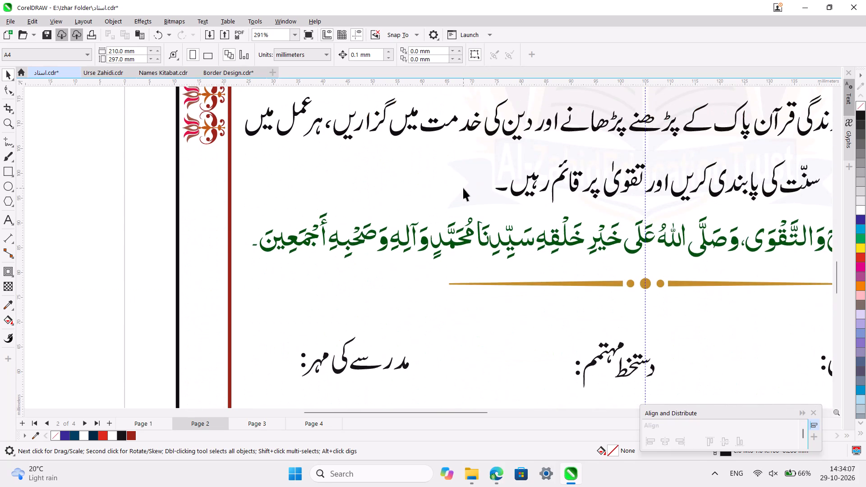
scroll(463, 188, "up", 1)
left_click(216, 242)
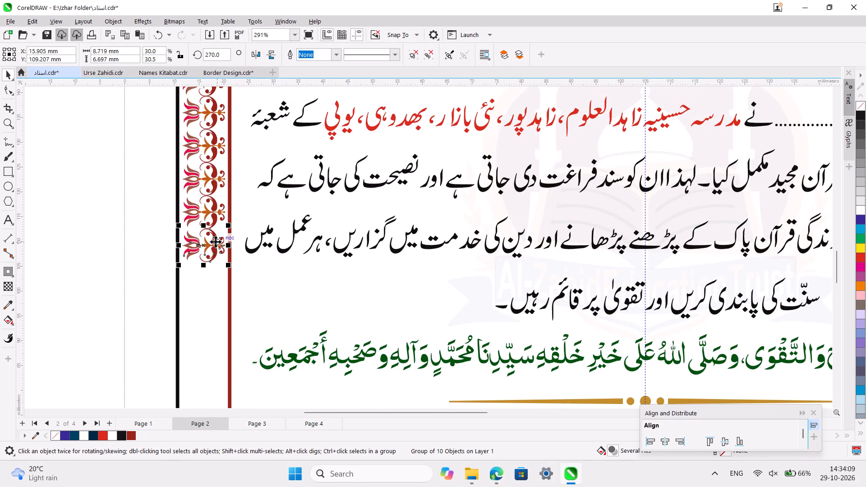
key("Delete")
Delete the three lowest tulip pairs of the left arm, so it ends at the horizontal centre guideline.
scroll(216, 242, "up", 2)
scroll(216, 242, "down", 1, "ctrl")
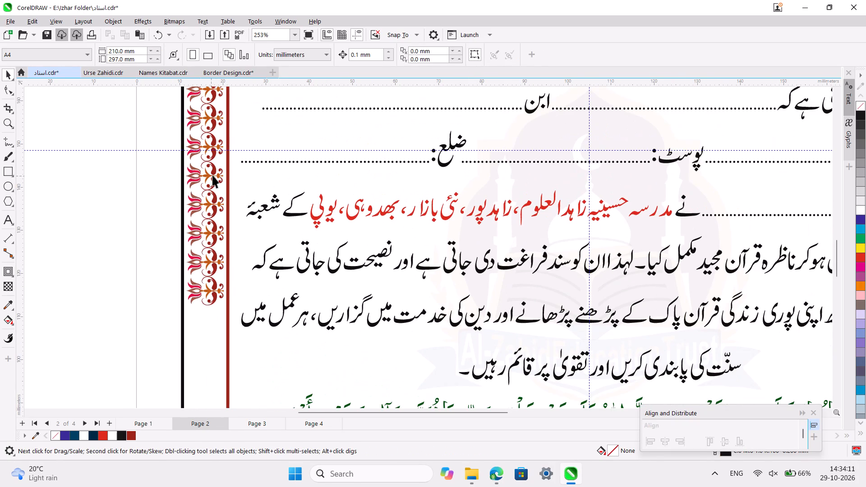
left_click(213, 175)
key("Delete")
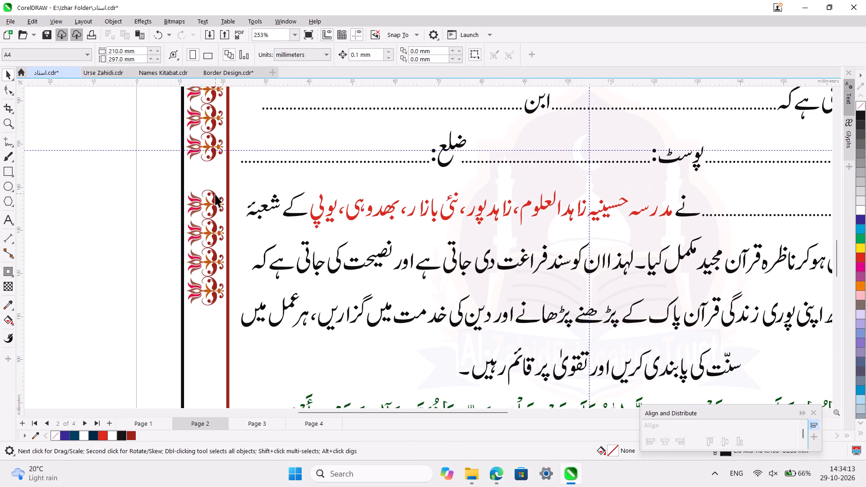
left_click(215, 202)
key("Delete")
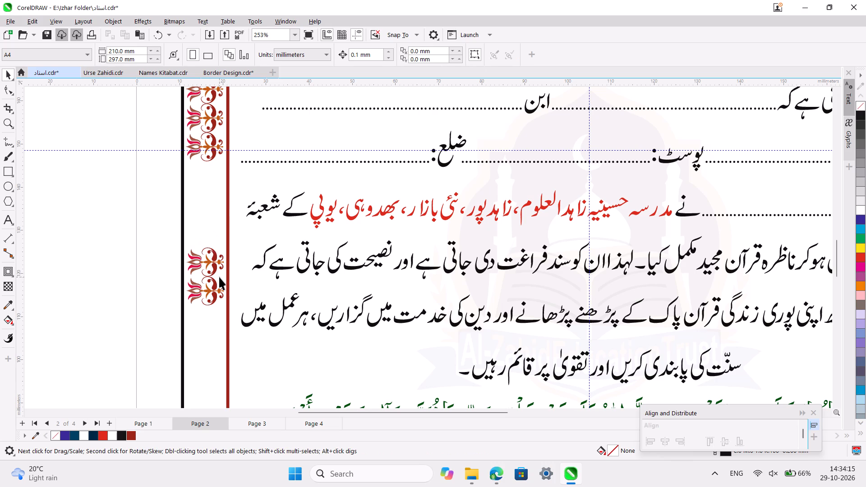
left_click(214, 266)
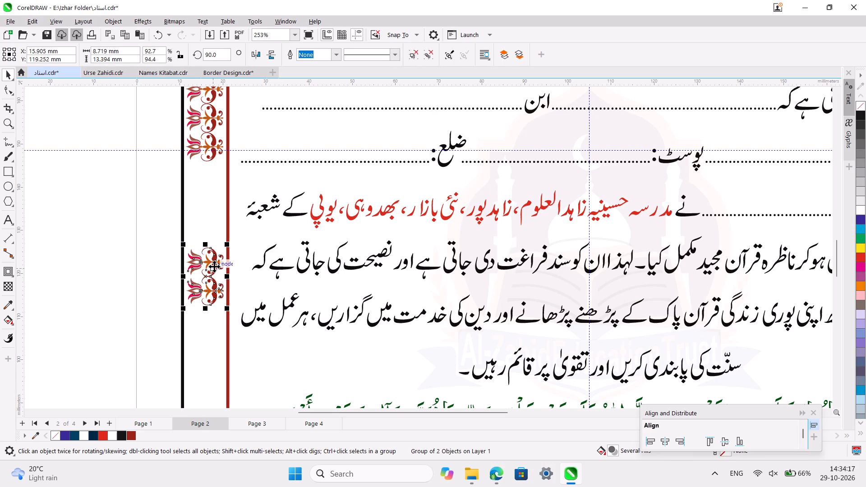
key("Delete")
Examine the trimmed arms' ends against the centre guidelines and the tulip corner inside the black outline.
scroll(214, 266, "up", 3)
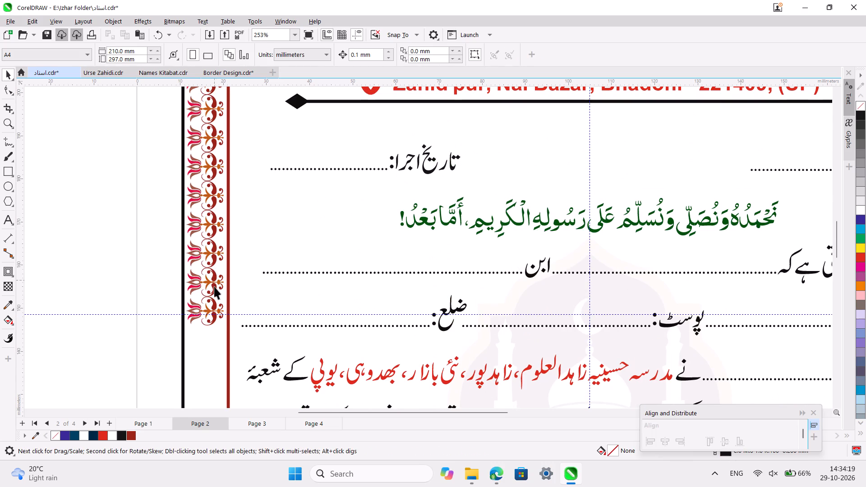
scroll(212, 321, "up", 2, "ctrl")
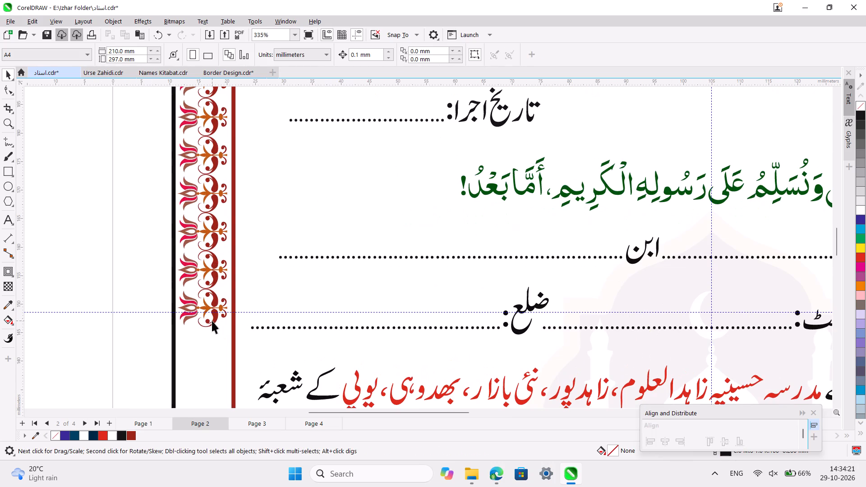
scroll(212, 321, "down", 8, "ctrl")
scroll(212, 321, "up", 1)
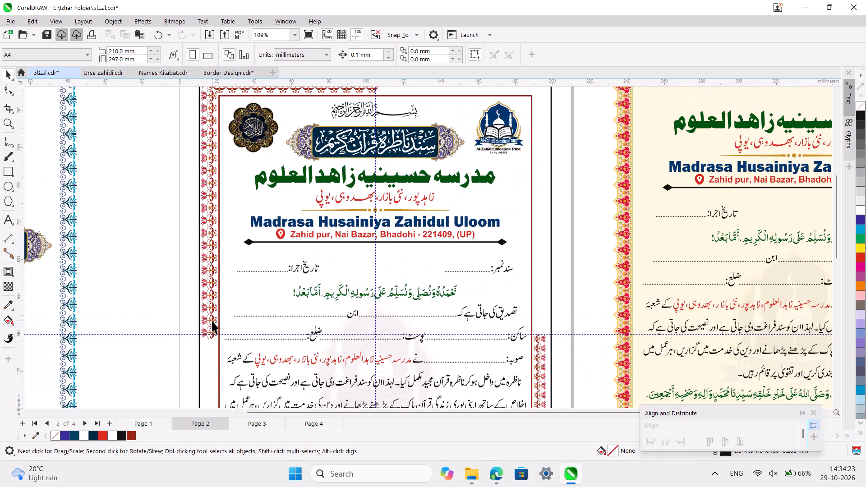
scroll(212, 321, "up", 1)
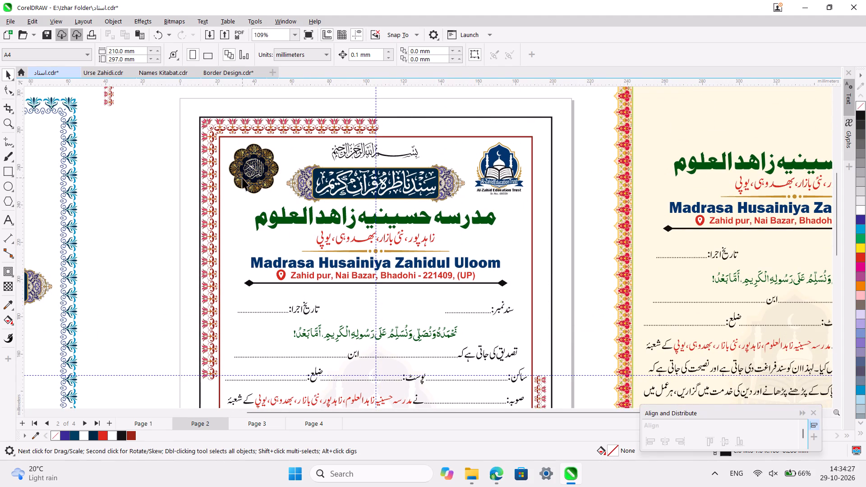
scroll(242, 178, "up", 6, "ctrl")
scroll(242, 178, "up", 1)
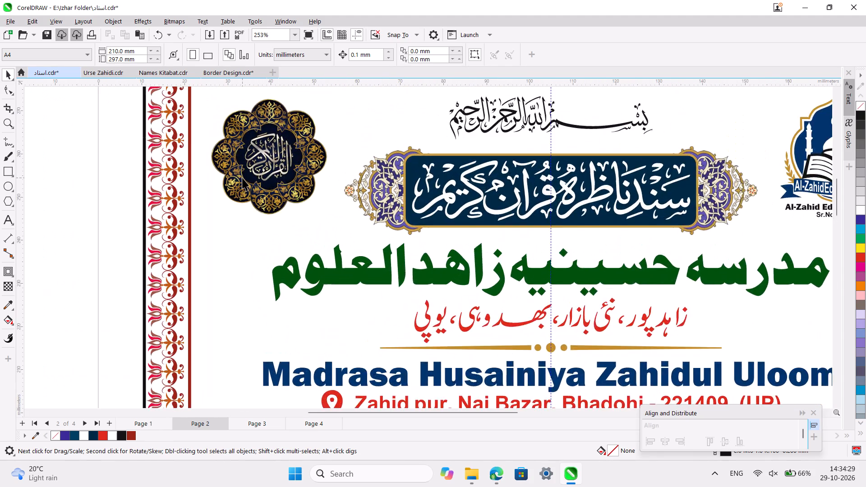
scroll(242, 178, "up", 2)
scroll(242, 178, "right", 1)
scroll(278, 218, "up", 3, "ctrl")
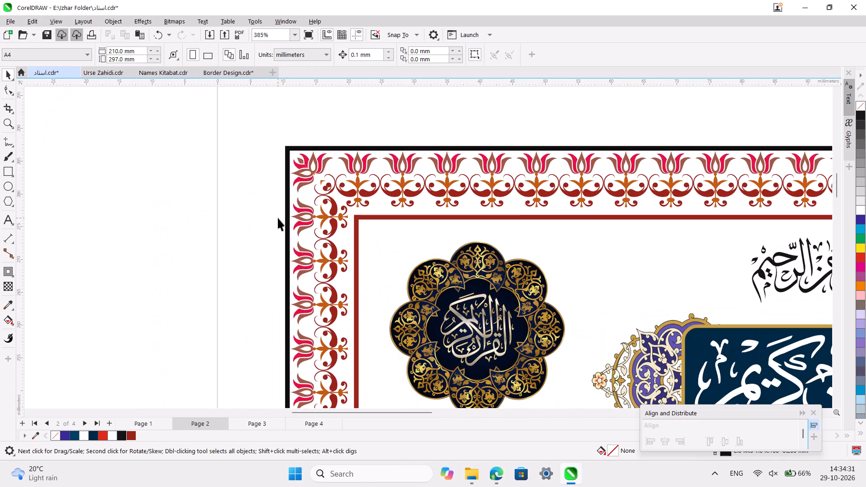
scroll(278, 218, "left", 1)
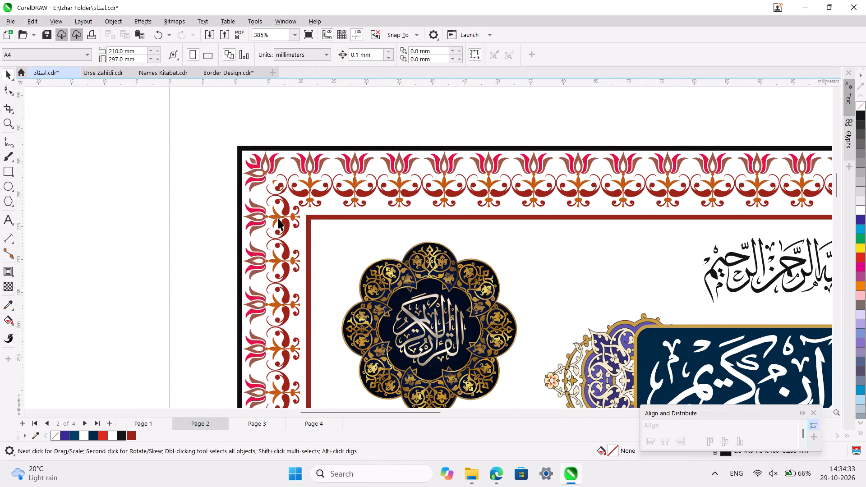
scroll(278, 218, "down", 1)
scroll(278, 218, "down", 3, "ctrl")
scroll(278, 218, "down", 2)
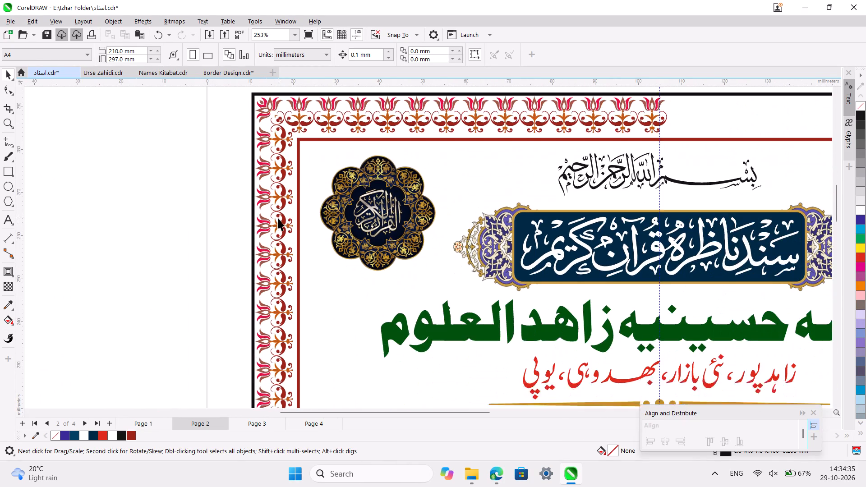
scroll(278, 218, "down", 3)
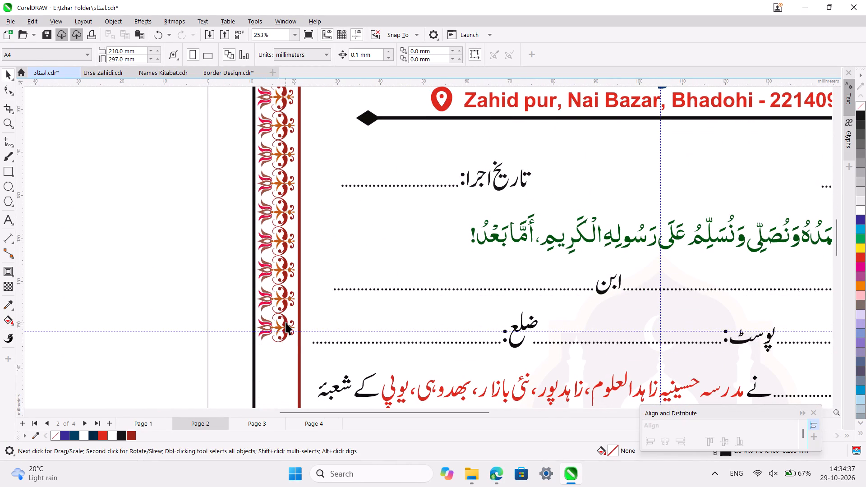
left_click(286, 322)
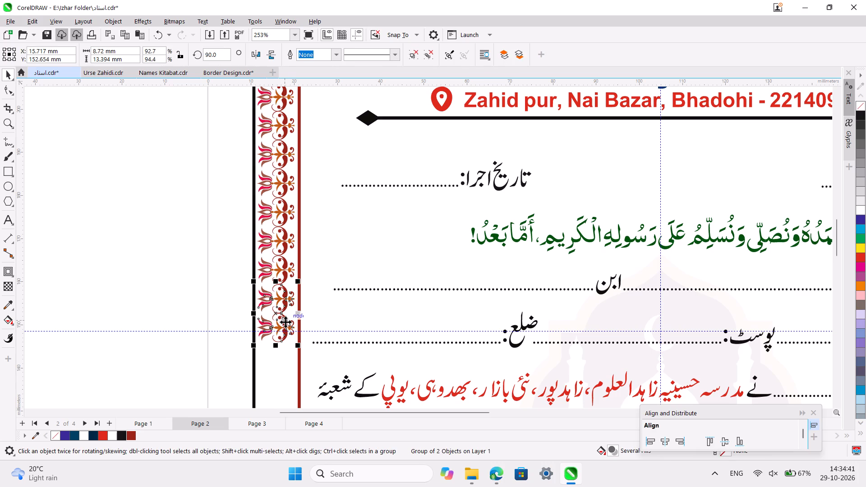
Group all remaining tulip pieces of the top and left arms into one corner quarter.
scroll(286, 322, "down", 7, "ctrl")
scroll(286, 322, "left", 1)
scroll(286, 322, "up", 1)
scroll(324, 124, "up", 2, "ctrl")
scroll(324, 124, "right", 1)
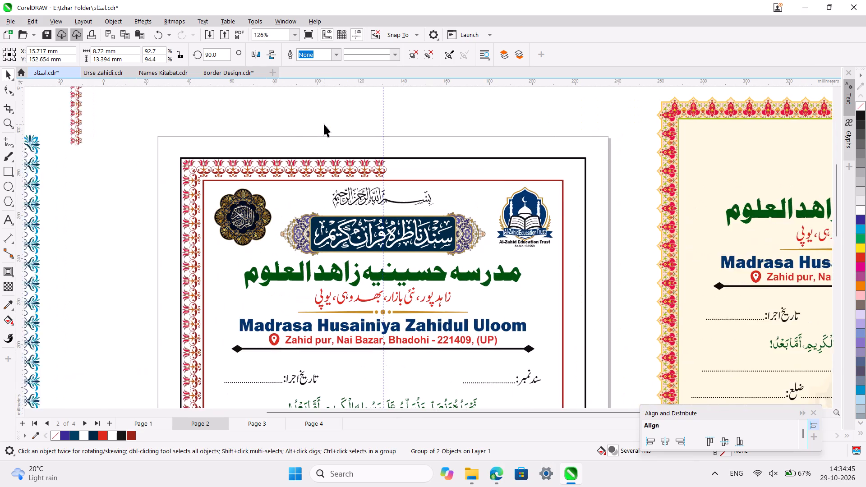
scroll(324, 124, "right", 1)
left_click_drag(486, 127, 326, 184)
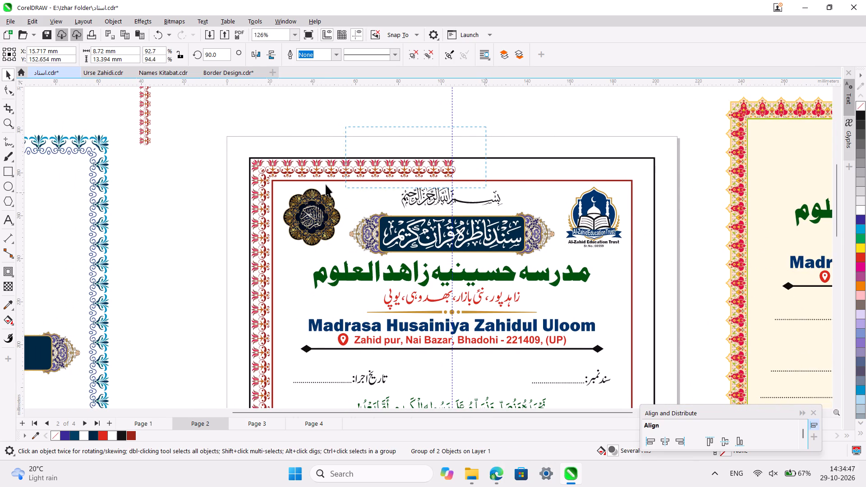
left_click_drag(326, 184, 221, 190)
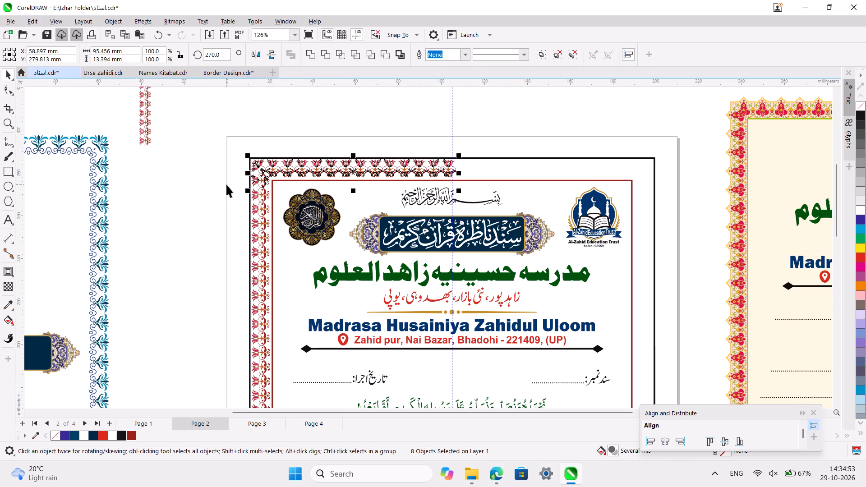
left_click_drag(230, 183, 280, 255, "shift")
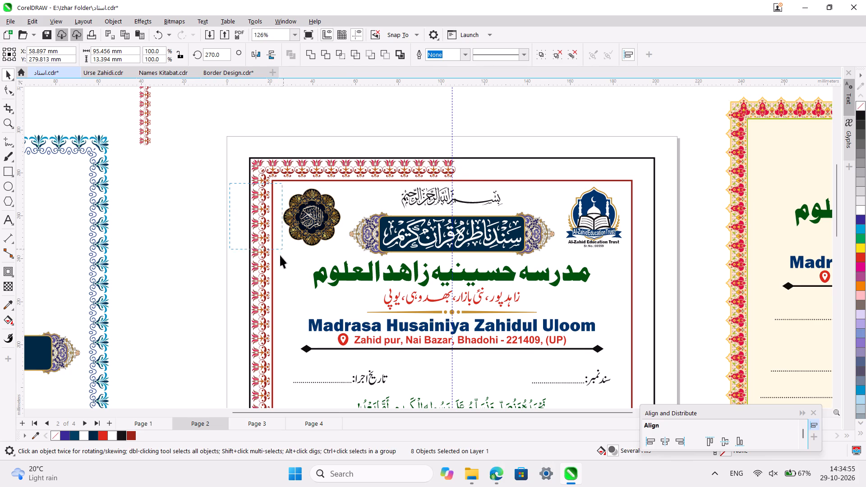
left_click_drag(280, 255, 281, 395, "shift")
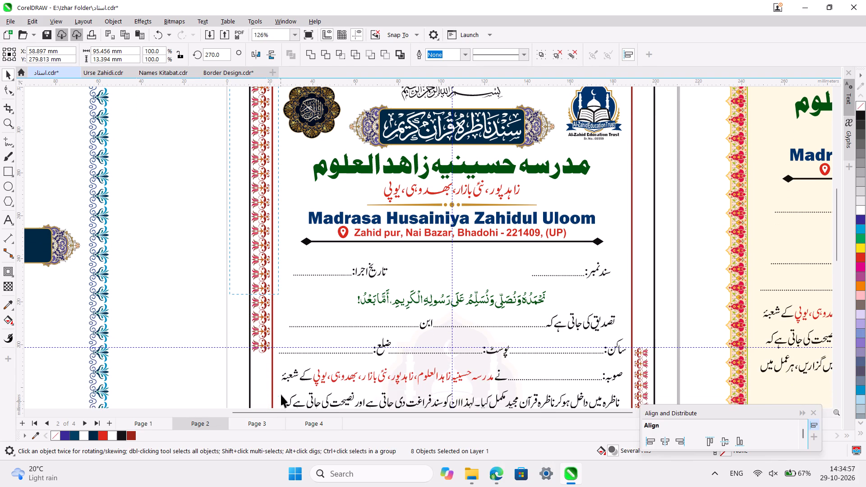
left_click_drag(281, 395, 277, 374, "shift")
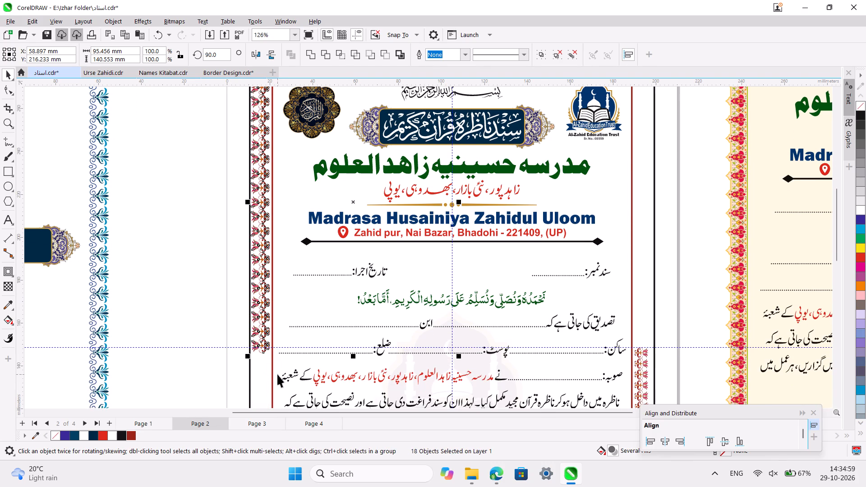
key("ctrl+g")
Examine the grouped tulip corner's top and left arms against the black outline, red frame and vertical centre guideline.
scroll(277, 374, "up", 3)
scroll(277, 374, "up", 4, "ctrl")
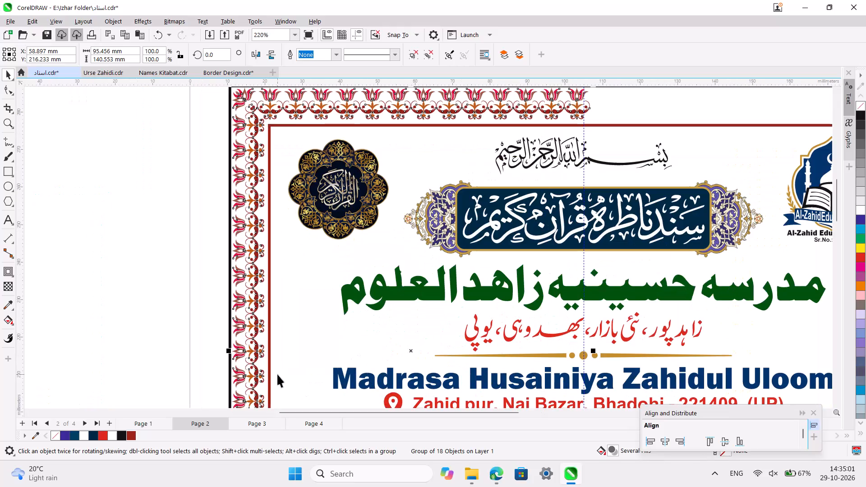
key("Up")
key("Down")
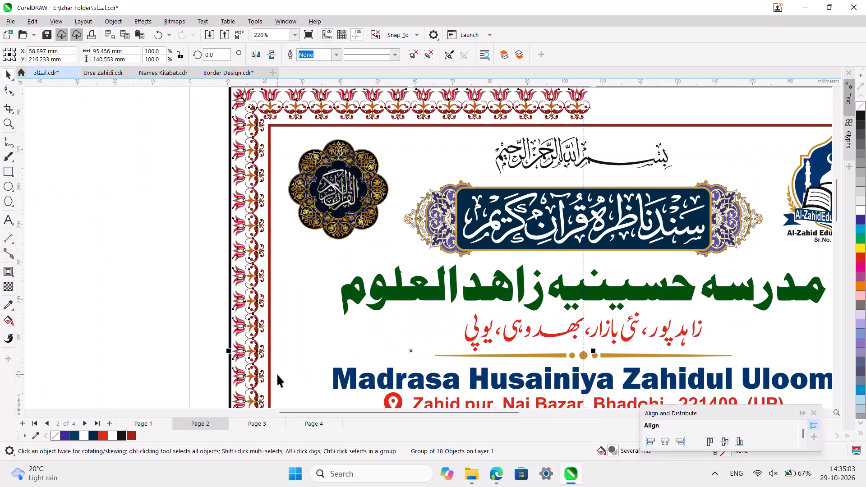
scroll(277, 374, "up", 1)
scroll(591, 258, "up", 3, "ctrl")
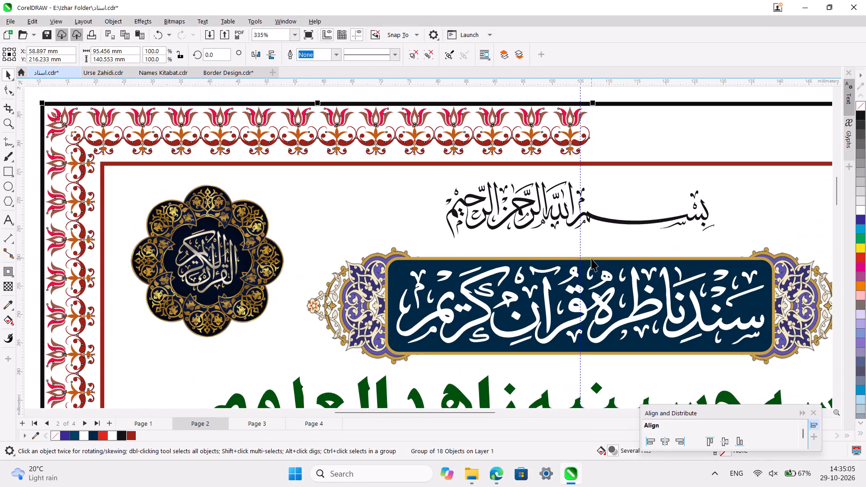
scroll(591, 258, "up", 1)
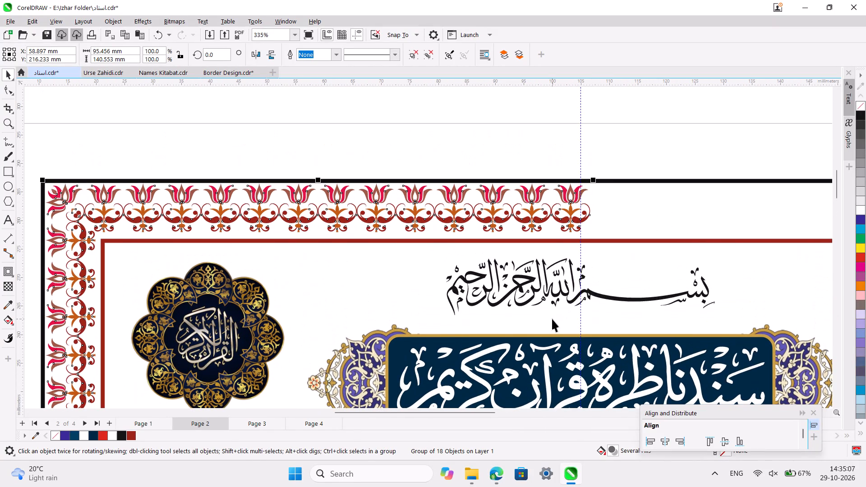
scroll(410, 282, "down", 1)
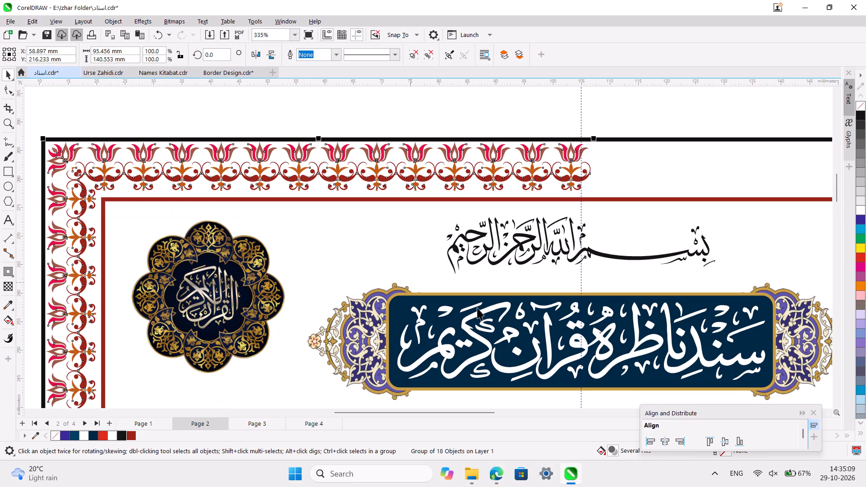
scroll(498, 319, "down", 1)
scroll(552, 367, "down", 2)
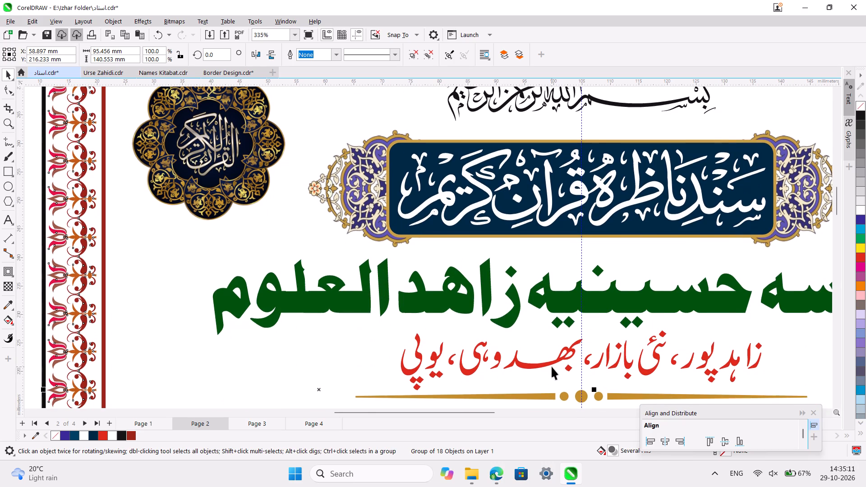
scroll(552, 367, "up", 1)
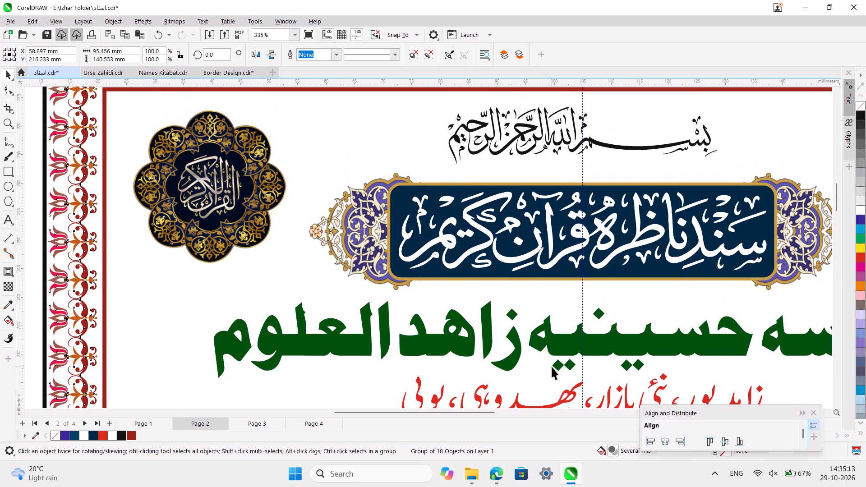
Narrow the tulip corner group to about 93.8 mm wide so its top arm ends at the vertical centre guideline.
scroll(552, 367, "down", 2, "ctrl")
scroll(604, 442, "down", 1)
scroll(612, 334, "down", 1)
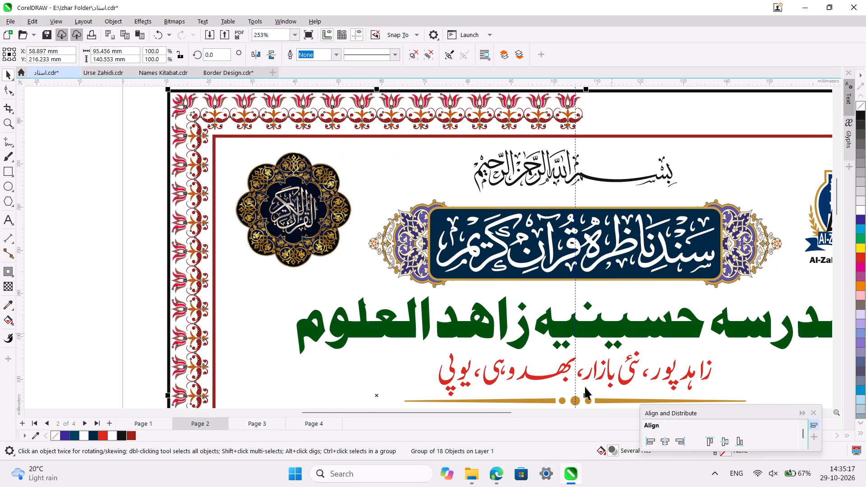
left_click_drag(587, 395, 581, 396)
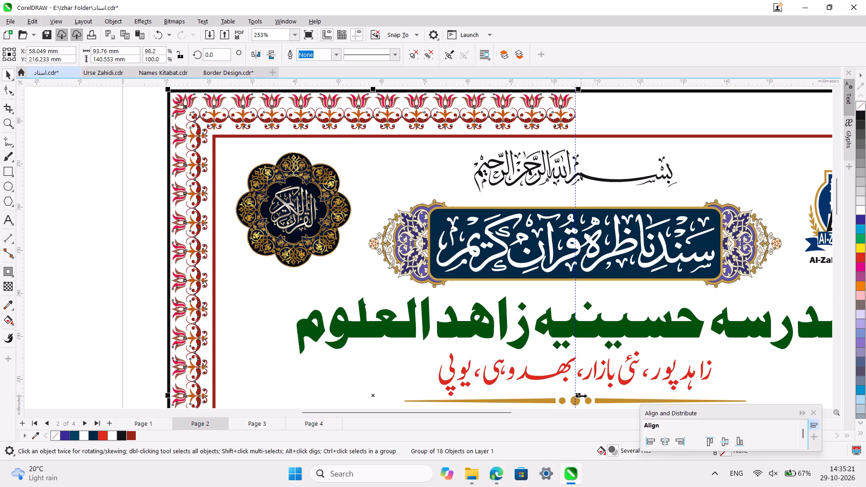
Shorten the tulip corner group to about 138 mm high so its left arm ends at the horizontal centre guideline.
scroll(581, 396, "down", 2, "ctrl")
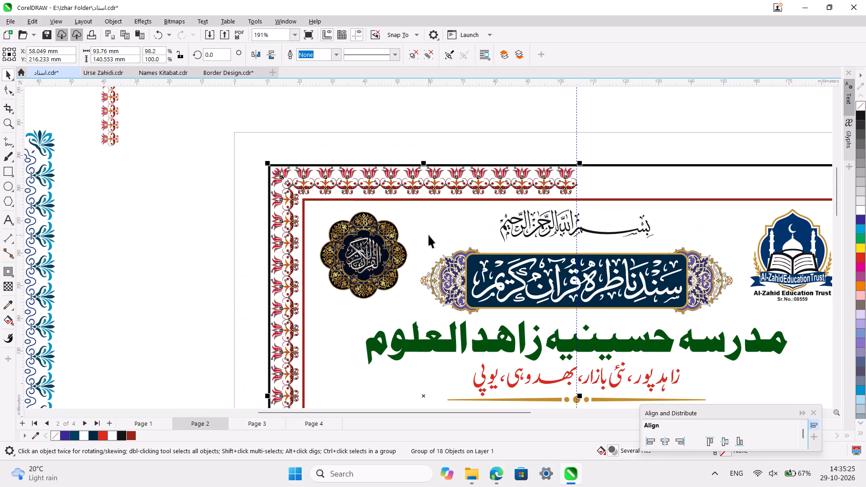
scroll(428, 235, "down", 4)
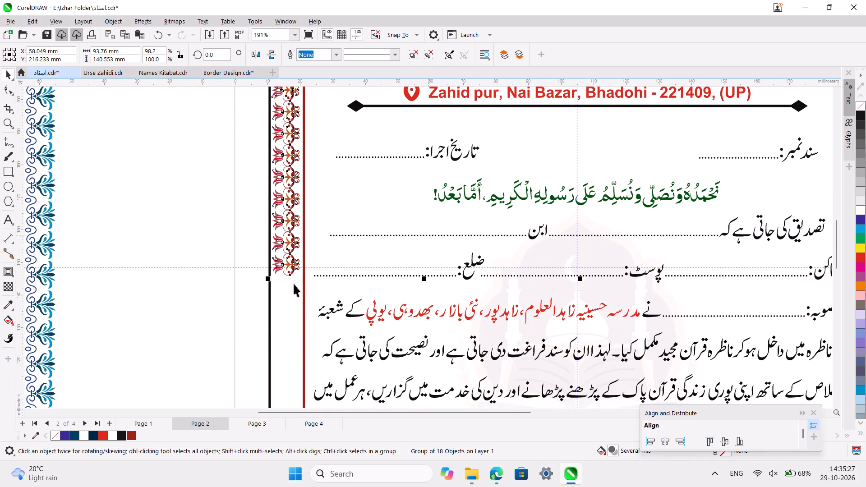
left_click_drag(426, 280, 426, 269)
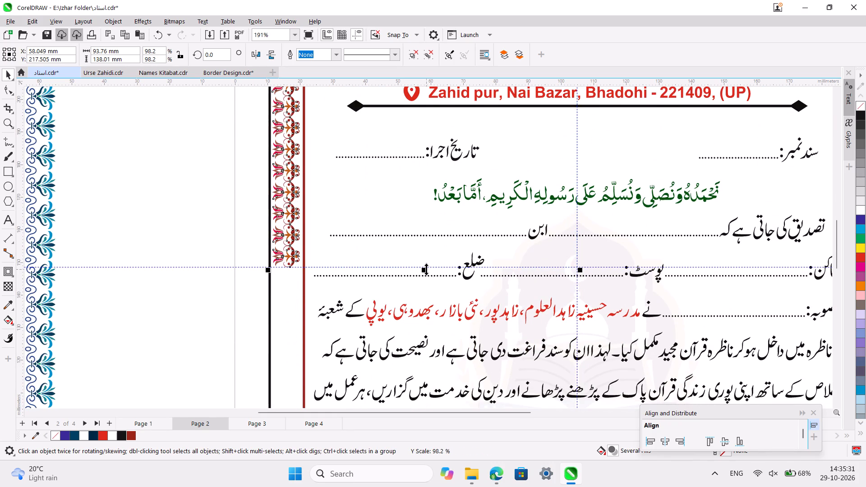
Examine the resized corner group's spacing from the black outline and red frame along the top and left arms.
scroll(189, 204, "up", 2)
scroll(189, 204, "down", 2, "ctrl")
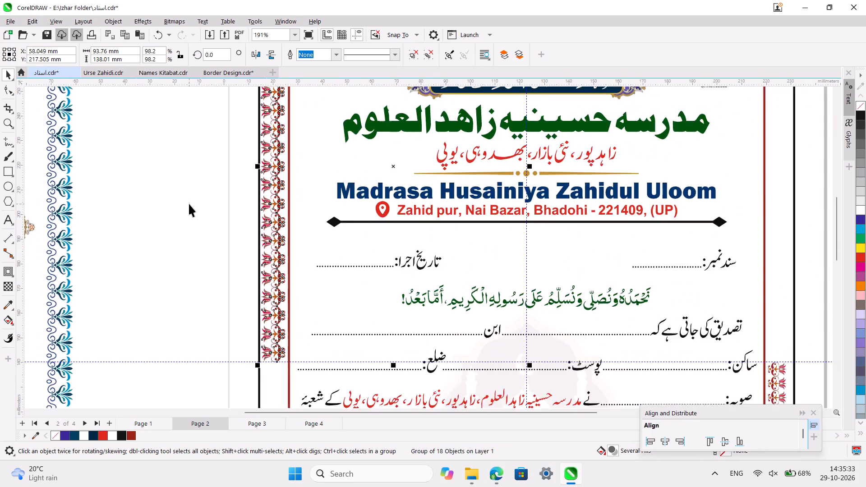
scroll(189, 204, "up", 2)
scroll(270, 252, "up", 2)
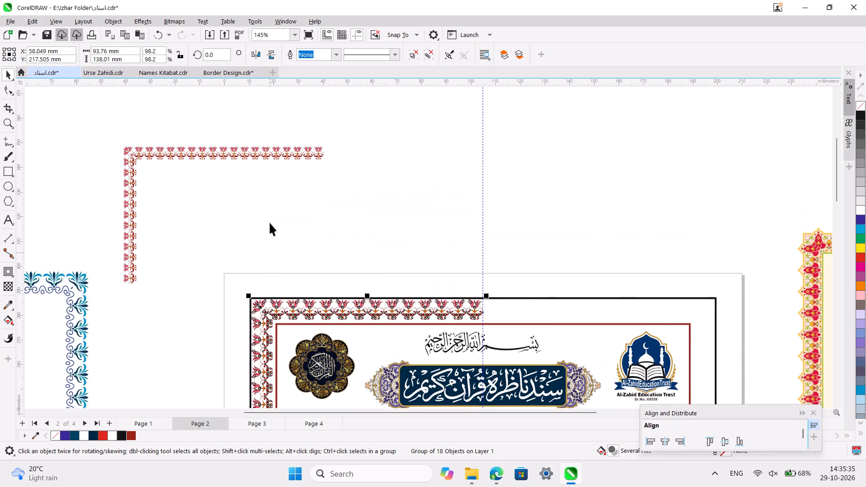
left_click(334, 178)
scroll(355, 245, "up", 5, "ctrl")
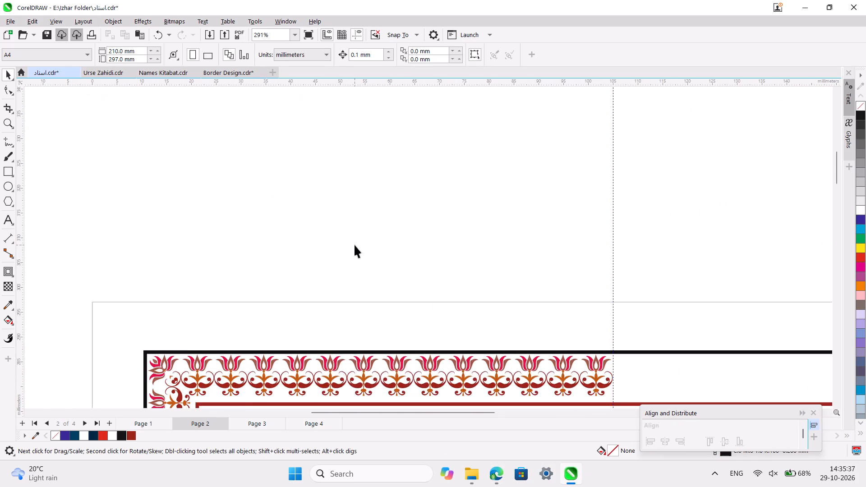
scroll(355, 245, "down", 1)
scroll(445, 308, "down", 1)
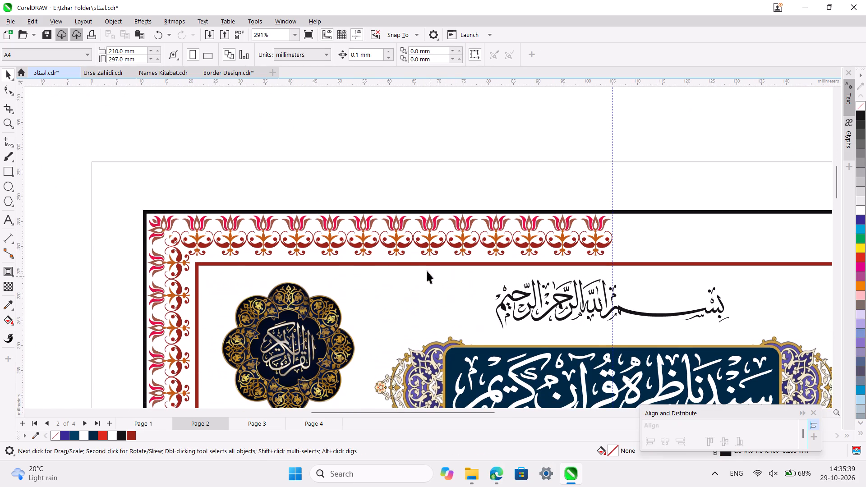
left_click(403, 244)
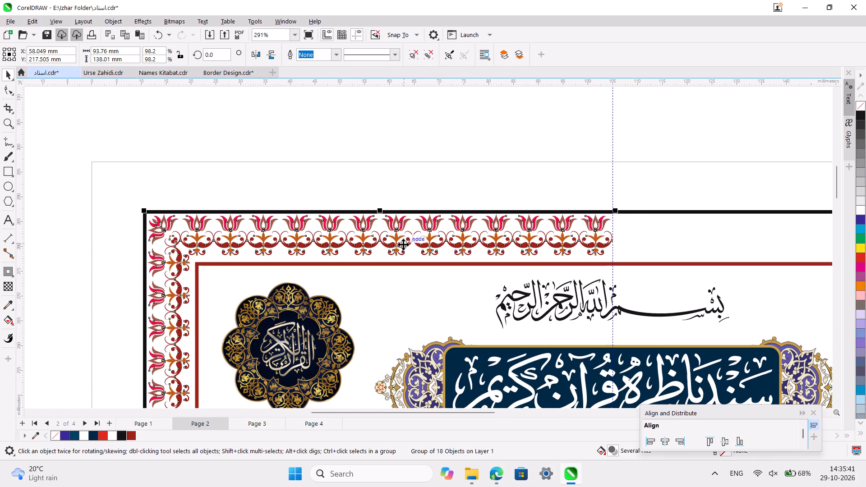
scroll(403, 244, "up", 4, "ctrl")
scroll(403, 244, "right", 1)
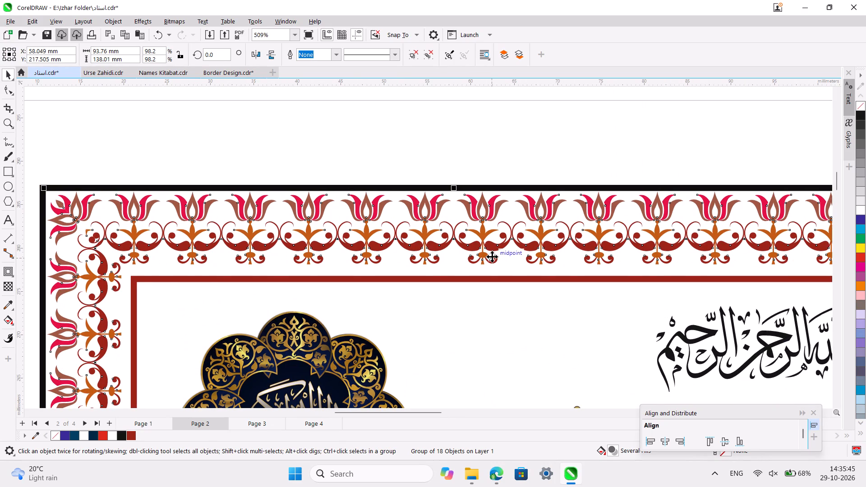
scroll(492, 257, "down", 2)
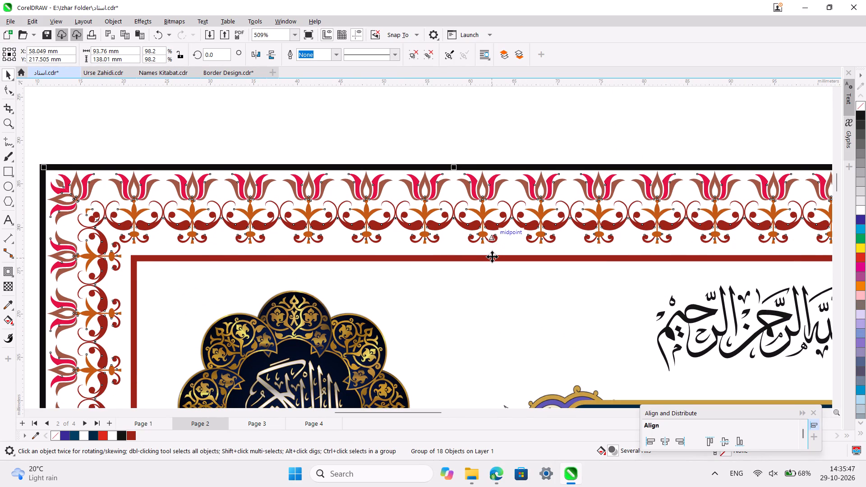
scroll(492, 257, "down", 4)
scroll(492, 257, "down", 3, "ctrl")
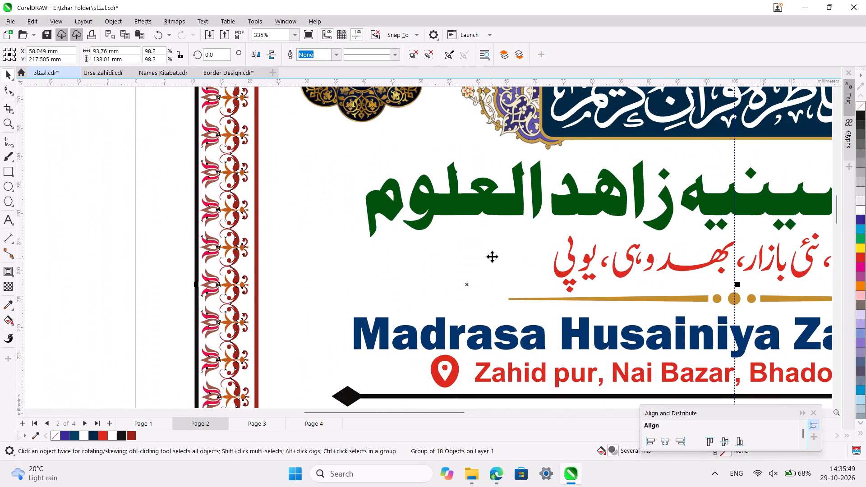
scroll(492, 257, "down", 3, "ctrl")
scroll(492, 257, "up", 4)
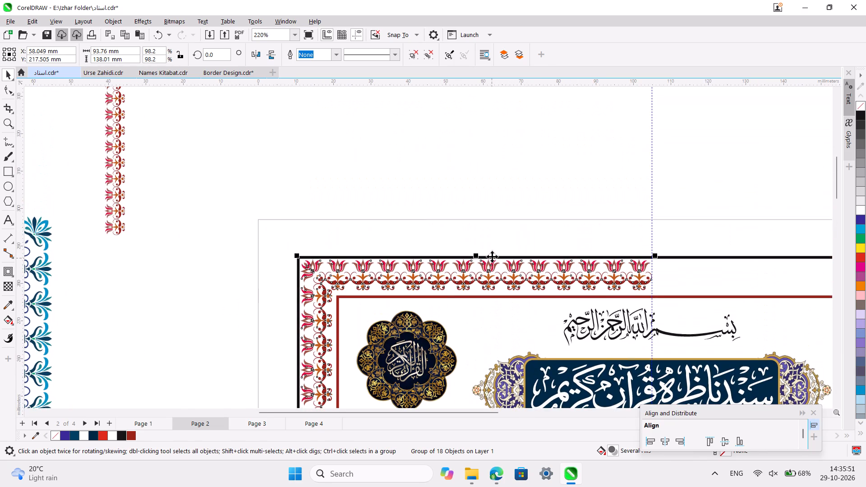
Reduce the corner group's height from its upper edge to about 136.5 mm, widening the gap below the black outline.
scroll(492, 257, "left", 1)
scroll(441, 258, "up", 5, "ctrl")
left_click(441, 258)
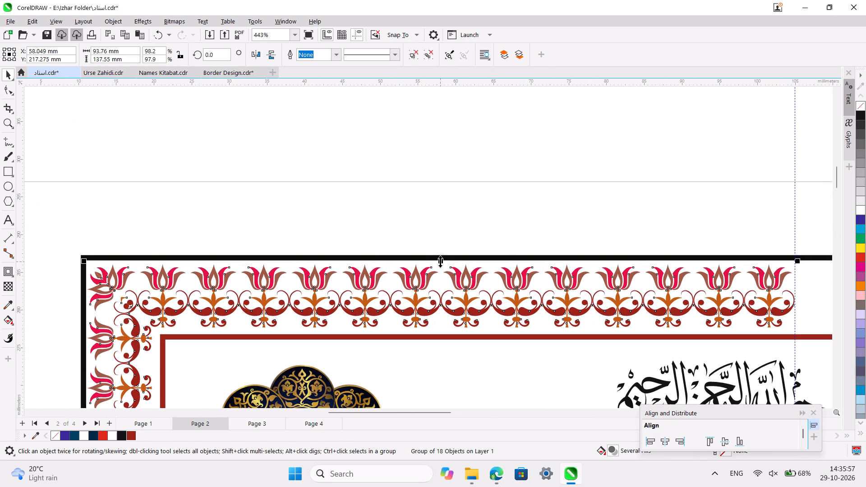
left_click_drag(440, 262, 437, 266)
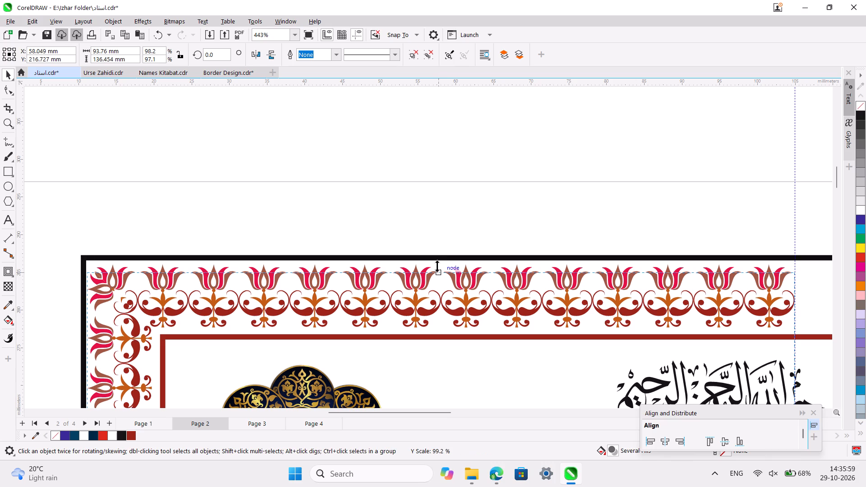
left_click_drag(437, 266, 437, 266)
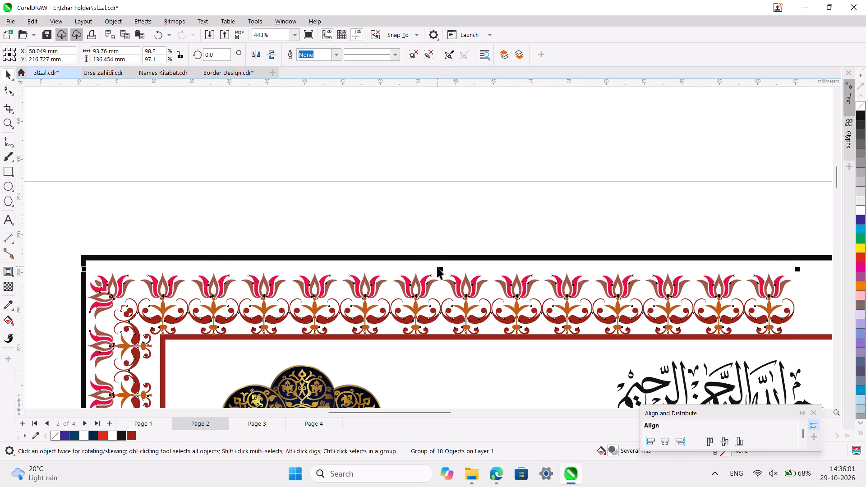
Nudge the tulip corner group up 0.9 mm towards the black outline.
key("Up")
key("Up")
key("Up")
key("Up")
key("Up")
key("Up")
key("Up")
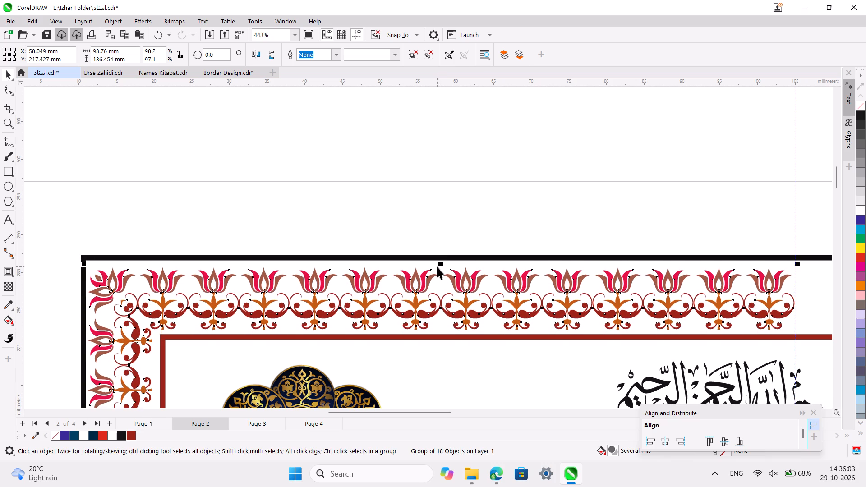
key("Up")
key("Up")
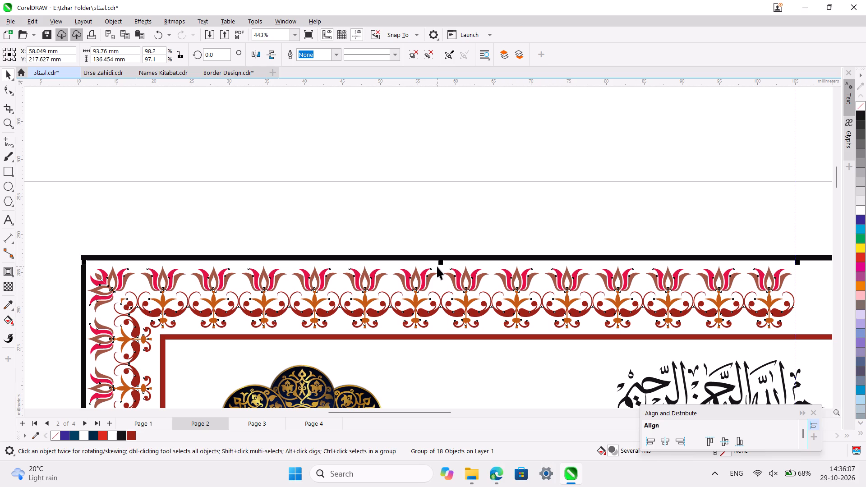
Stretch the corner group's upper edge towards the black outline for a height of about 136.9 mm, then deselect it.
scroll(437, 266, "up", 3, "ctrl")
scroll(437, 266, "right", 2)
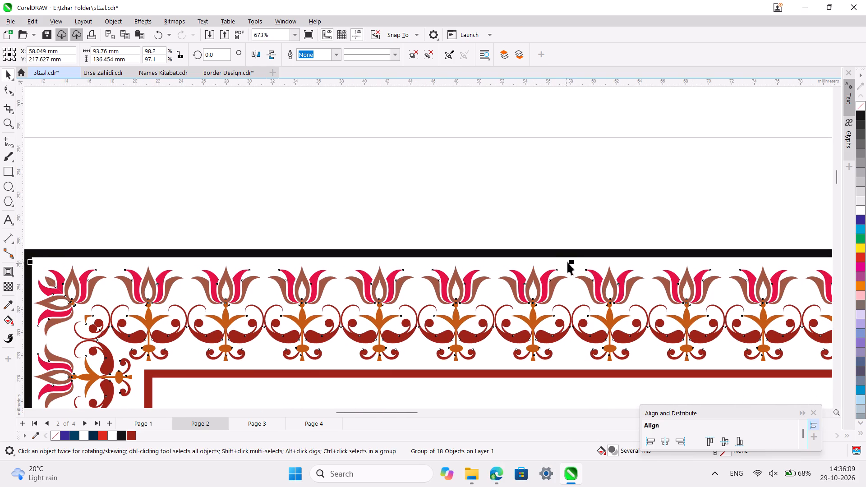
left_click_drag(570, 261, 569, 257)
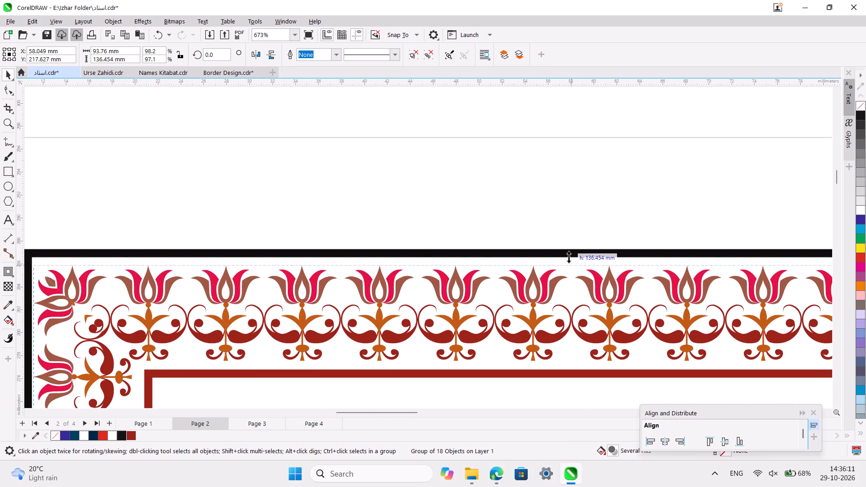
left_click_drag(569, 257, 567, 256)
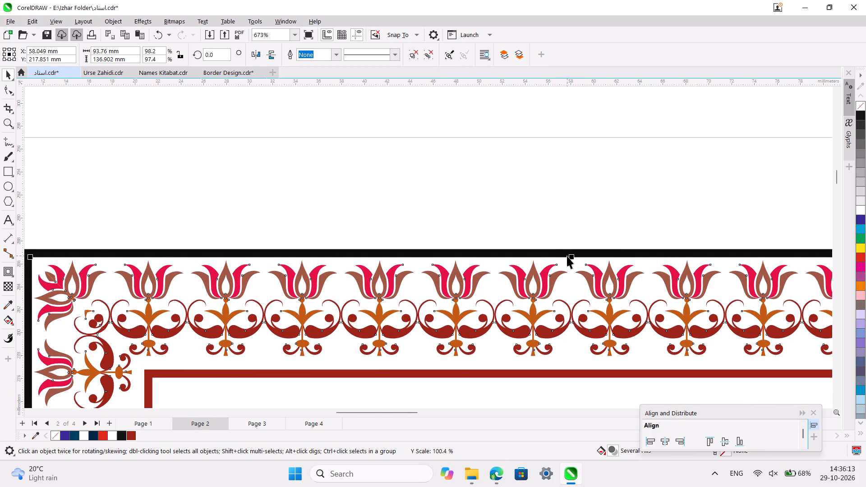
scroll(567, 256, "down", 3, "ctrl")
left_click(480, 193)
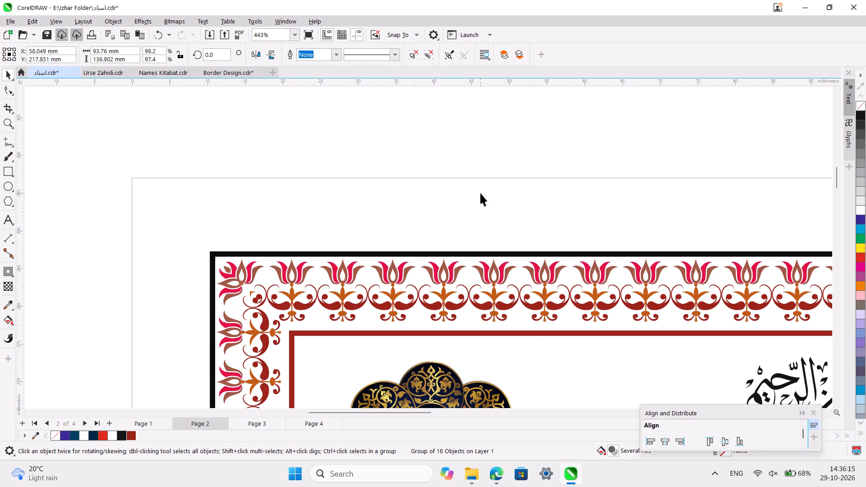
Nudge the tulip corner group down 0.7 mm between the black outline and the red frame.
scroll(413, 203, "down", 1, "ctrl")
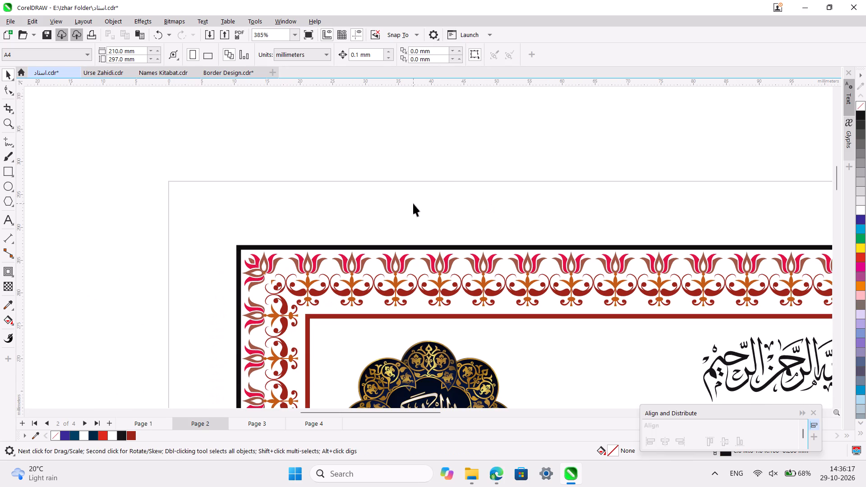
scroll(413, 203, "left", 2)
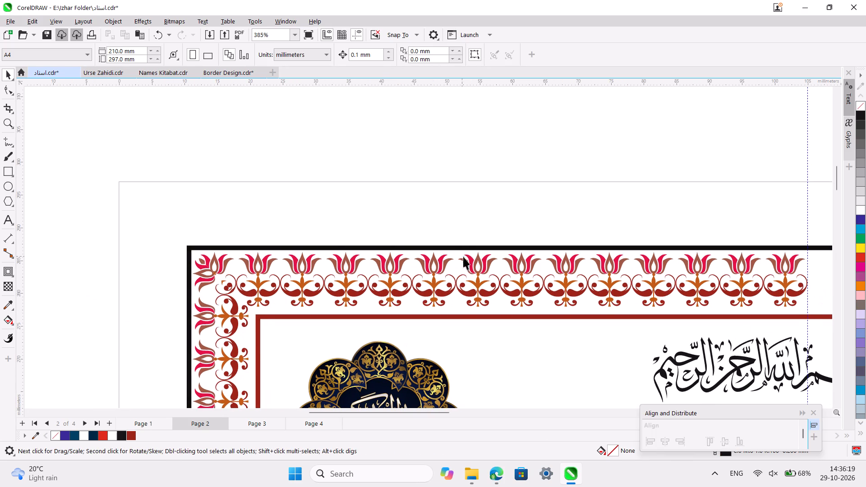
left_click(475, 264)
key("Down")
key("Down")
key("Down")
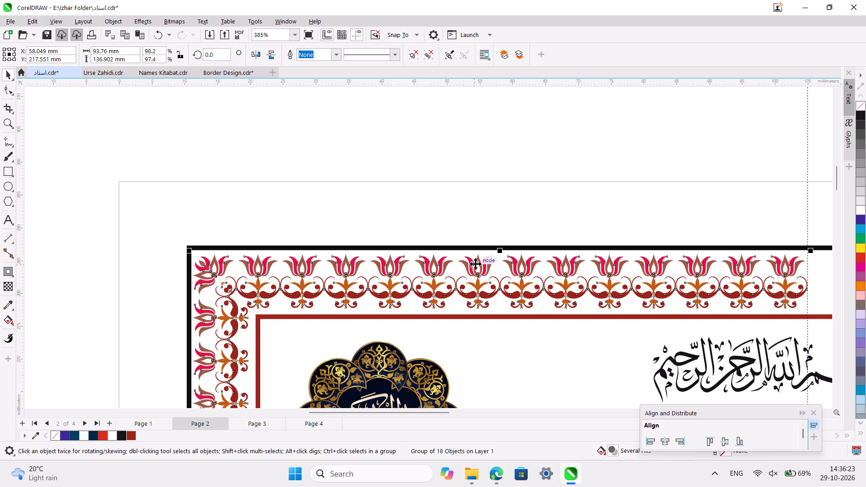
scroll(475, 264, "up", 5, "ctrl")
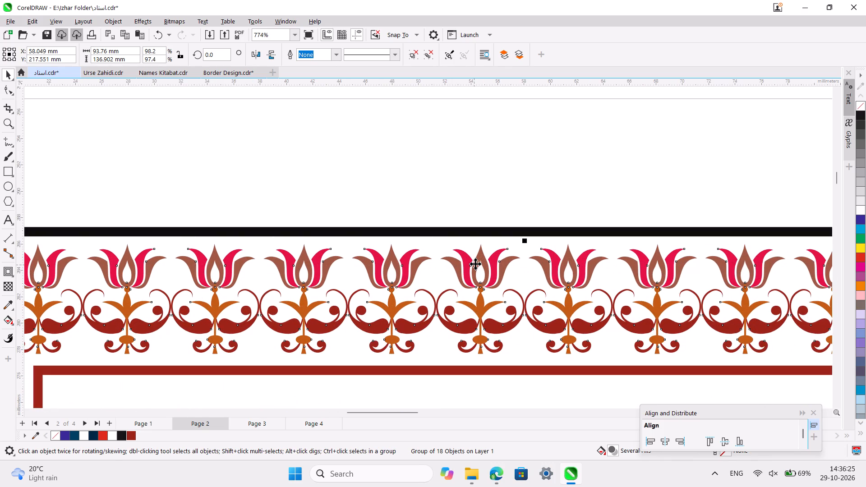
key("Down")
key("Down")
key("Down")
key("Down")
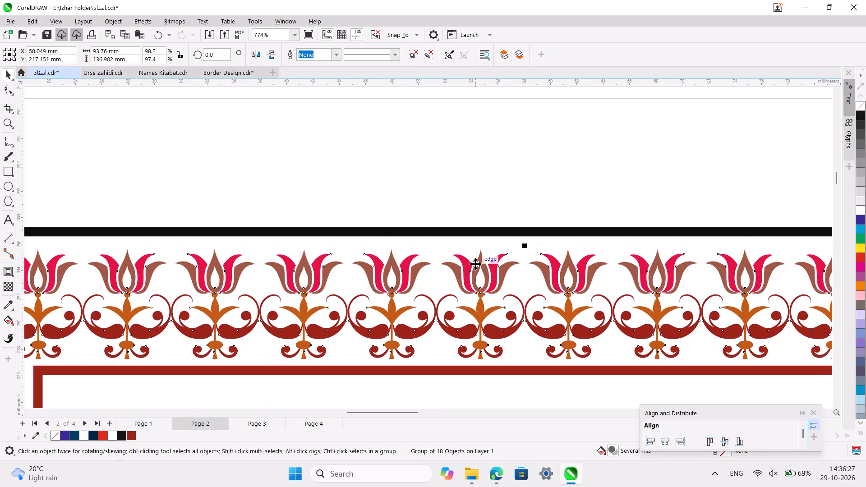
Nudge the tulip corner group down 0.2 mm towards the red frame.
scroll(475, 264, "right", 2)
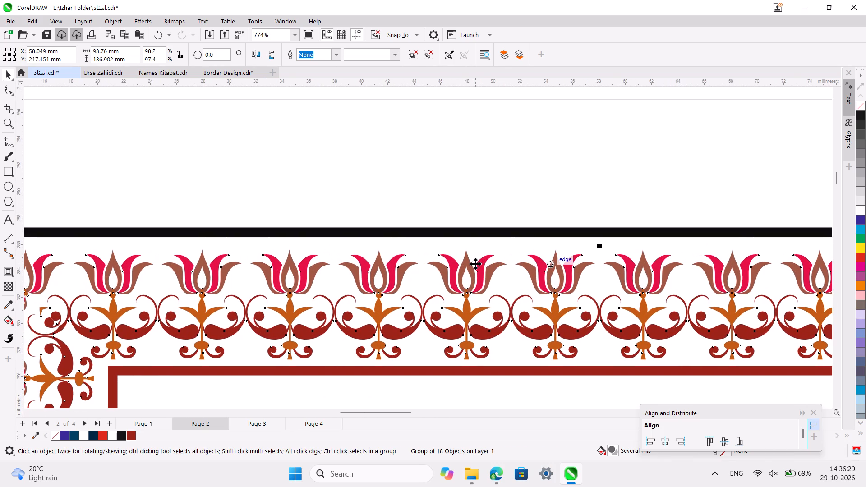
key("Down")
key("Down")
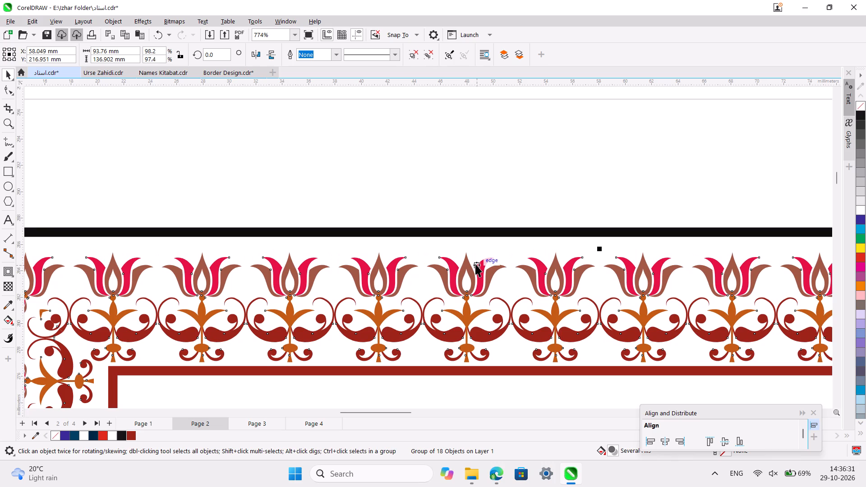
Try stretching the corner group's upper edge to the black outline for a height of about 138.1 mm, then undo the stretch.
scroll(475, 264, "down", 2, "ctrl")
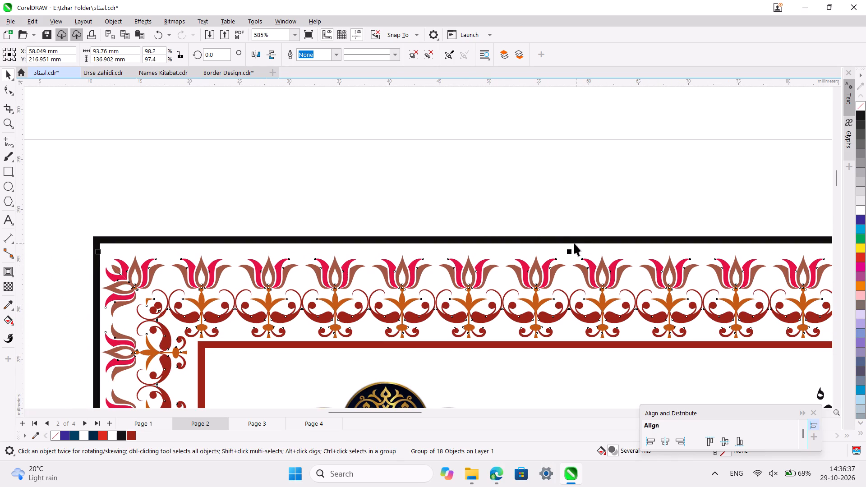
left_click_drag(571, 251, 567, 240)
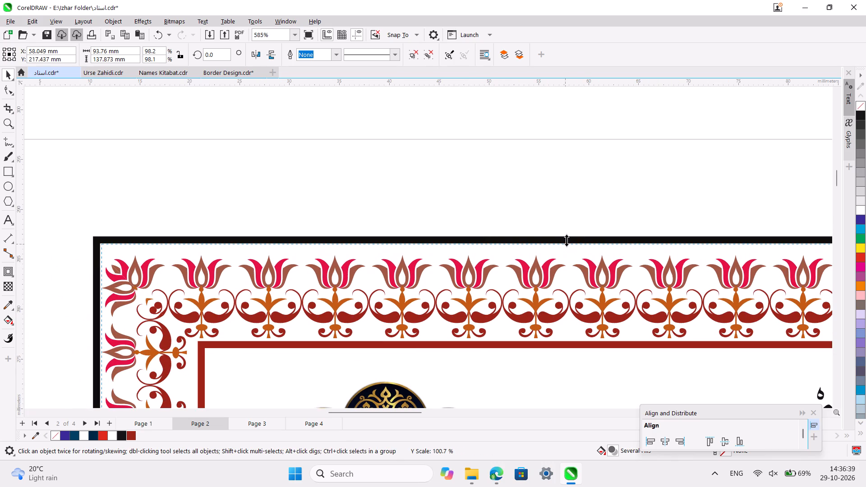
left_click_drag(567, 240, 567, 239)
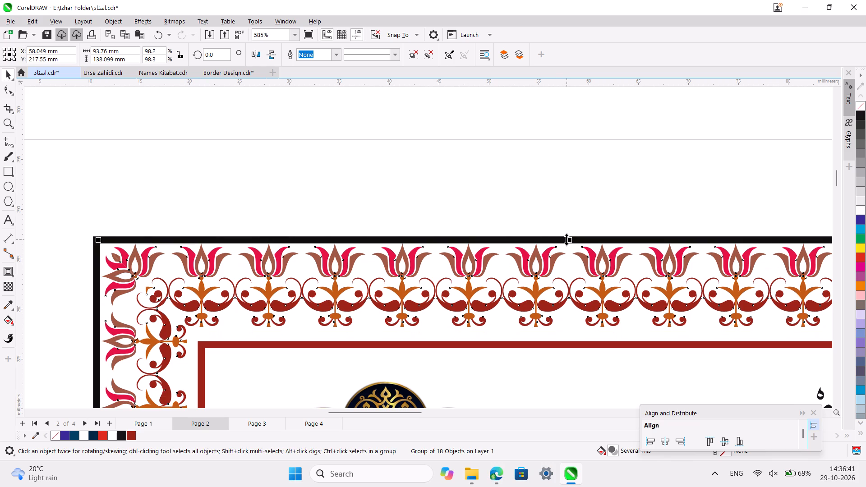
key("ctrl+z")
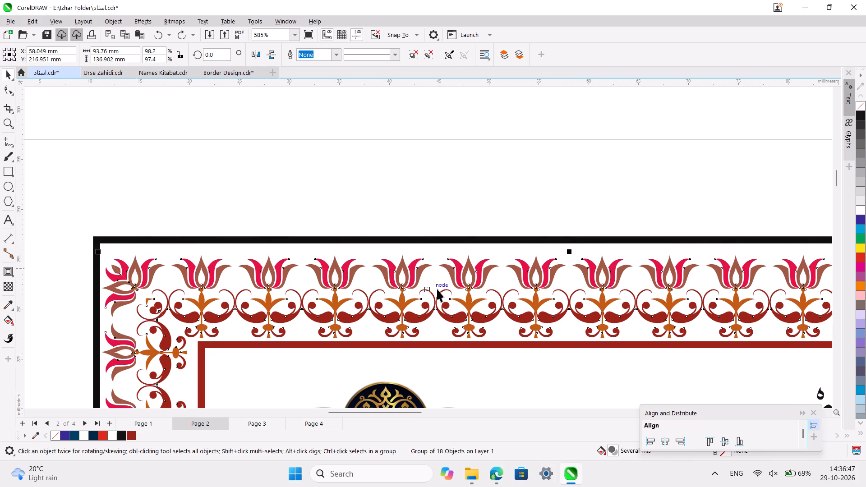
Nudge the tulip corner group 0.85 mm right and 0.1 mm down, away from the black outline's corner.
key("Right")
key("Right")
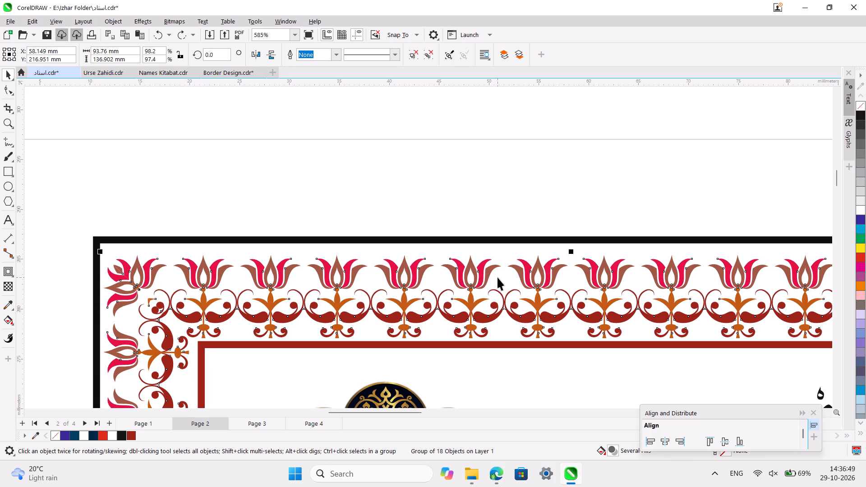
key("Right")
key("Right")
key("Right")
key("Right")
key("Right")
key("Right")
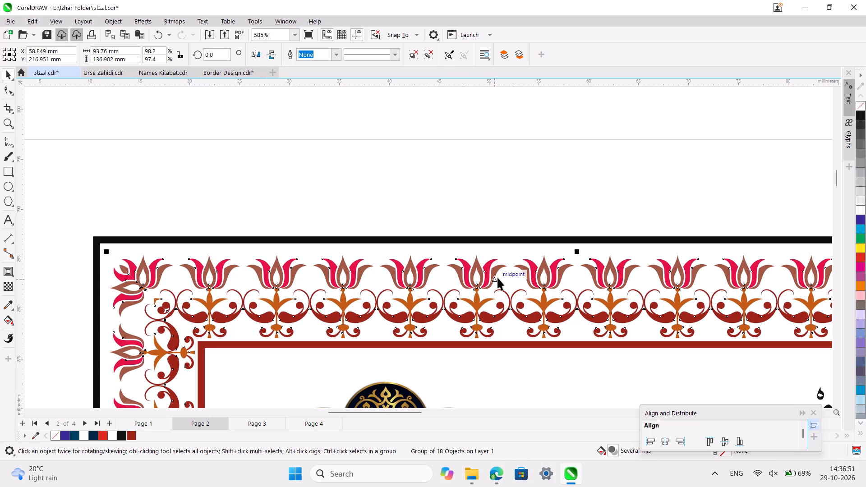
key("Down")
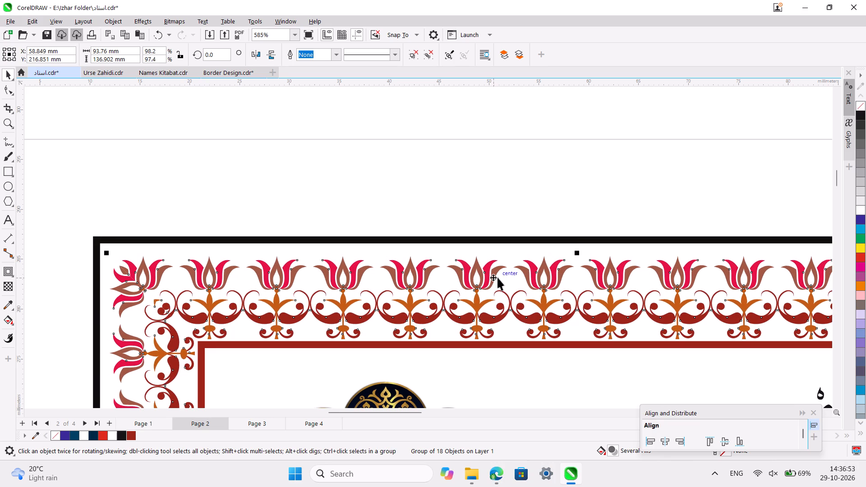
key("ctrl+Right")
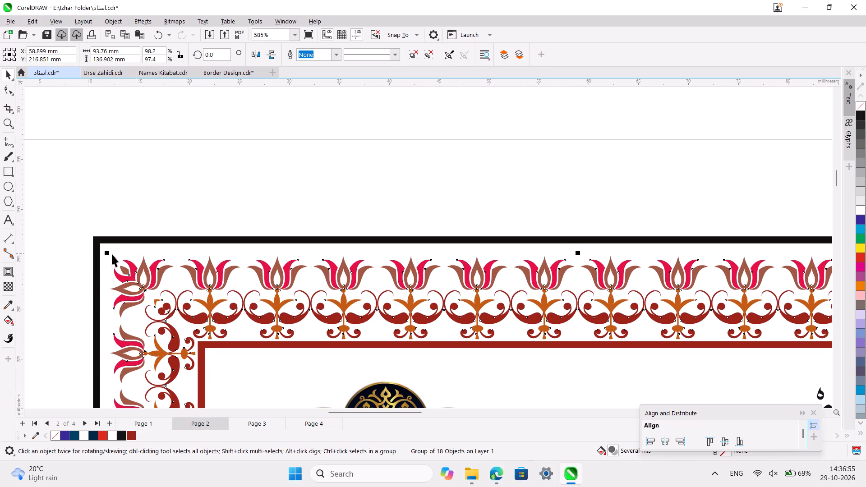
Enlarge the corner group from its upper-left corner to about 94.7 × 138.3 mm, and nudge it down 0.4 mm.
left_click_drag(106, 252, 78, 232)
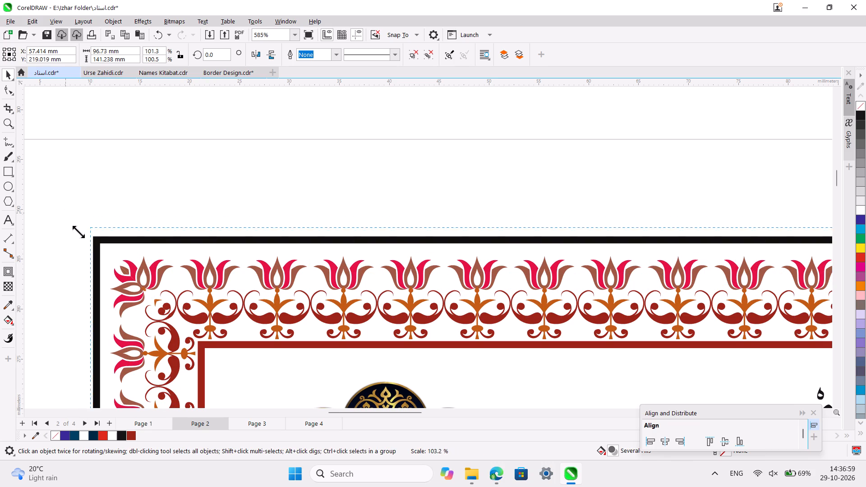
left_click_drag(78, 232, 81, 239)
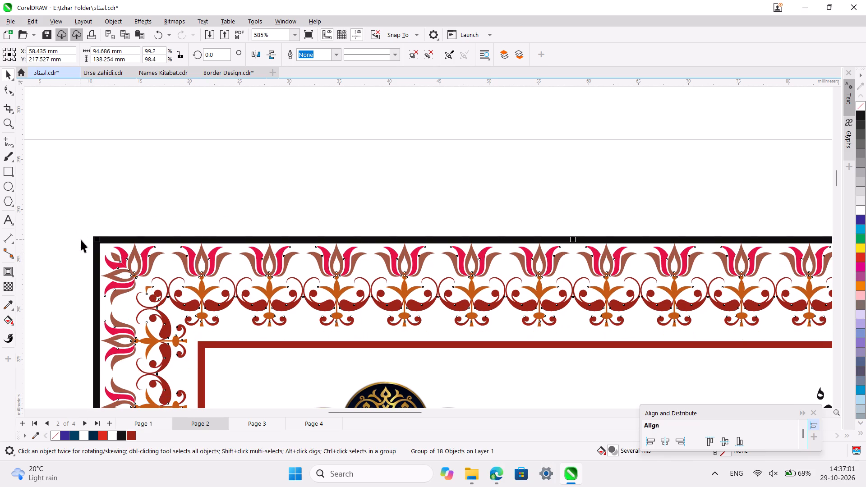
key("Down")
key("Down")
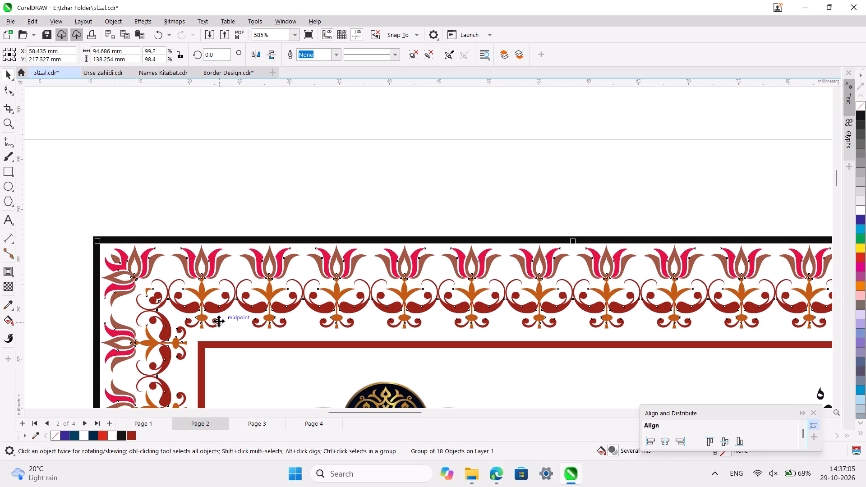
key("Down")
key("Down")
Align the corner group's right edge to the vertical centre guideline and its bottom edge to the horizontal one, then deselect it.
scroll(219, 321, "down", 8, "ctrl")
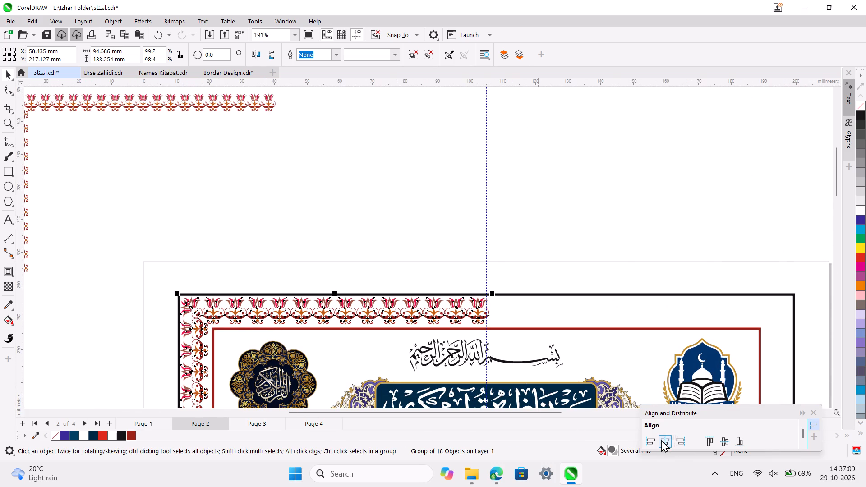
left_click(681, 441)
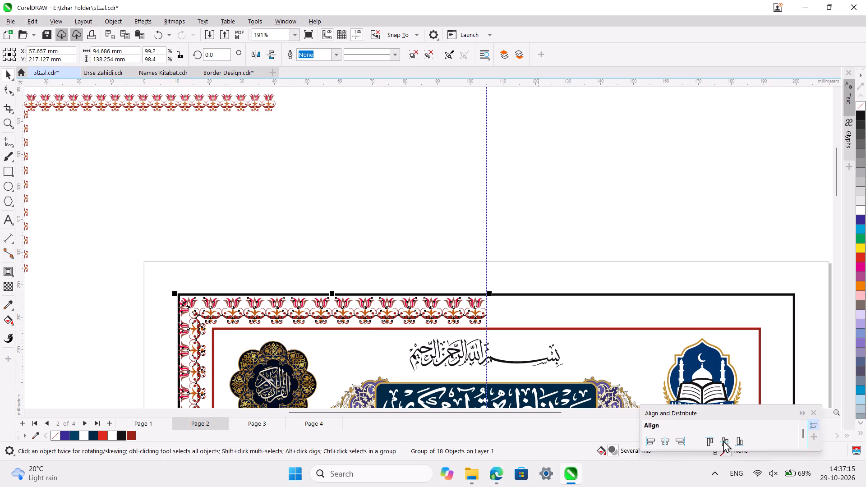
left_click(706, 438)
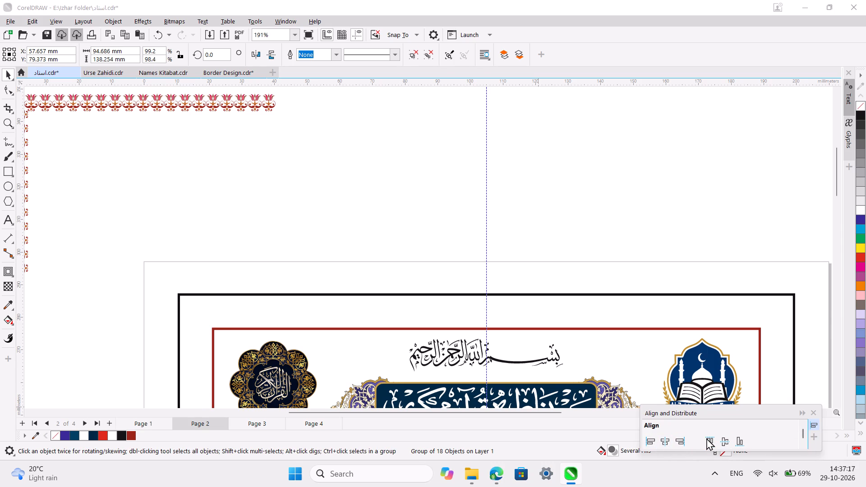
left_click(741, 441)
left_click(610, 208)
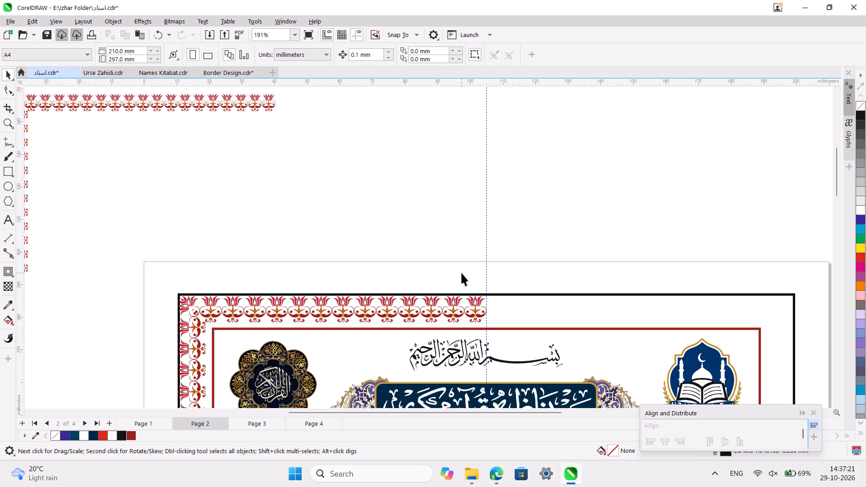
Examine the corner group's fit against the black outline, the red frame and the vertical centre guideline.
scroll(461, 273, "down", 3)
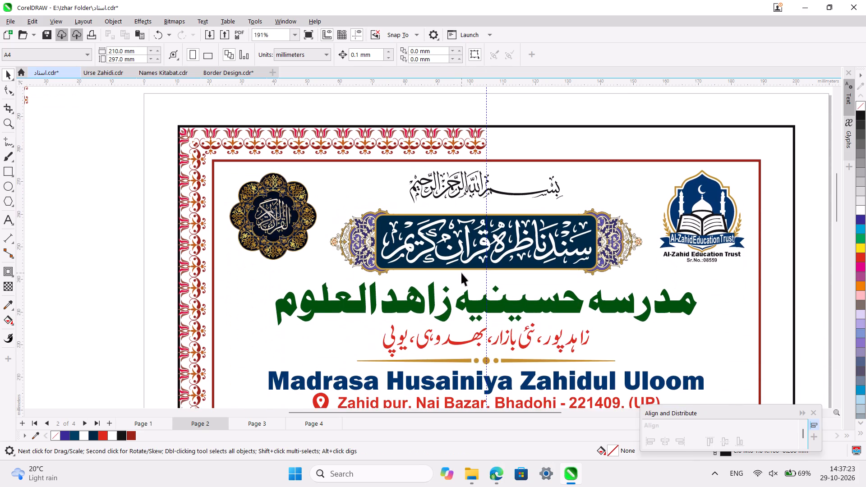
scroll(461, 273, "down", 2)
scroll(461, 273, "up", 3)
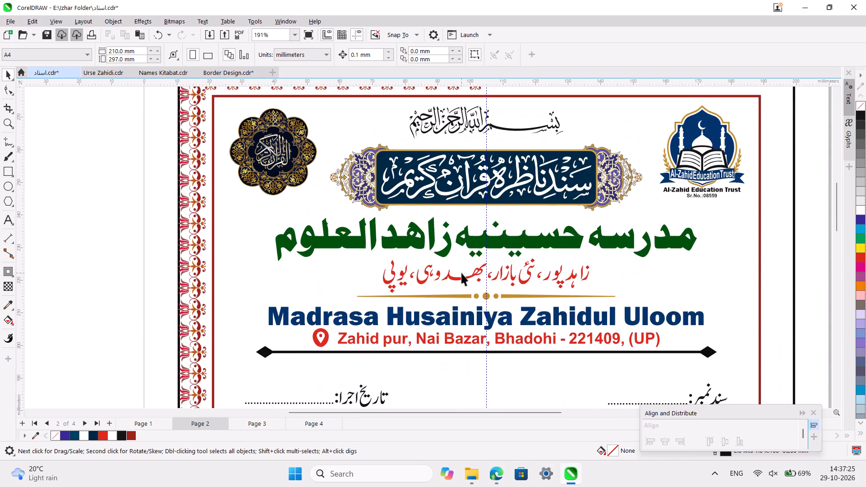
scroll(461, 273, "up", 1)
scroll(461, 273, "down", 3)
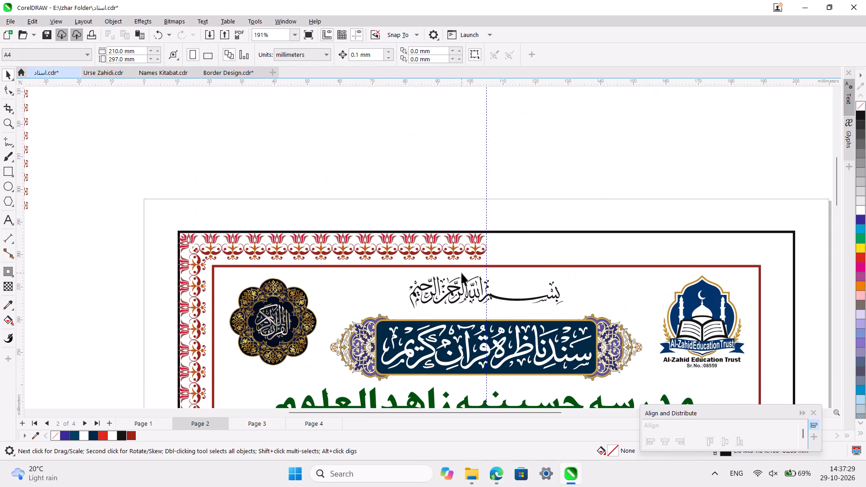
left_click(375, 251)
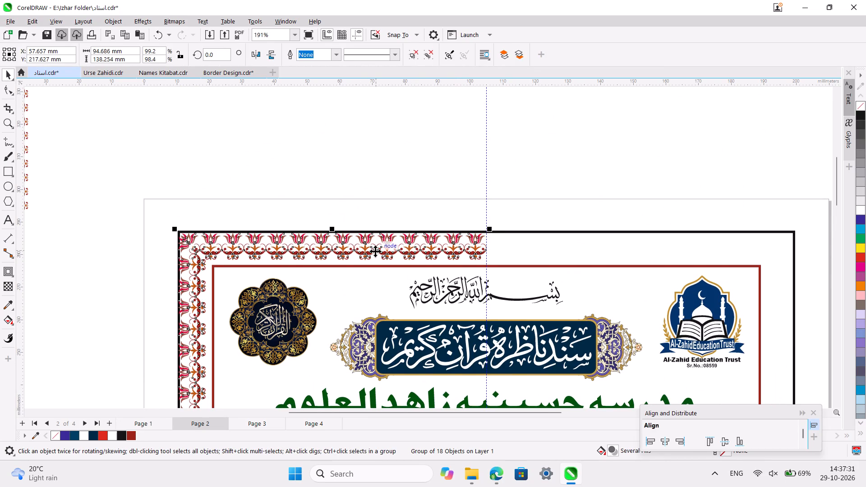
scroll(375, 251, "up", 3, "ctrl")
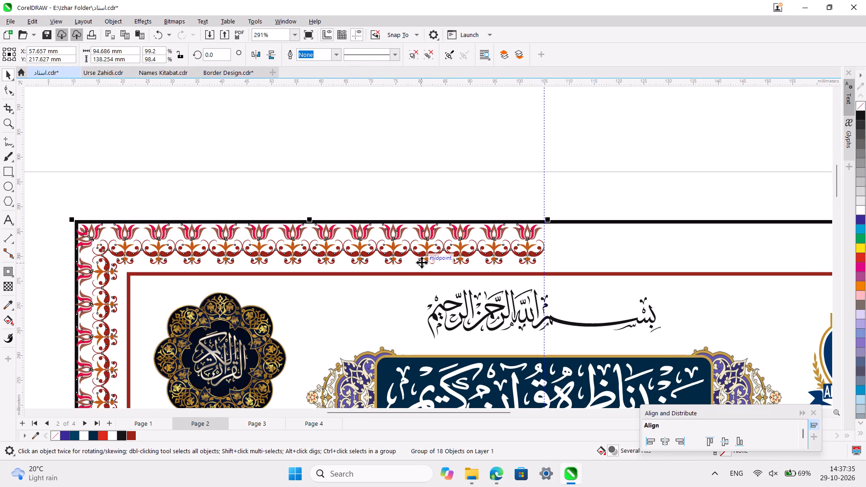
scroll(325, 289, "down", 5, "ctrl")
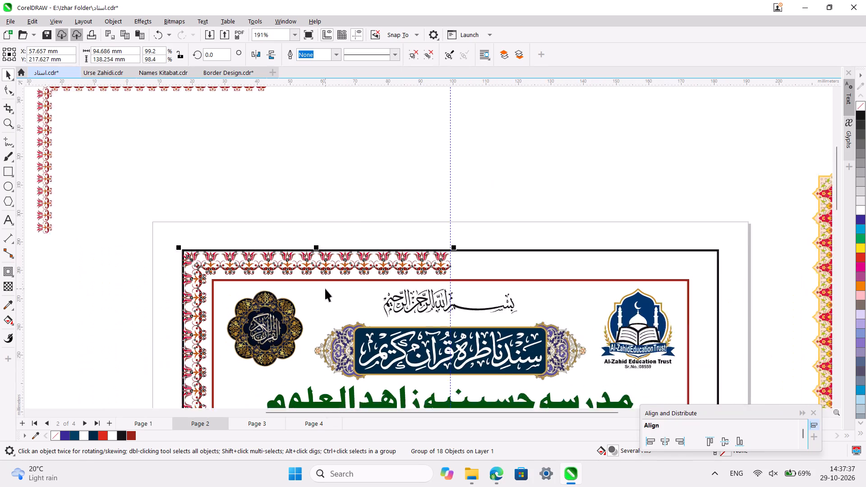
Delete the black outline rectangle around the page 2 certificate.
left_click(560, 260)
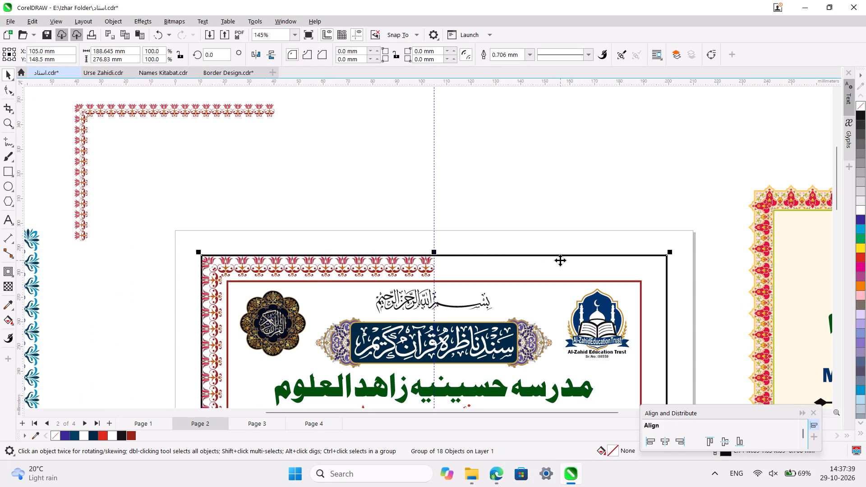
key("Delete")
Duplicate the upper-left tulip quarter, mirror the copy horizontally and align its left edge to the vertical centre guideline.
scroll(560, 260, "down", 3, "ctrl")
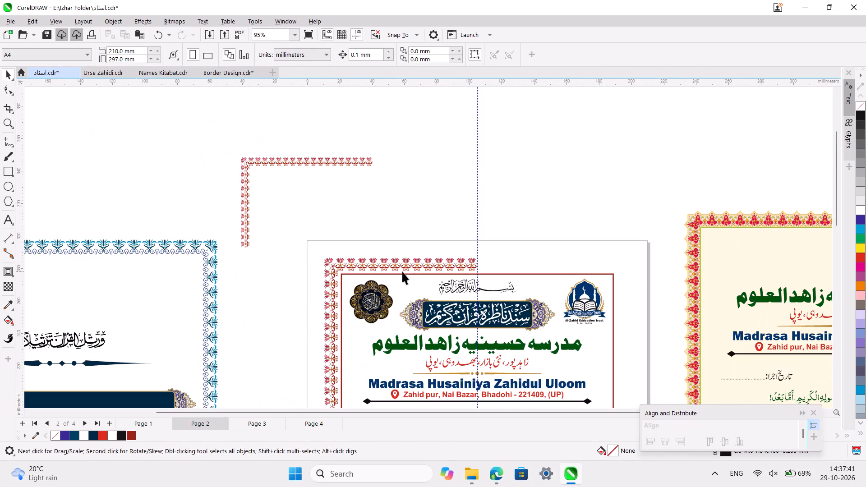
left_click(399, 259)
scroll(399, 259, "down", 2)
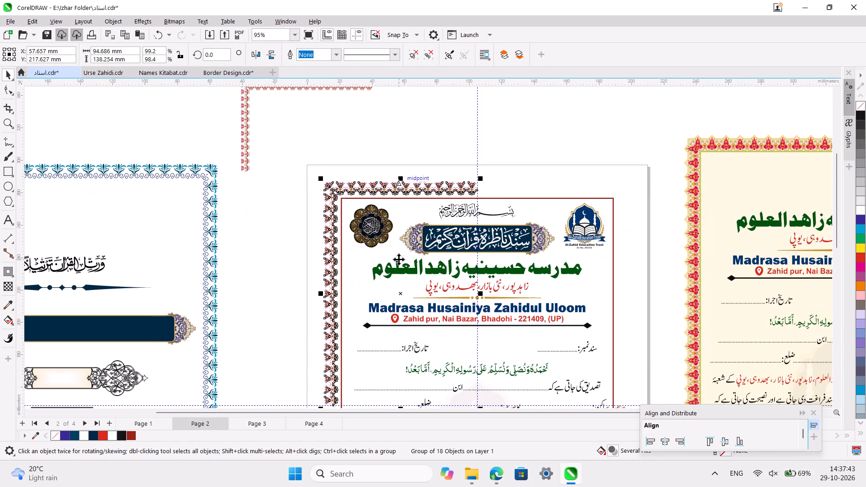
scroll(399, 259, "down", 3, "ctrl")
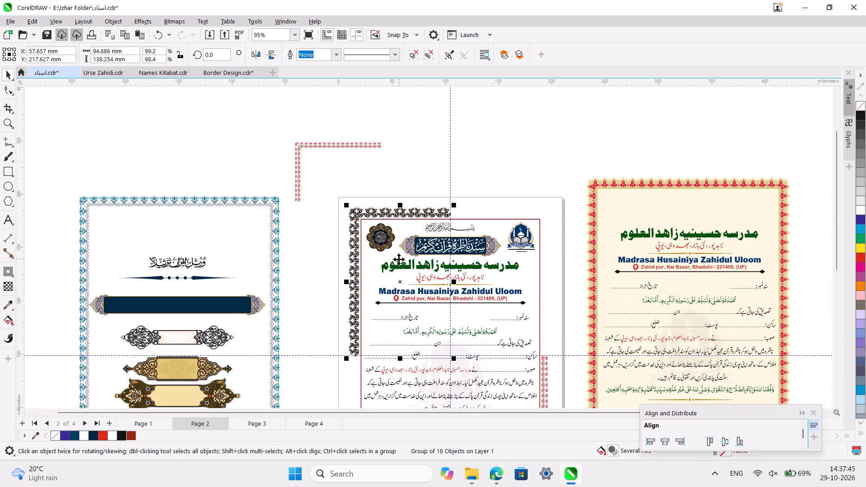
key("ctrl+d")
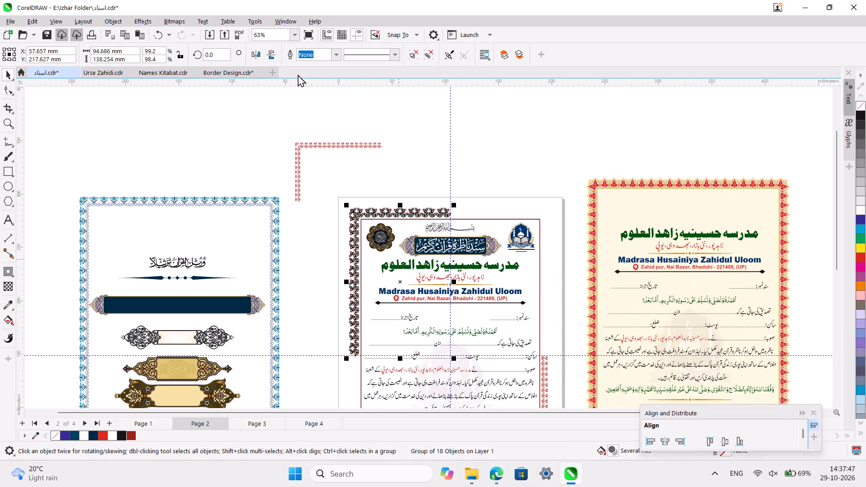
left_click(256, 52)
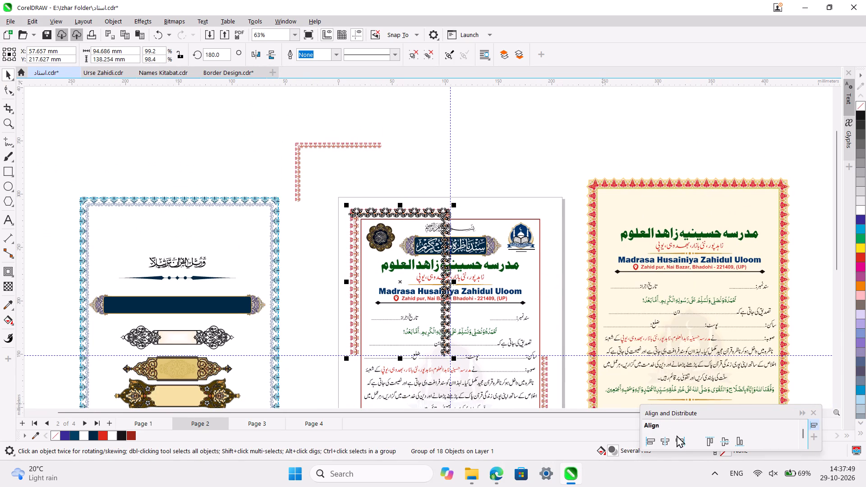
left_click(652, 445)
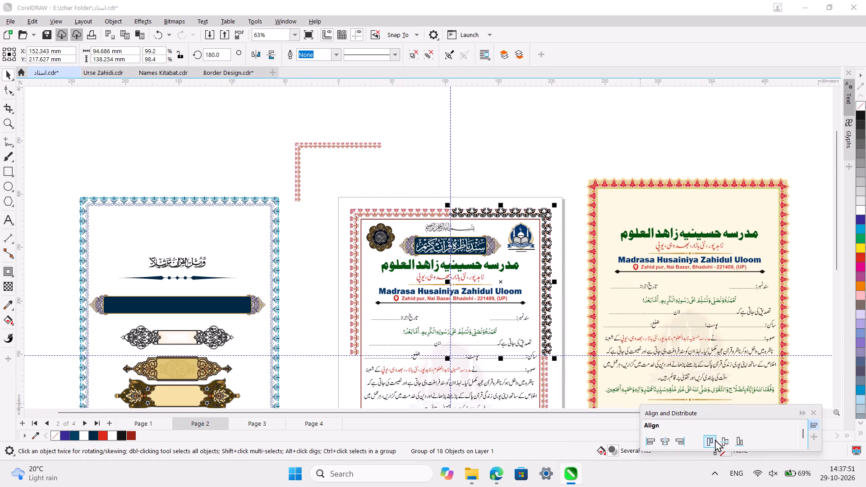
left_click(738, 436)
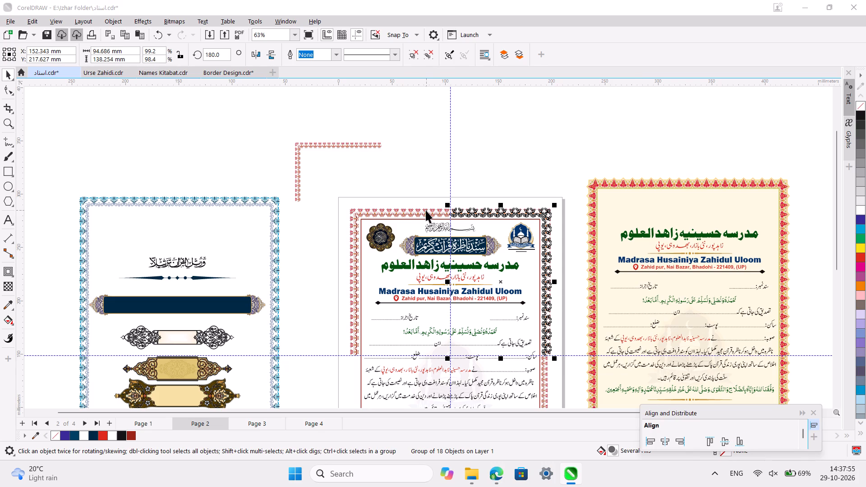
Group the upper-left and upper-right tulip quarters into one upper half border.
left_click(426, 210, "shift")
key("ctrl+g")
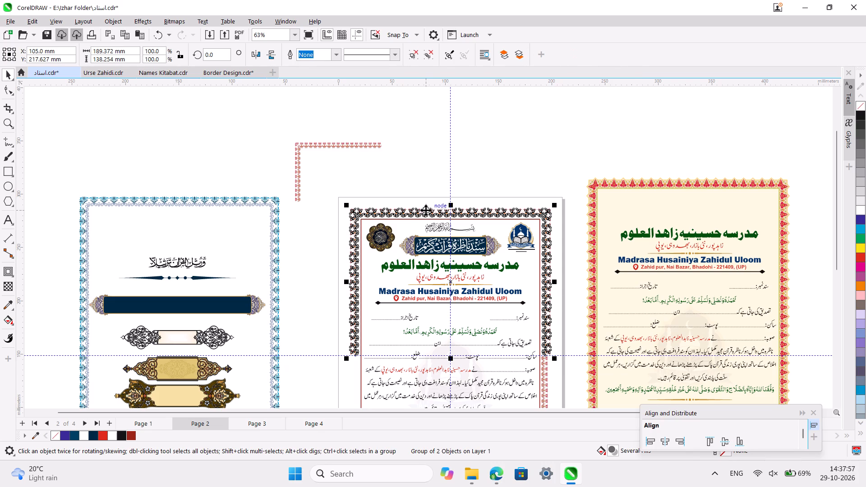
Duplicate the upper half tulip border, align the copy's top edge to the horizontal centre guideline and mirror it vertically.
key("ctrl+d")
left_click(741, 442)
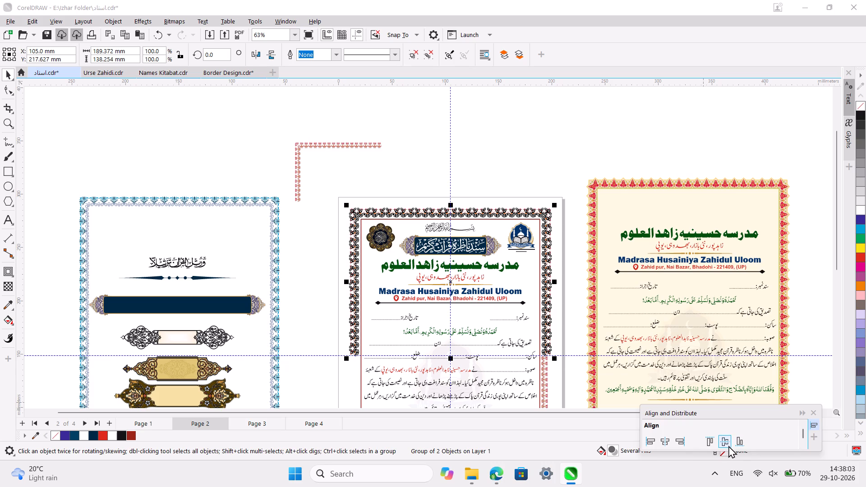
left_click(710, 440)
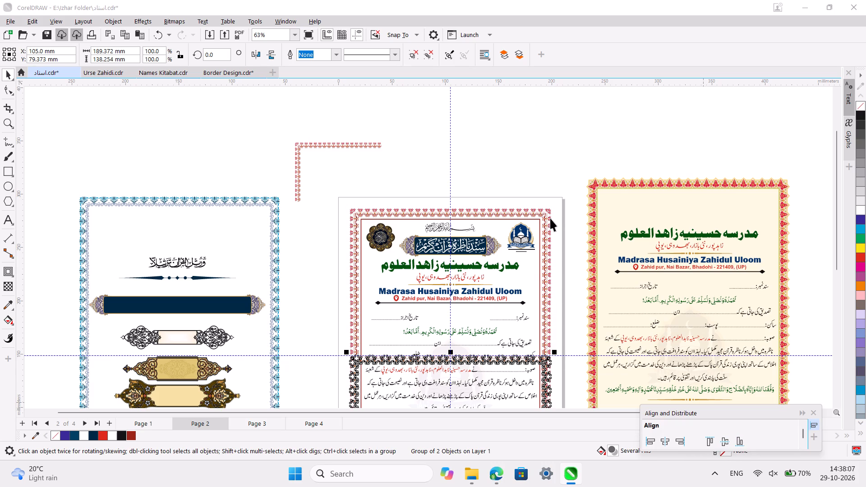
left_click(272, 54)
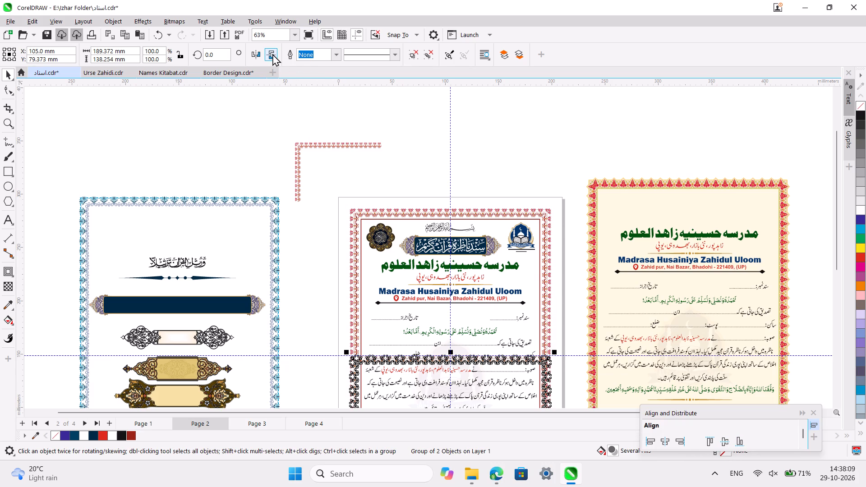
left_click(661, 438)
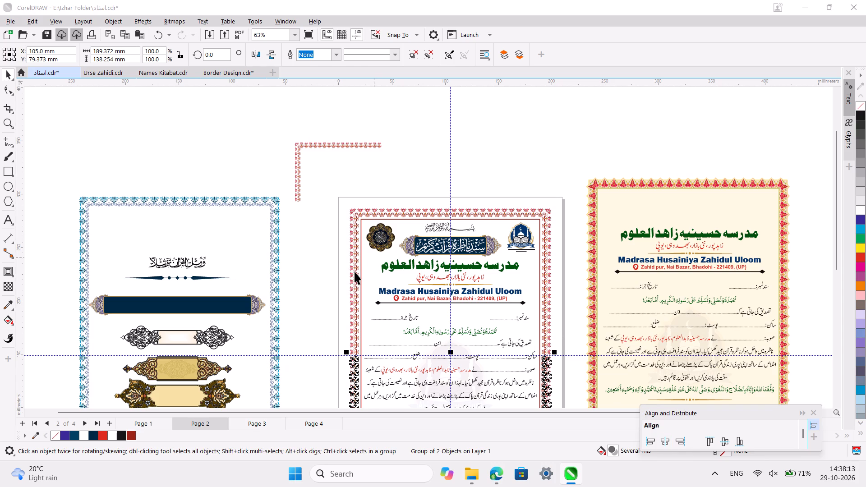
Group the upper and lower tulip halves into one full border.
left_click(355, 271, "shift")
key("ctrl+g")
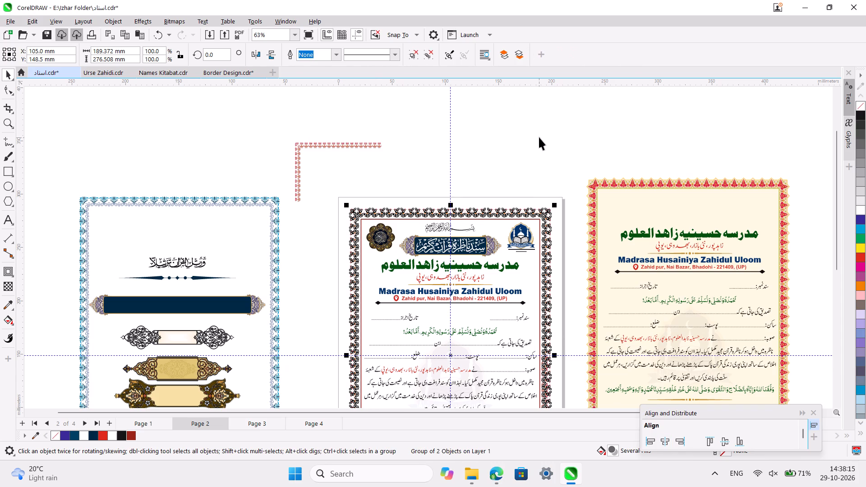
left_click(539, 137)
Examine the full tulip border on page 2 and compare it with the page 1 certificate's border.
scroll(539, 137, "down", 3)
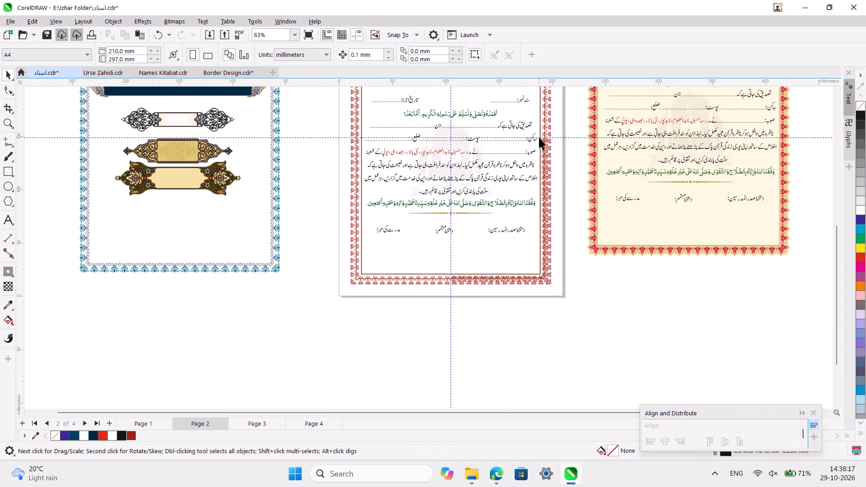
scroll(539, 137, "down", 2, "ctrl")
scroll(539, 137, "up", 4)
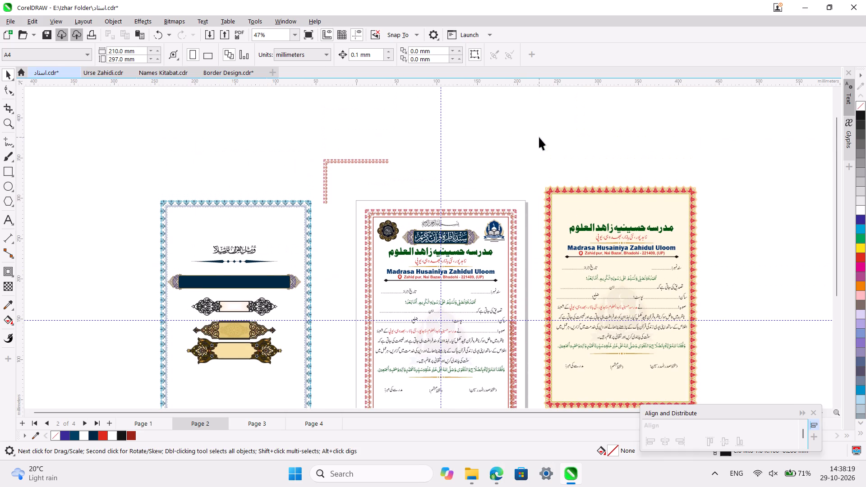
left_click(144, 426)
left_click(193, 424)
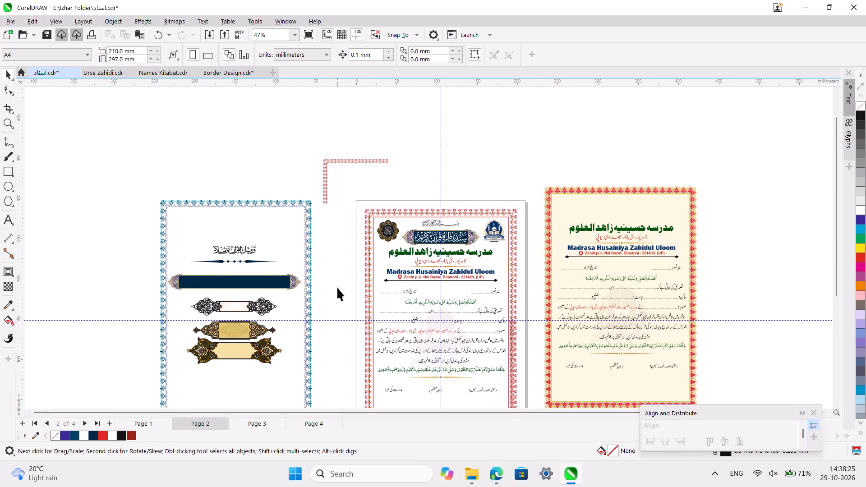
Scale the full tulip border down proportionally about its centre to about 187.9 × 274.4 mm, closer to the red frame.
scroll(337, 288, "up", 6, "ctrl")
scroll(337, 288, "up", 1)
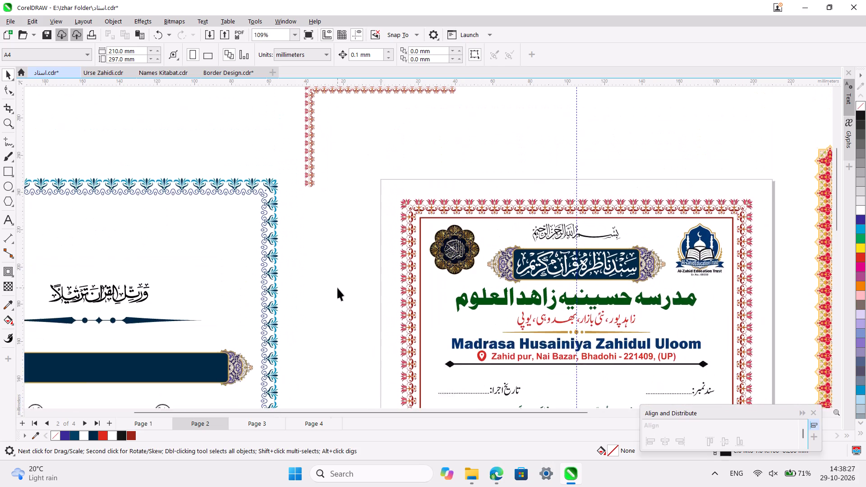
scroll(337, 288, "up", 1)
left_click(495, 251)
scroll(495, 251, "up", 2, "ctrl")
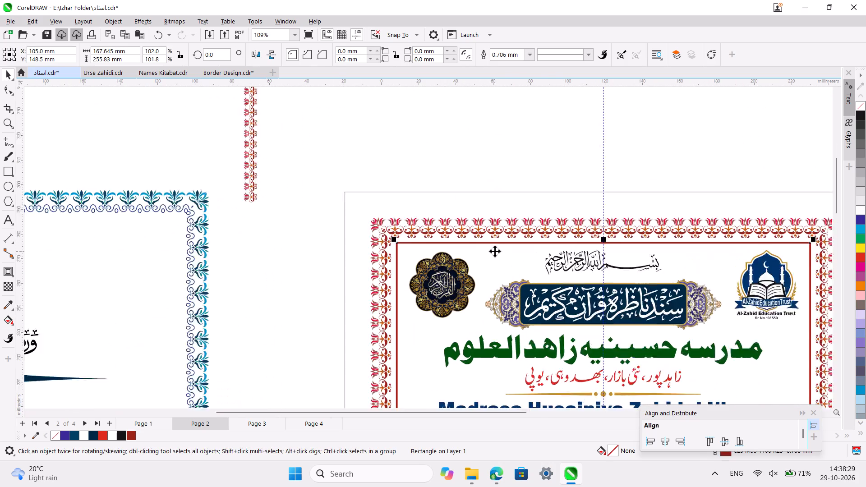
scroll(495, 251, "up", 2, "ctrl")
scroll(621, 243, "left", 4)
left_click(686, 222)
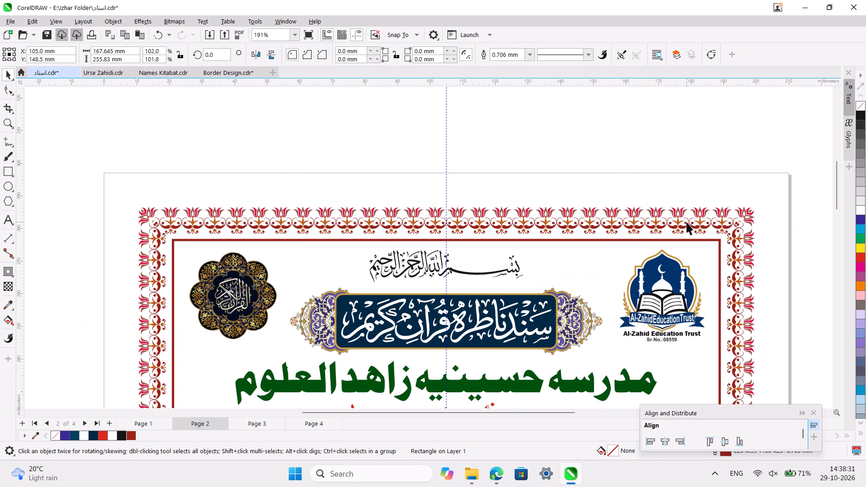
scroll(686, 222, "left", 3)
scroll(619, 219, "up", 2, "ctrl")
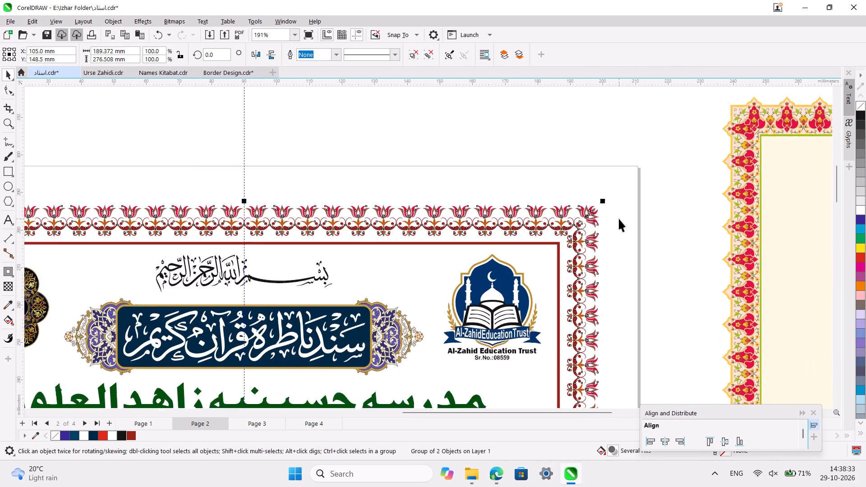
scroll(619, 219, "up", 7, "ctrl")
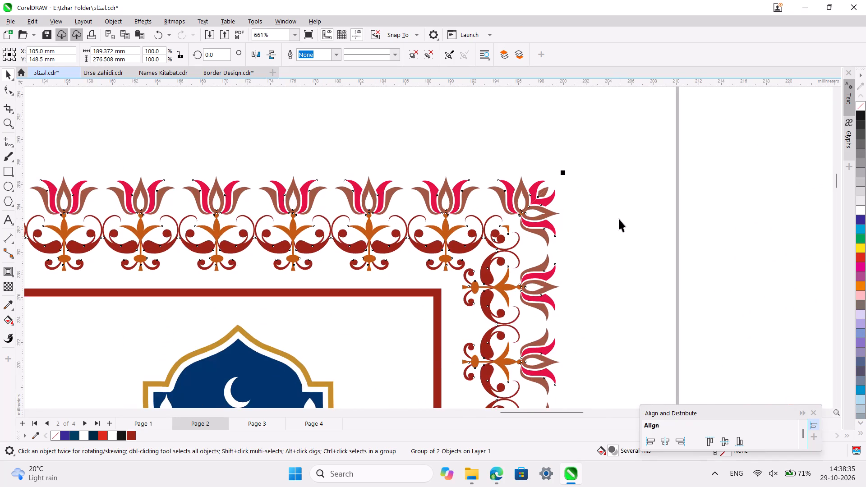
scroll(619, 219, "up", 3, "ctrl")
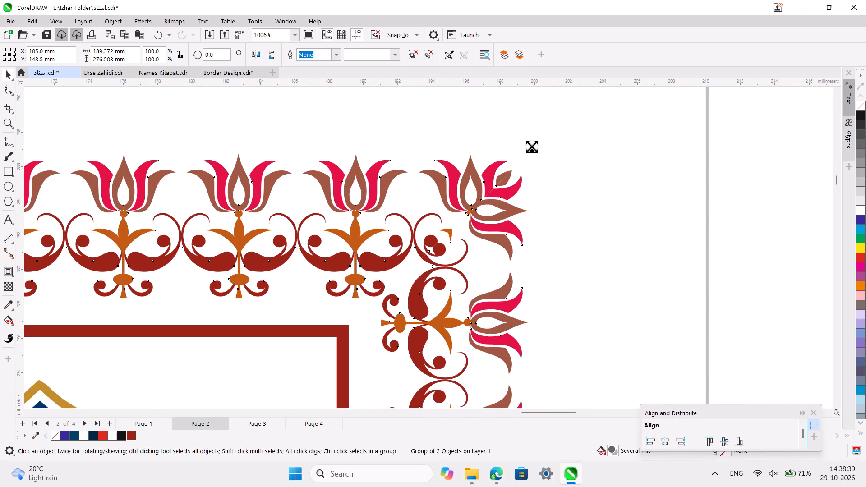
left_click_drag(535, 152, 522, 159, "shift")
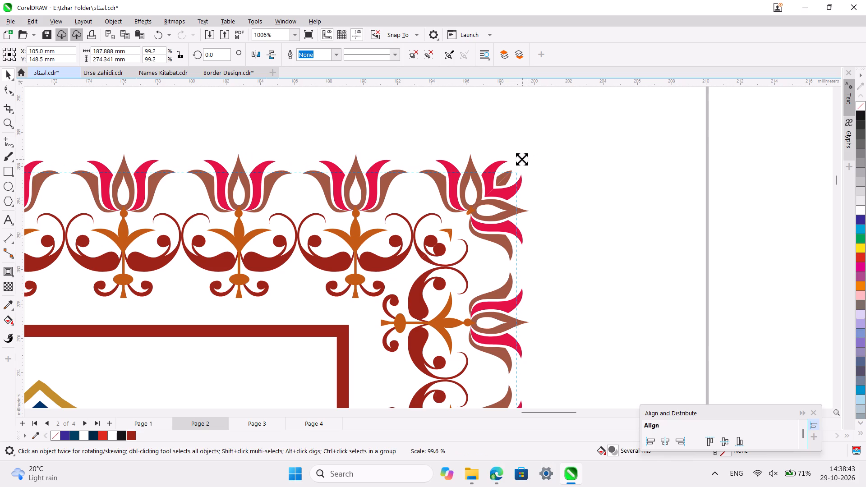
left_click_drag(522, 159, 519, 159, "shift")
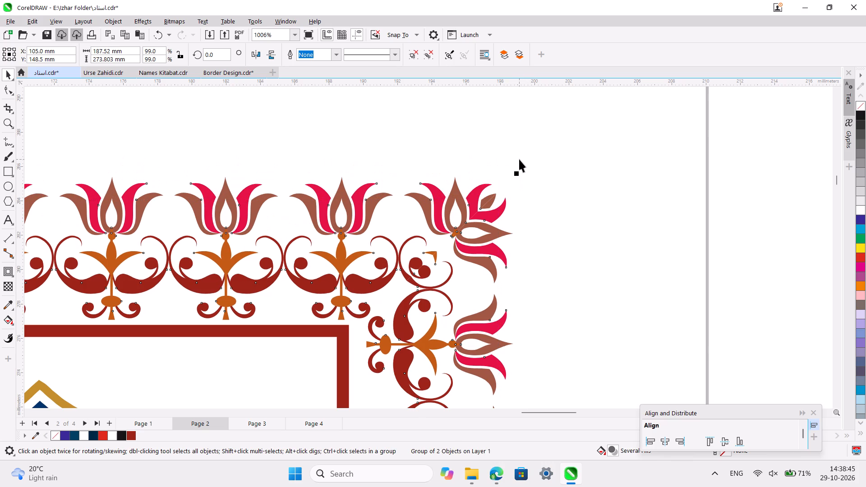
left_click(519, 174, "shift")
left_click_drag(519, 172, 520, 168, "shift")
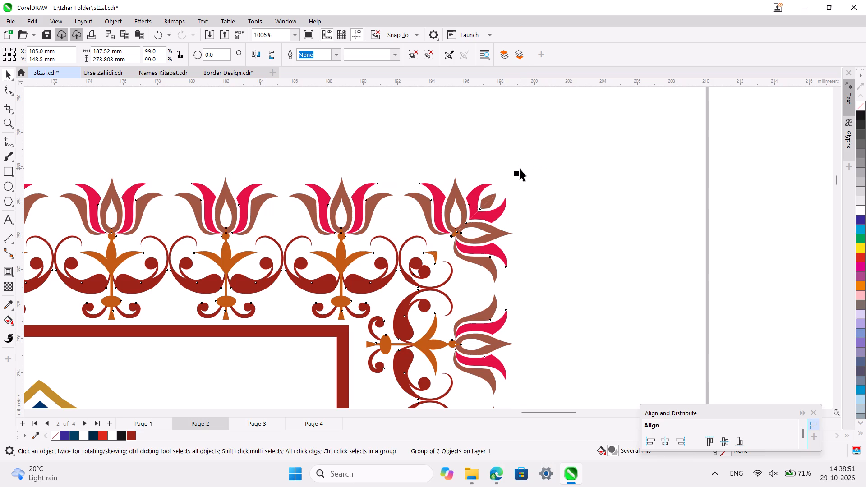
left_click_drag(517, 170, 520, 164, "shift")
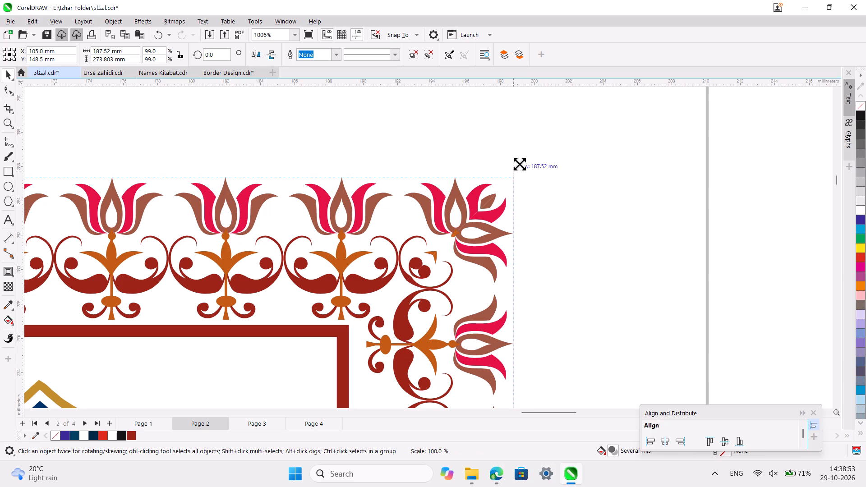
left_click_drag(520, 164, 523, 165, "shift")
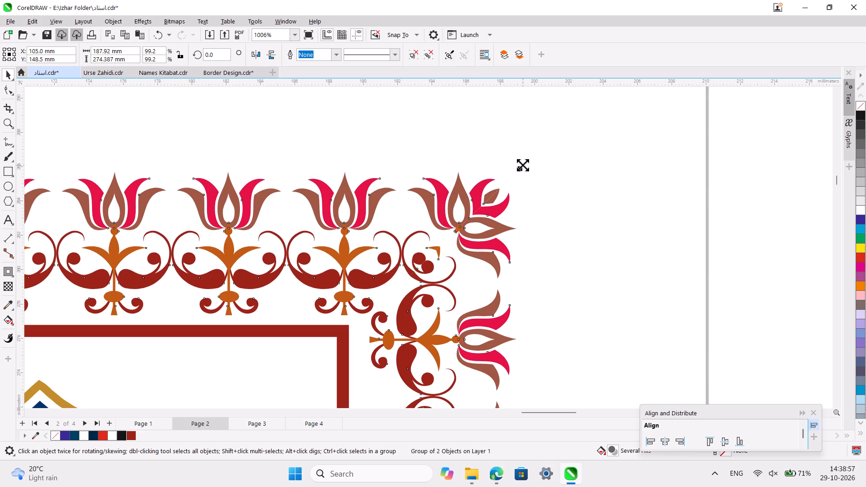
Compare the resized page 2 tulip border with the border of the page 1 certificate.
scroll(468, 237, "down", 8, "ctrl")
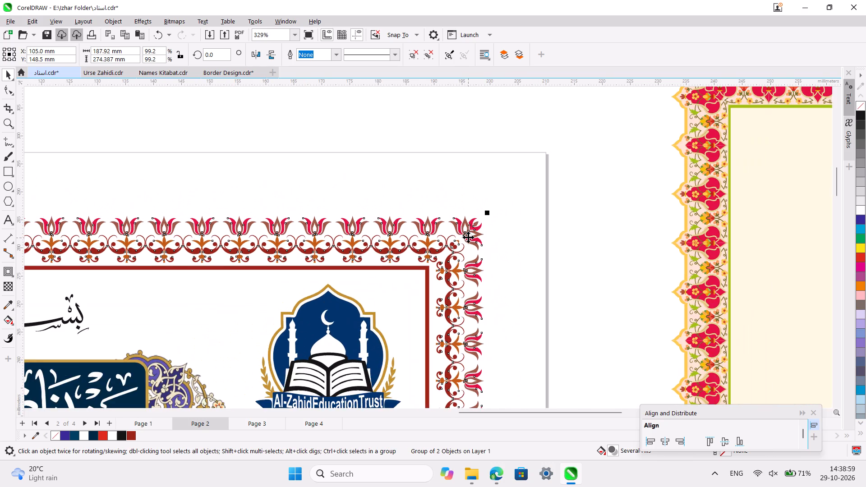
scroll(468, 237, "down", 11, "ctrl")
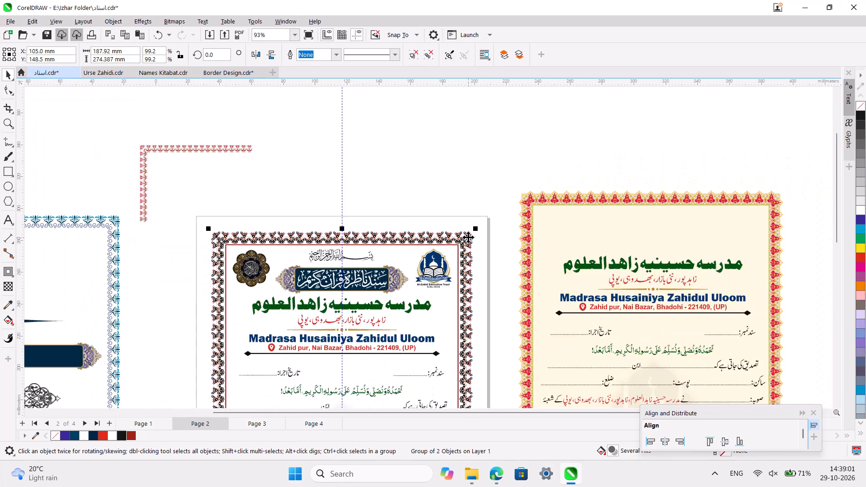
left_click(378, 178)
scroll(378, 178, "down", 2)
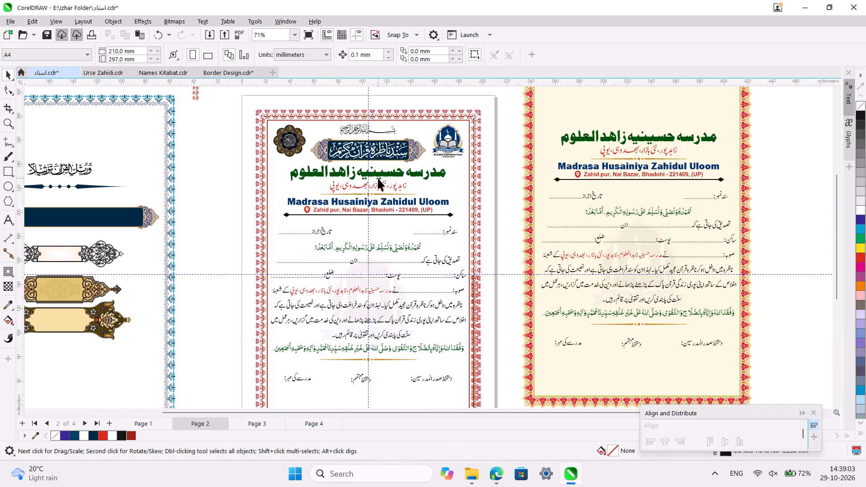
left_click(149, 421)
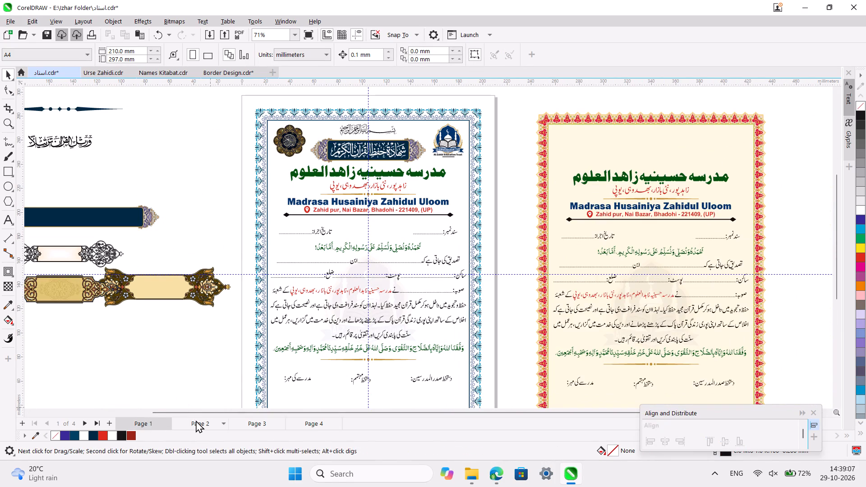
left_click(196, 420)
left_click(201, 313)
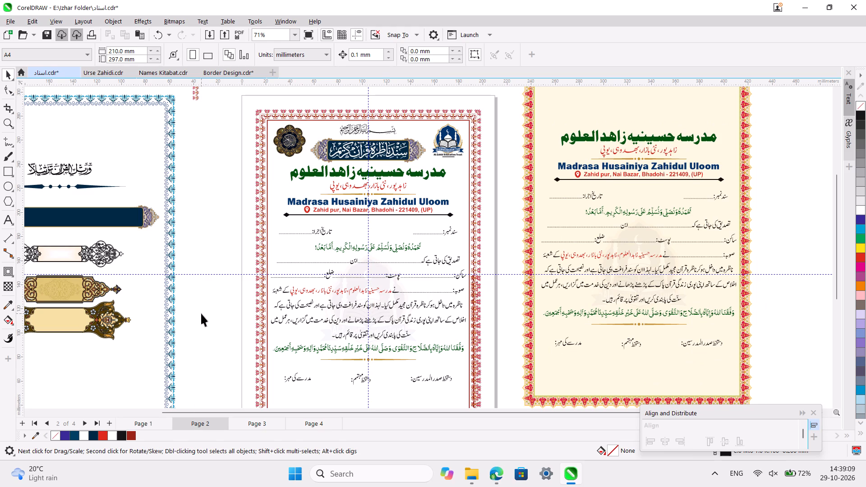
Examine the tulip border's right side and lower right corner for overlapping motifs.
scroll(388, 302, "up", 2, "ctrl")
scroll(388, 302, "left", 1)
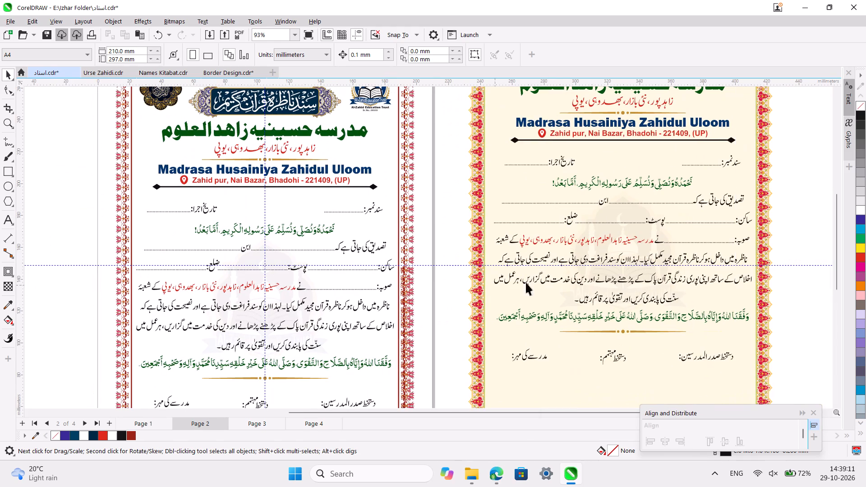
scroll(422, 283, "up", 6, "ctrl")
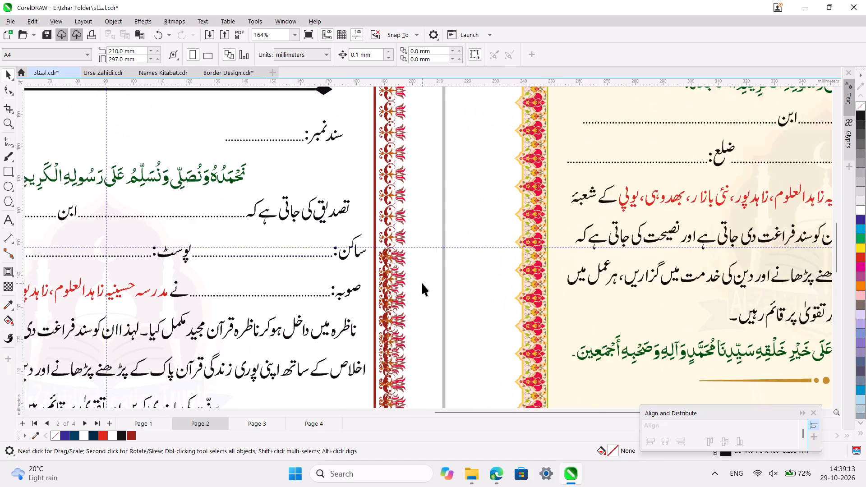
scroll(392, 248, "up", 7, "ctrl")
scroll(409, 290, "down", 6, "ctrl")
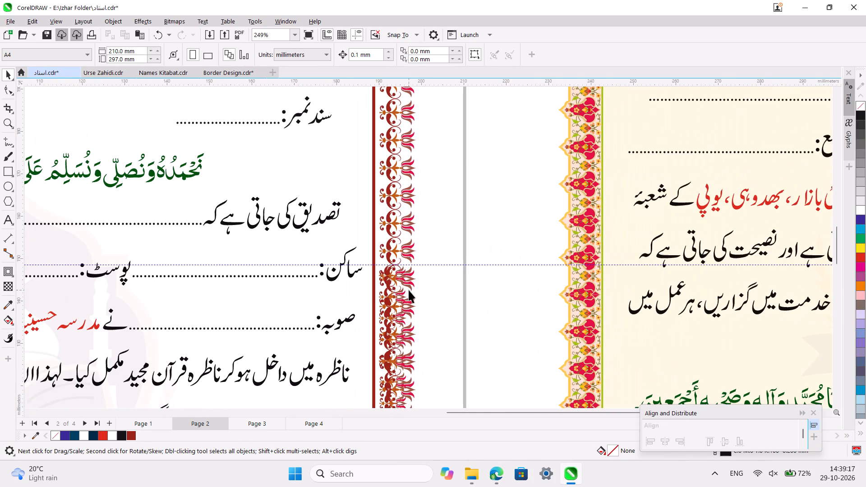
scroll(395, 347, "down", 6, "ctrl")
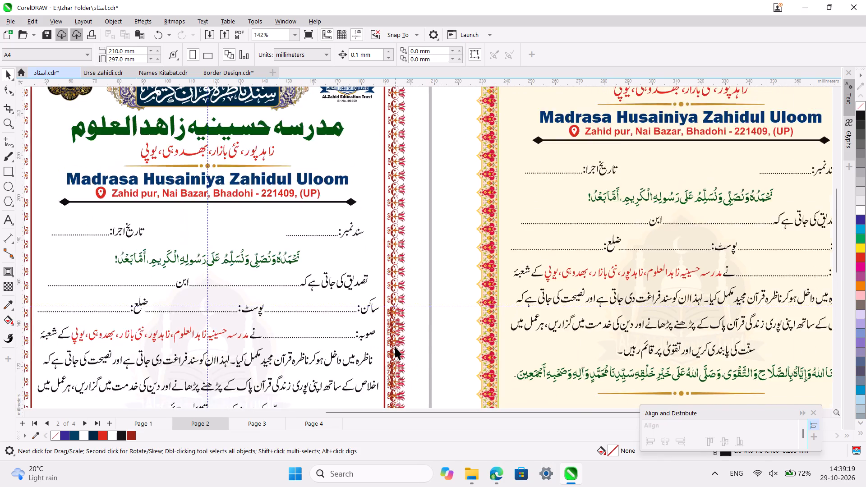
scroll(395, 347, "down", 3, "ctrl")
scroll(397, 375, "down", 1)
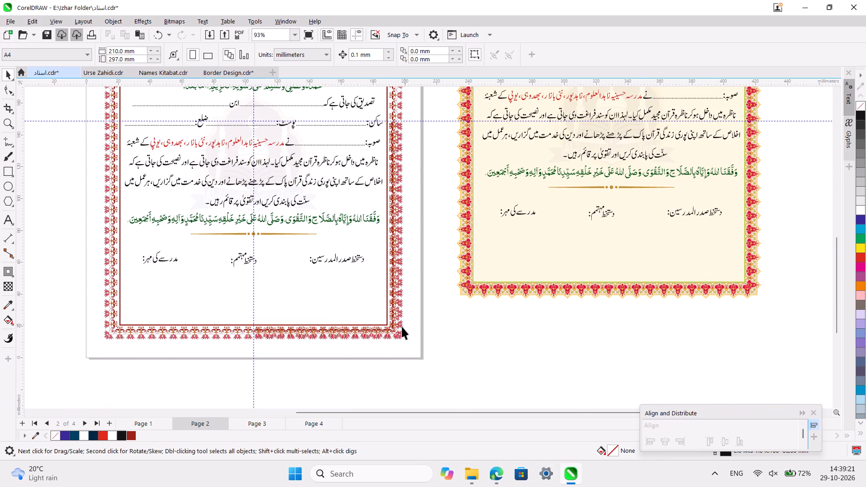
Delete the stray overlapping tulip quarter rotated 180° in the lower right of the page 2 certificate.
left_click(398, 331, "alt")
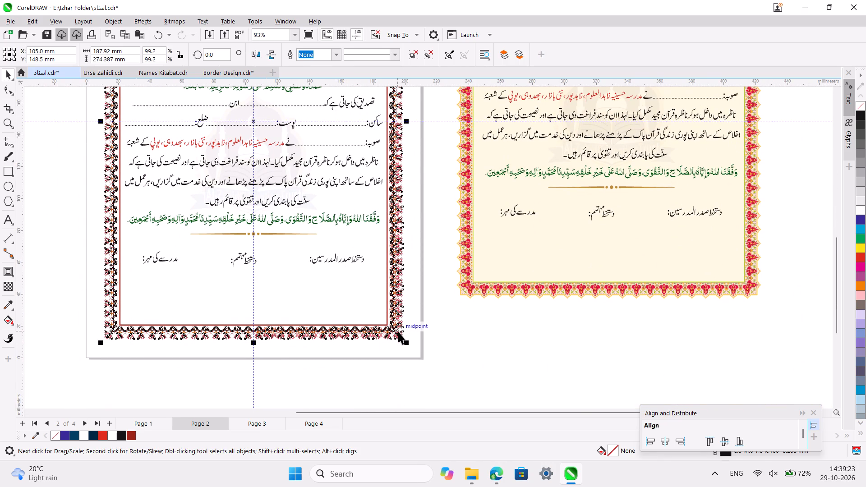
scroll(398, 331, "down", 3, "ctrl")
left_click(398, 322, "alt")
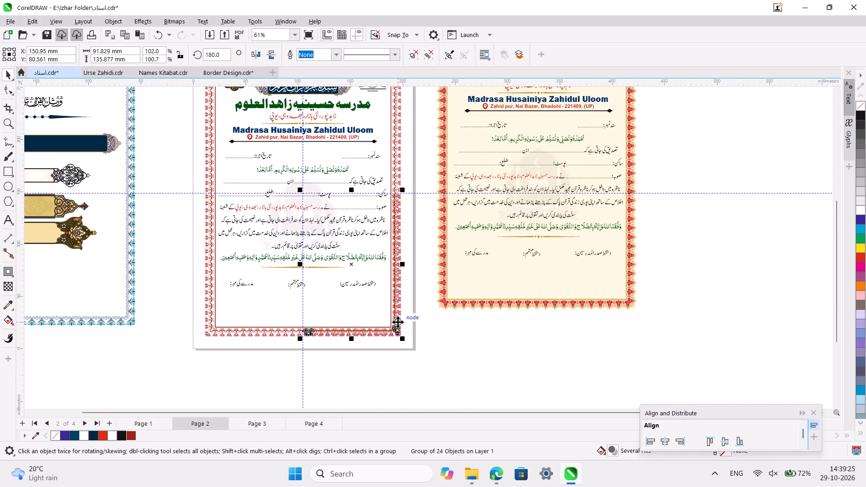
key("Delete")
scroll(398, 322, "up", 2, "ctrl")
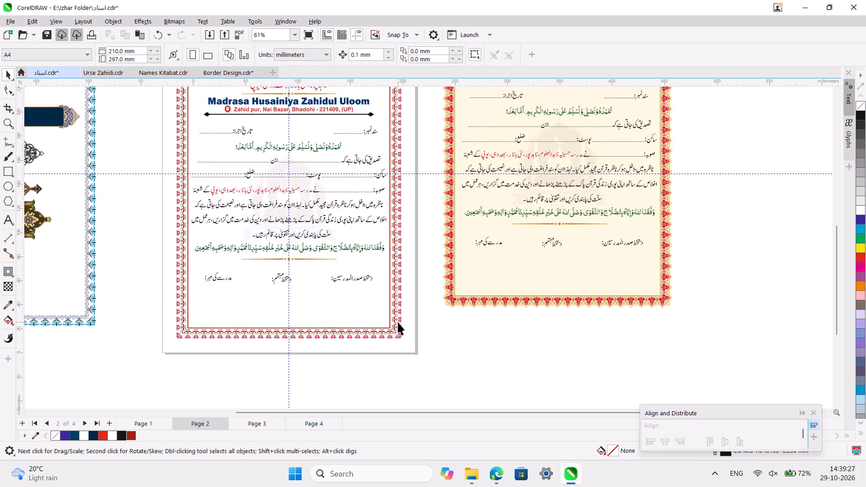
Narrow the page 2 tulip border horizontally about its centre to about 187 mm wide, bringing its sides closer to the red frame.
scroll(398, 322, "up", 7, "ctrl")
scroll(398, 322, "up", 3)
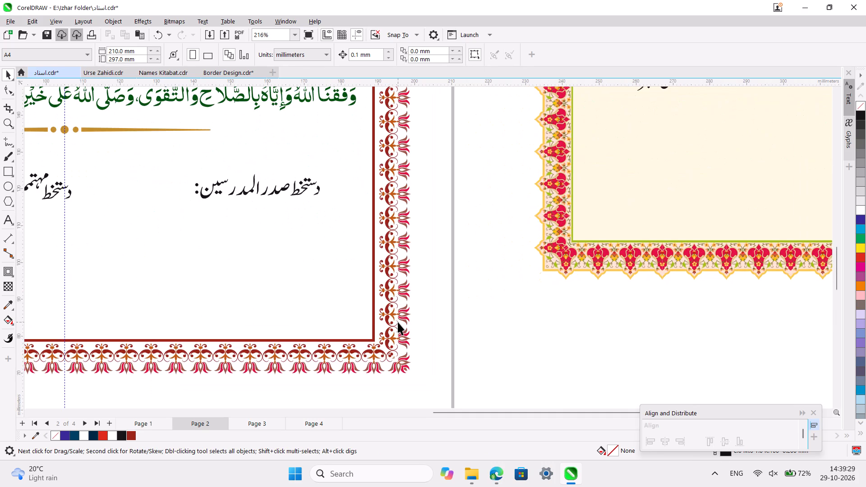
scroll(398, 322, "up", 2)
scroll(398, 322, "up", 7, "ctrl")
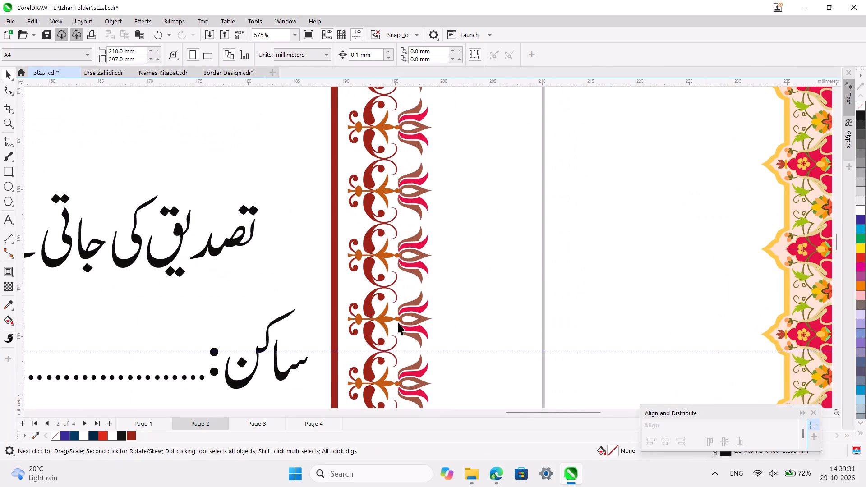
scroll(398, 322, "down", 2)
left_click(415, 289)
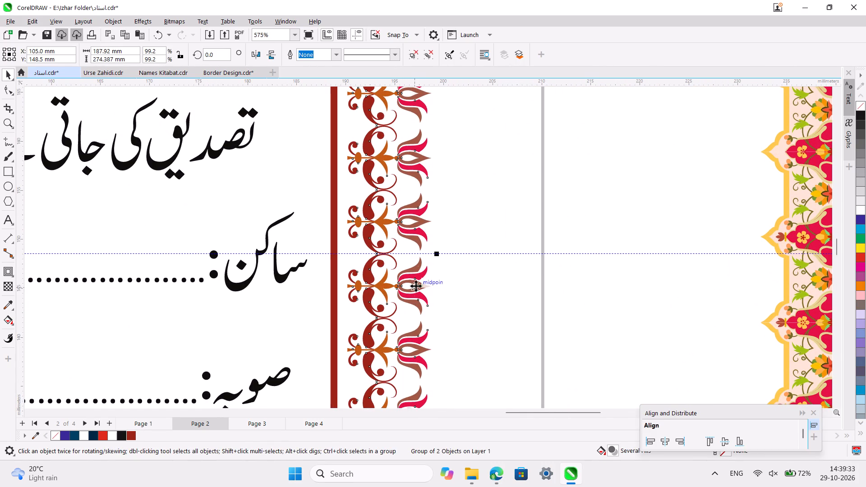
scroll(441, 254, "up", 5, "ctrl")
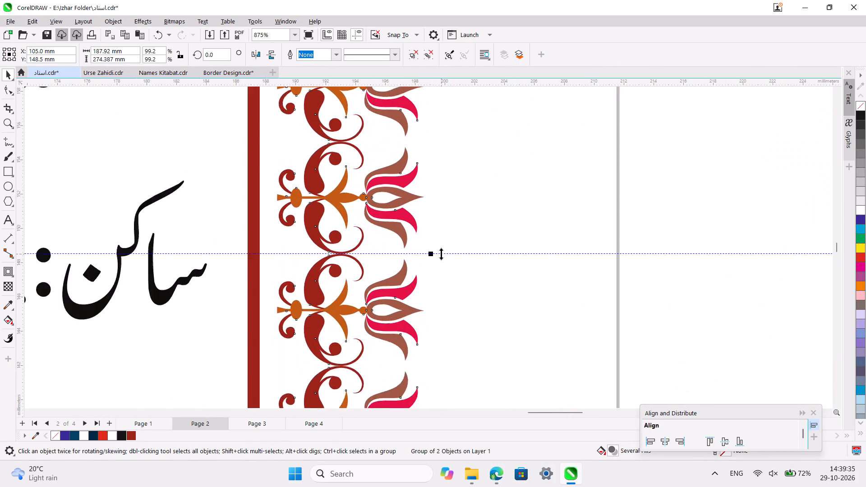
scroll(441, 254, "up", 3, "ctrl")
scroll(421, 262, "right", 1)
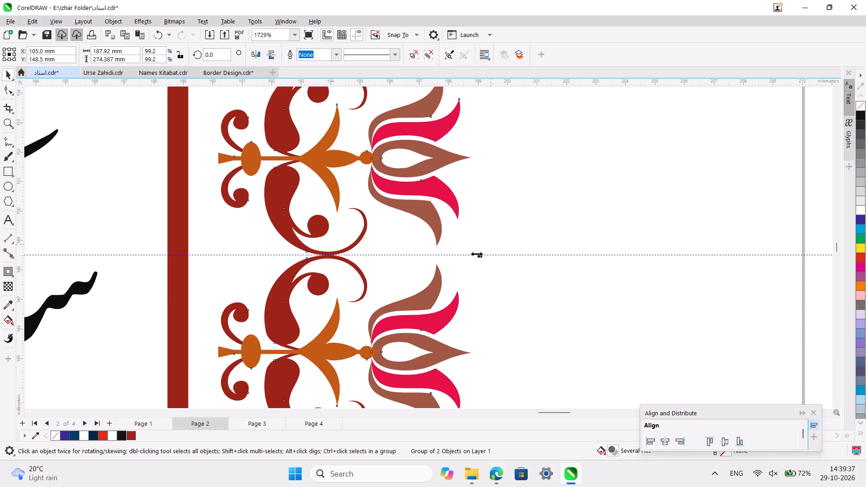
left_click_drag(482, 255, 474, 256, "shift")
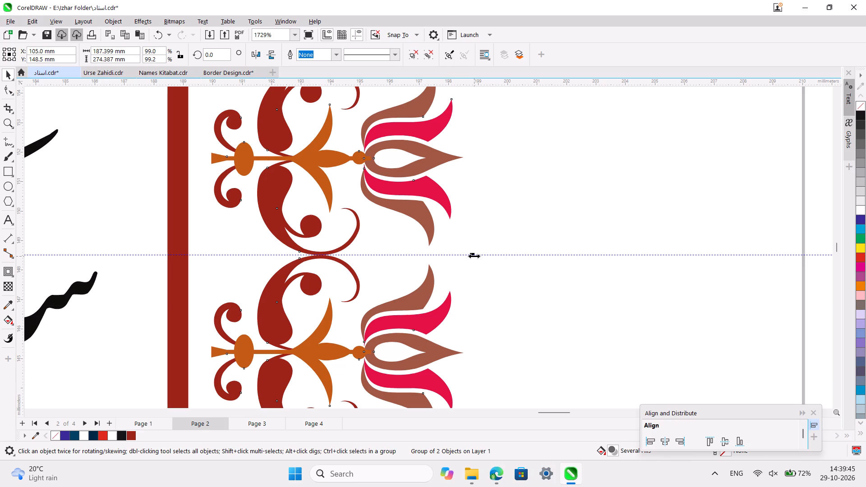
left_click_drag(472, 256, 466, 267, "shift")
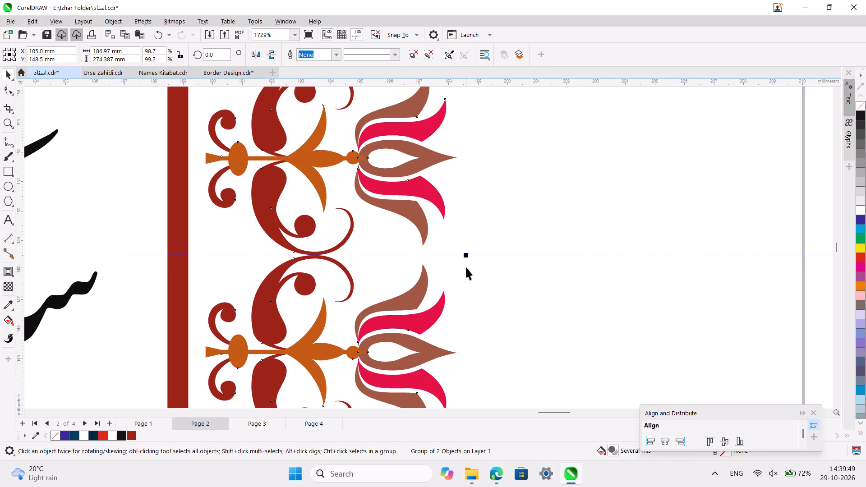
Examine the tulip border's upper right corner and top band for spacing against the red frame.
scroll(466, 267, "down", 6, "ctrl")
scroll(466, 267, "up", 15)
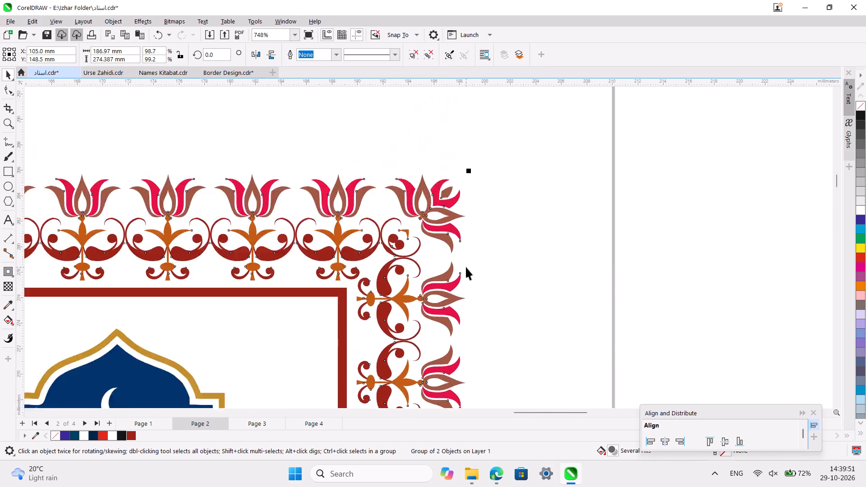
scroll(344, 351, "down", 4)
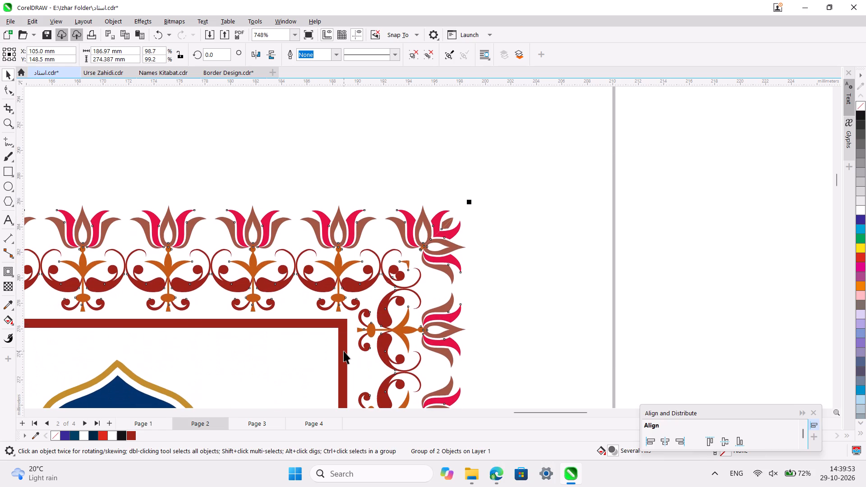
scroll(344, 351, "down", 1)
scroll(344, 351, "up", 3, "ctrl")
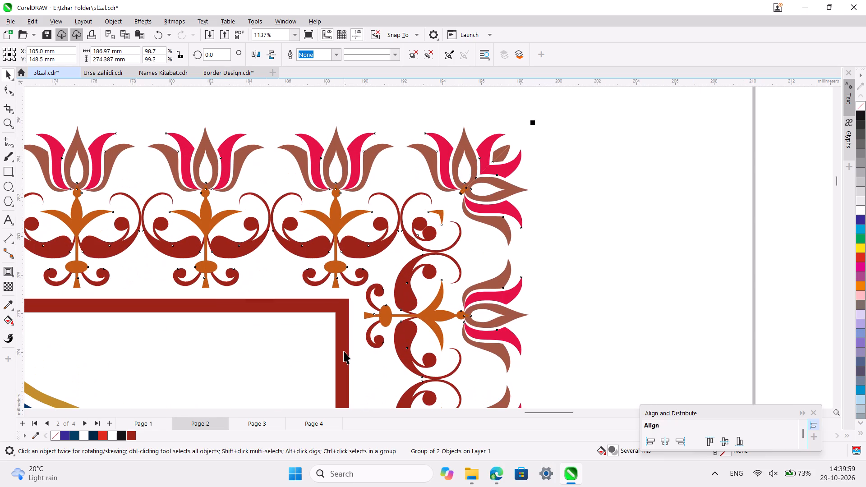
scroll(344, 351, "right", 9)
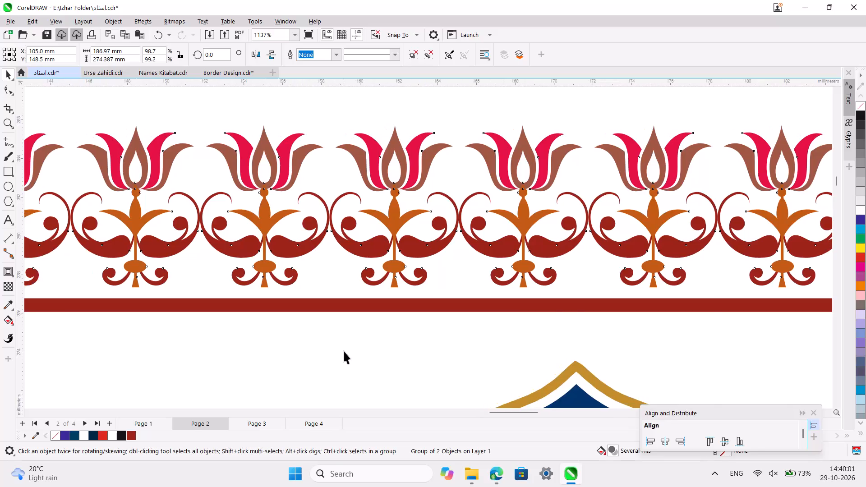
scroll(344, 351, "right", 5)
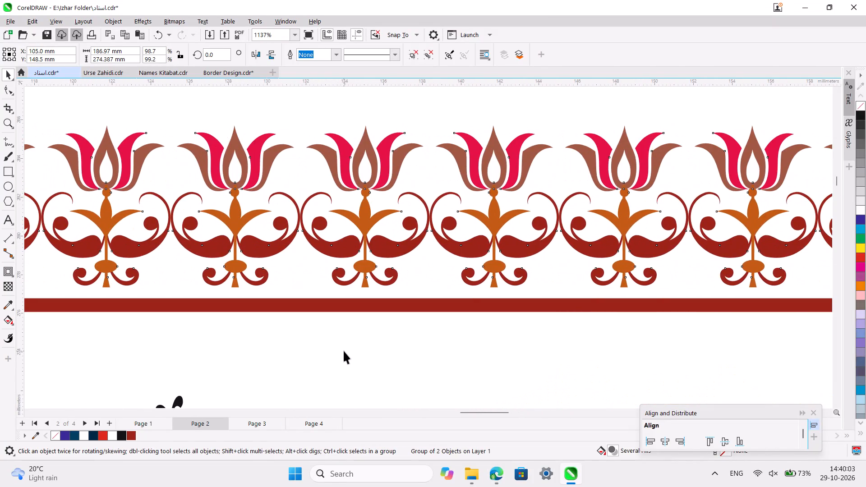
scroll(344, 351, "right", 3)
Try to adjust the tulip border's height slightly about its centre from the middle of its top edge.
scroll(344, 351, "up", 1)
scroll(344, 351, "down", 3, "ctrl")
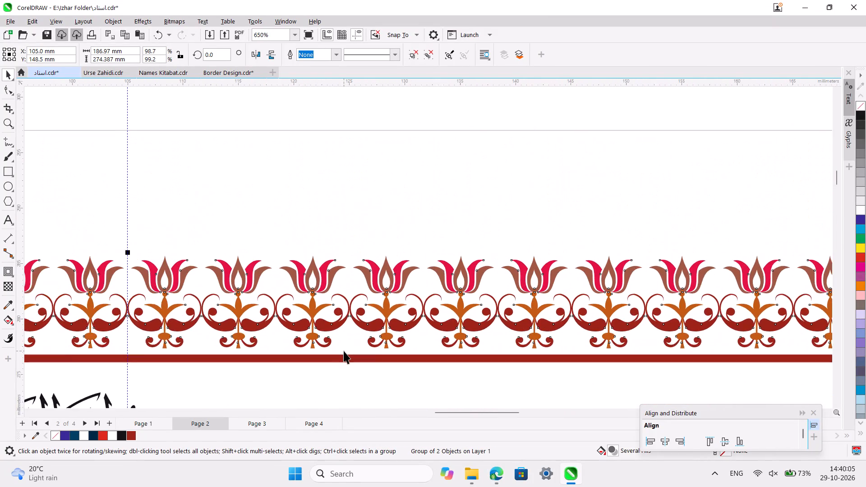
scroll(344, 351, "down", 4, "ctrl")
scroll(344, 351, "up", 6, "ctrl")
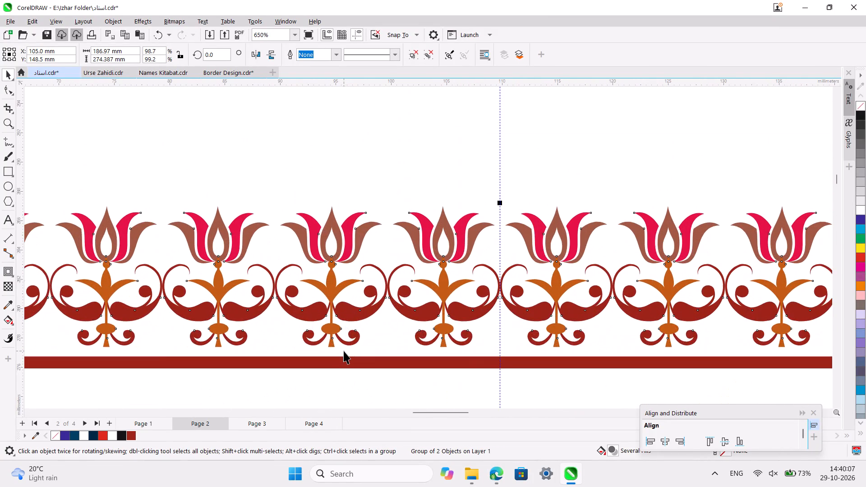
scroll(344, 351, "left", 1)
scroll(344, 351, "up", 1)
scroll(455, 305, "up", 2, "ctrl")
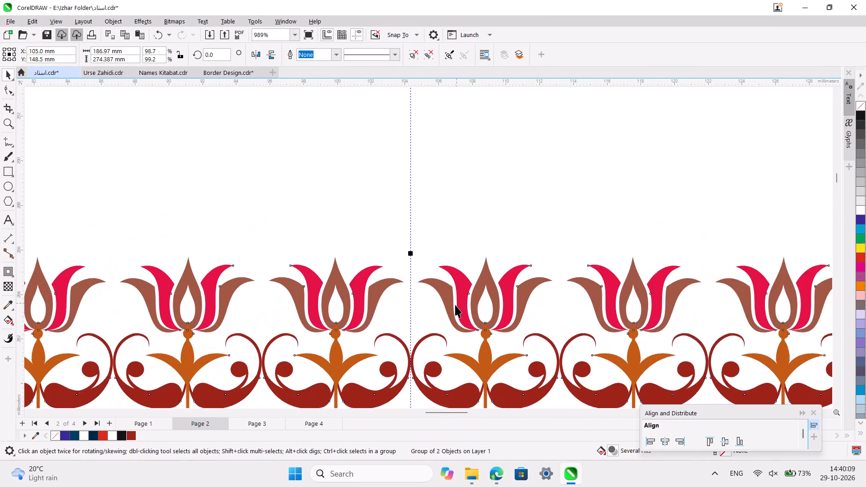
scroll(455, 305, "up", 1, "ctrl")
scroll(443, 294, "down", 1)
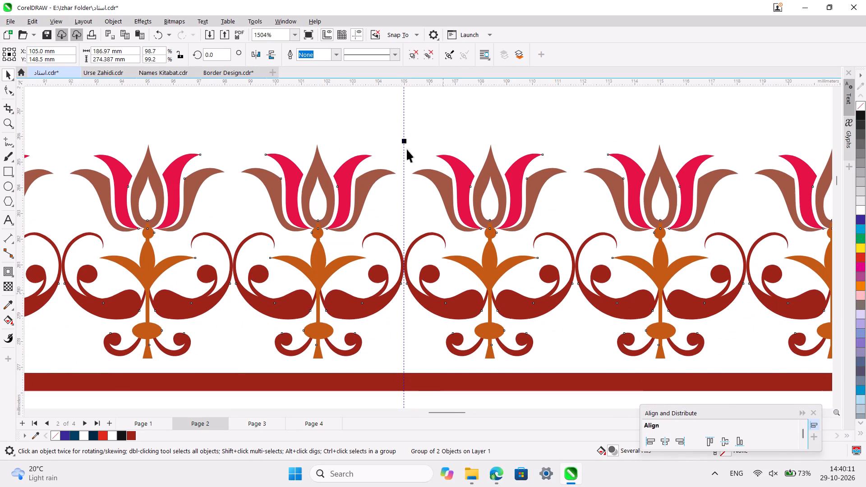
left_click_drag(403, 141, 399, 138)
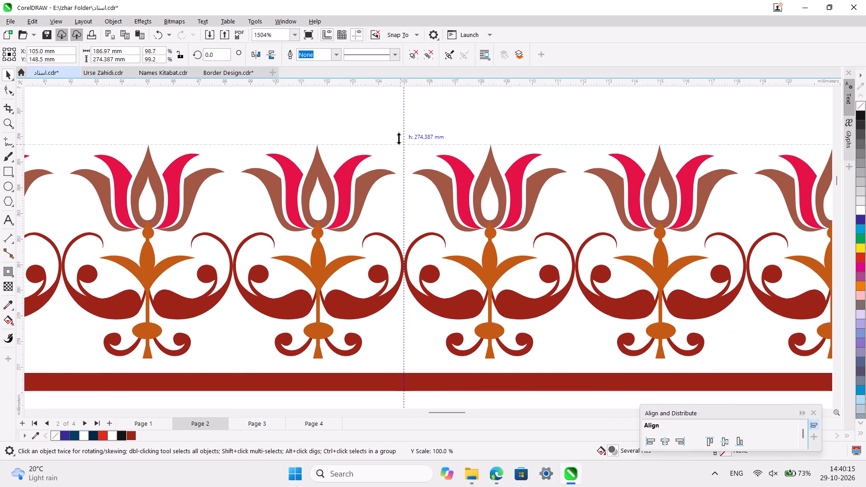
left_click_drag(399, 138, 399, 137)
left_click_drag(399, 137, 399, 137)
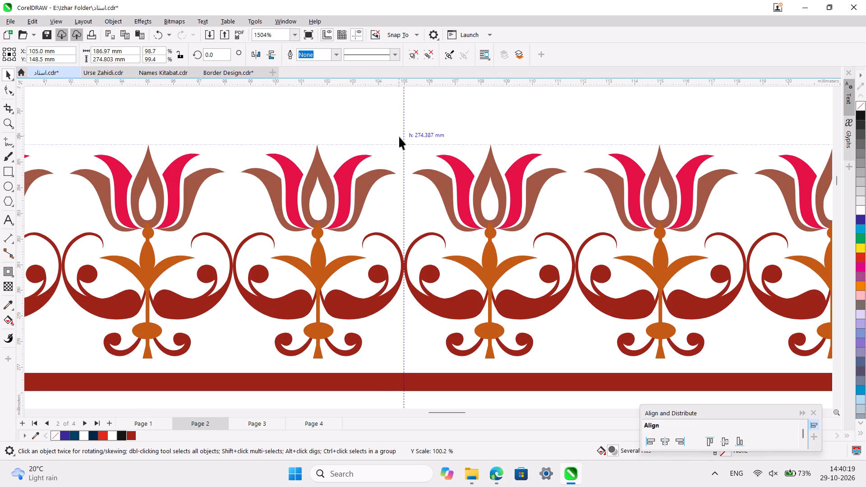
Deselect the tulip border and save اسناد.cdr.
scroll(399, 137, "down", 7, "ctrl")
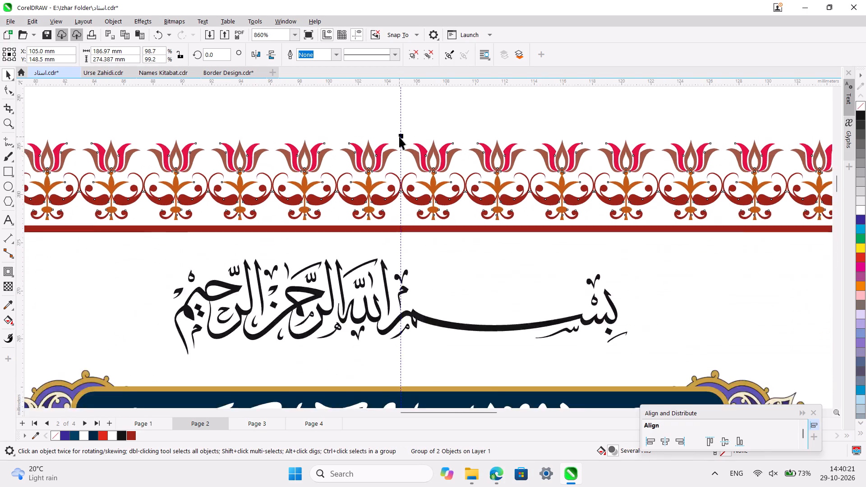
scroll(399, 137, "down", 10, "ctrl")
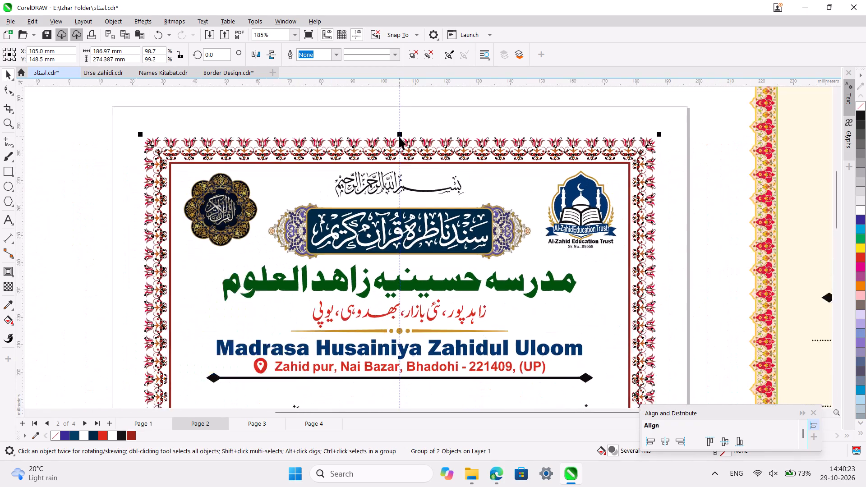
scroll(399, 137, "down", 1, "ctrl")
left_click(109, 182)
key("ctrl+s")
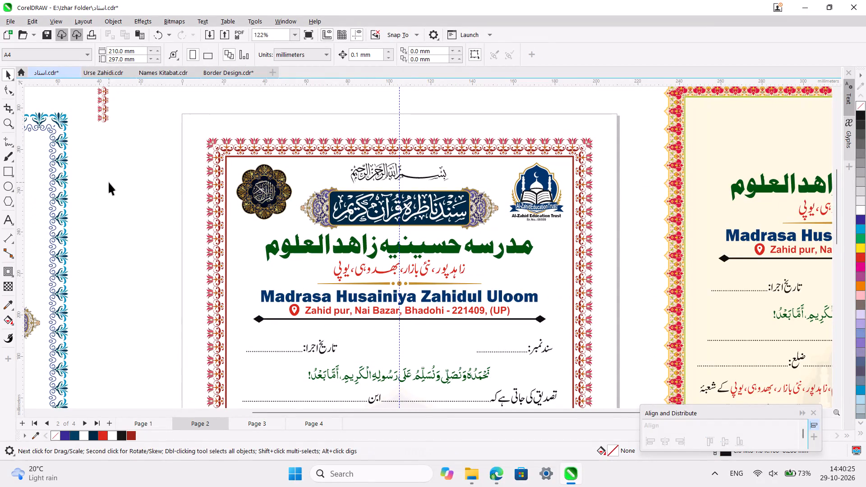
Compare the page 1 and page 2 certificates by switching between the two pages, ending on page 2.
scroll(109, 182, "down", 3, "ctrl")
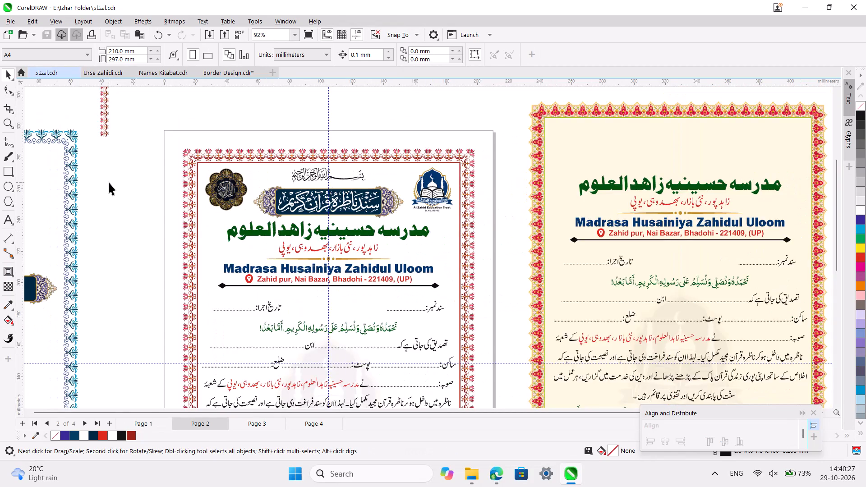
scroll(109, 182, "down", 3, "ctrl")
scroll(109, 182, "right", 1)
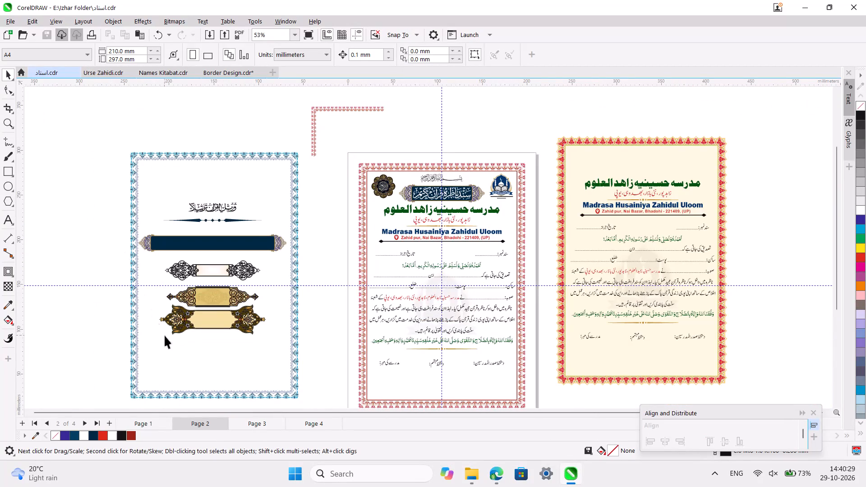
left_click(147, 423)
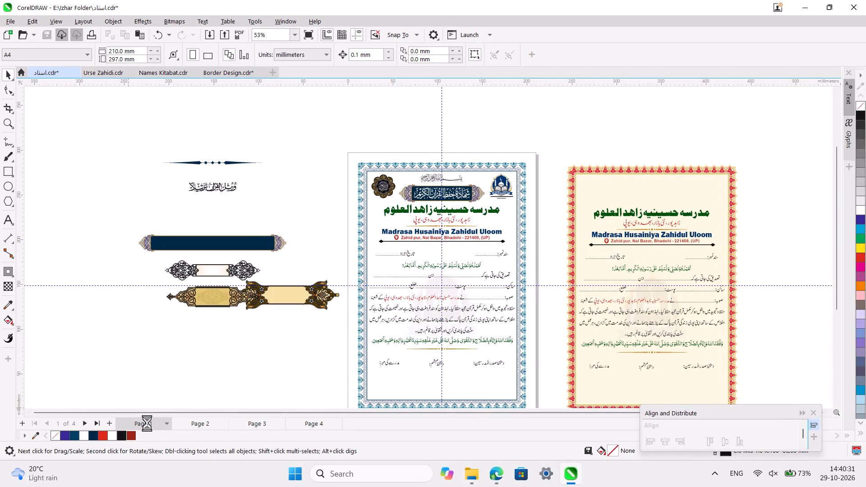
left_click(206, 424)
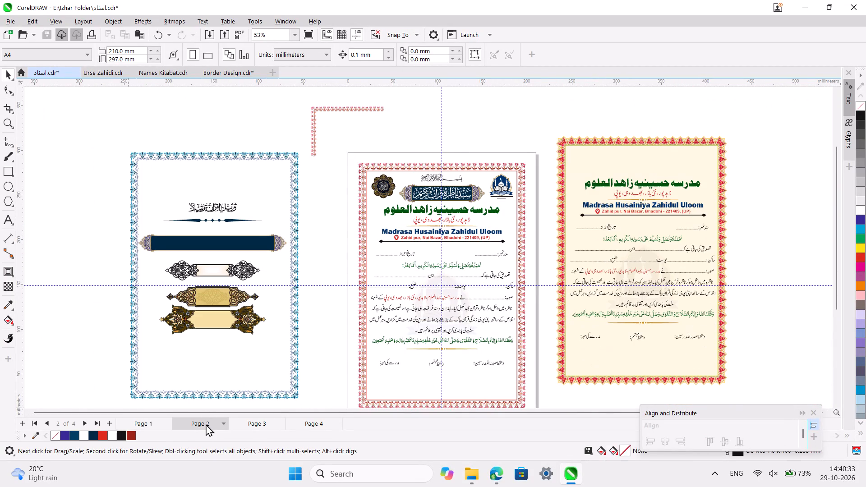
left_click(152, 423)
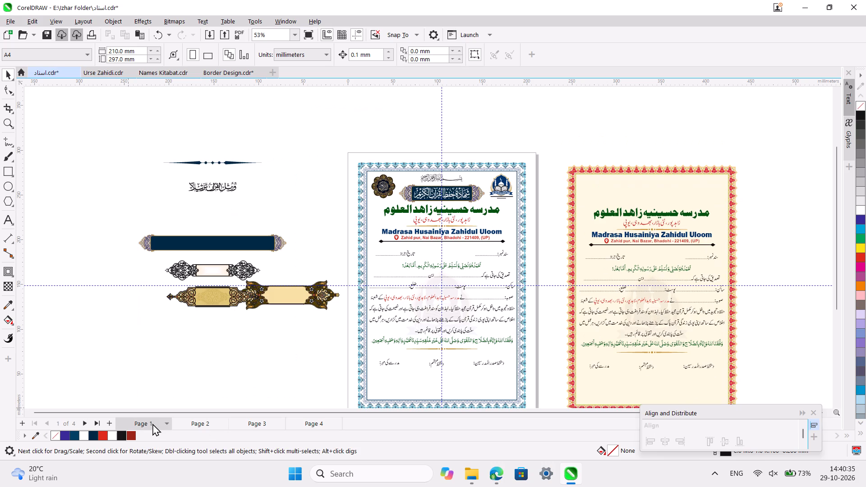
left_click(197, 425)
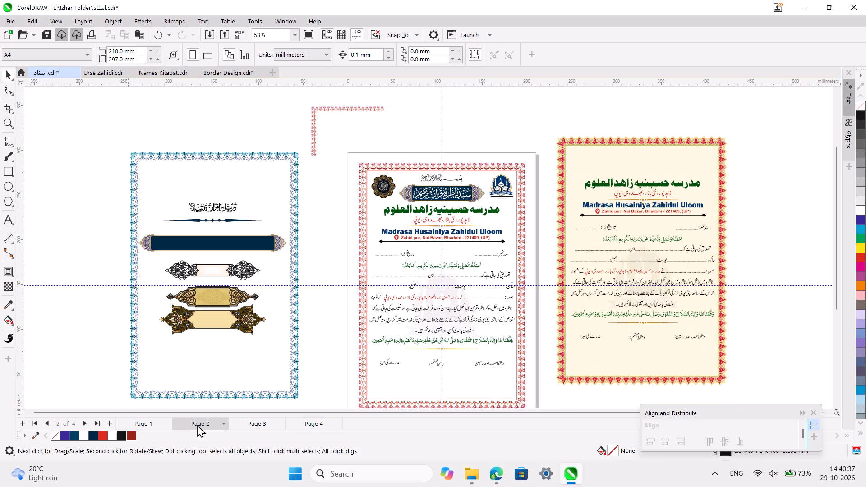
left_click(147, 426)
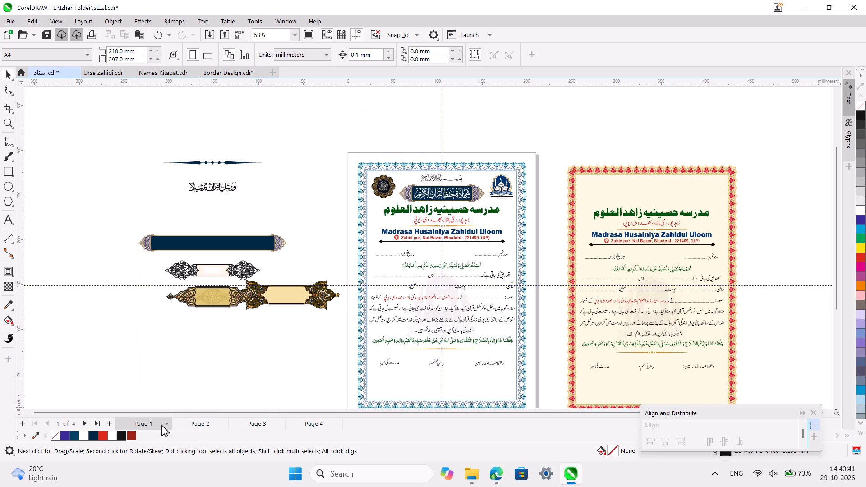
left_click(191, 422)
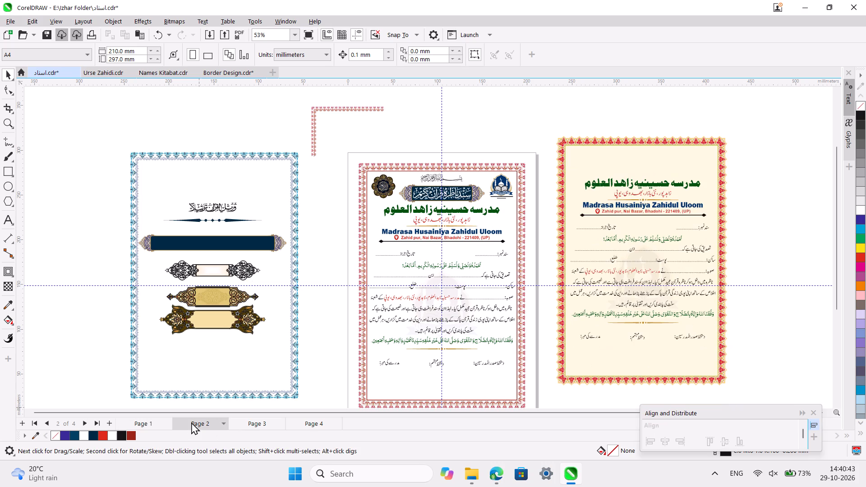
Inspect the spare blue border beside the page 2 certificate against the certificate's red tulip border.
left_click(299, 222)
scroll(345, 209, "right", 1)
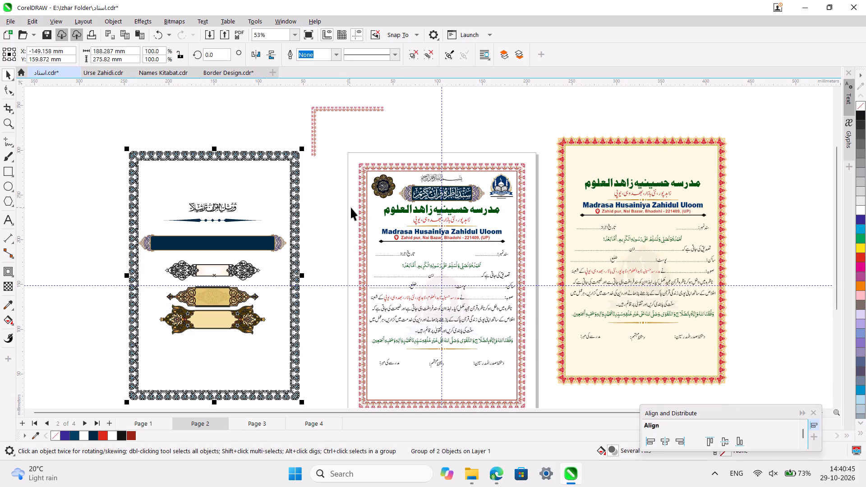
scroll(382, 196, "up", 3, "ctrl")
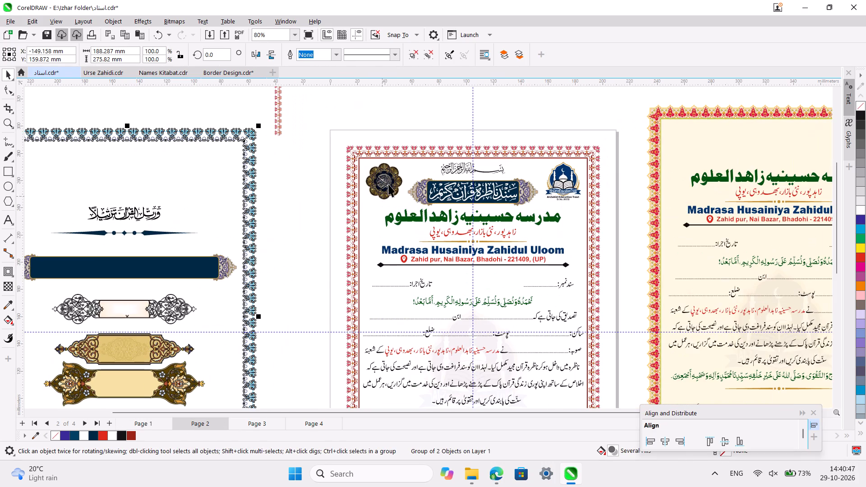
left_click(356, 210)
left_click(297, 172)
scroll(297, 172, "down", 2, "ctrl")
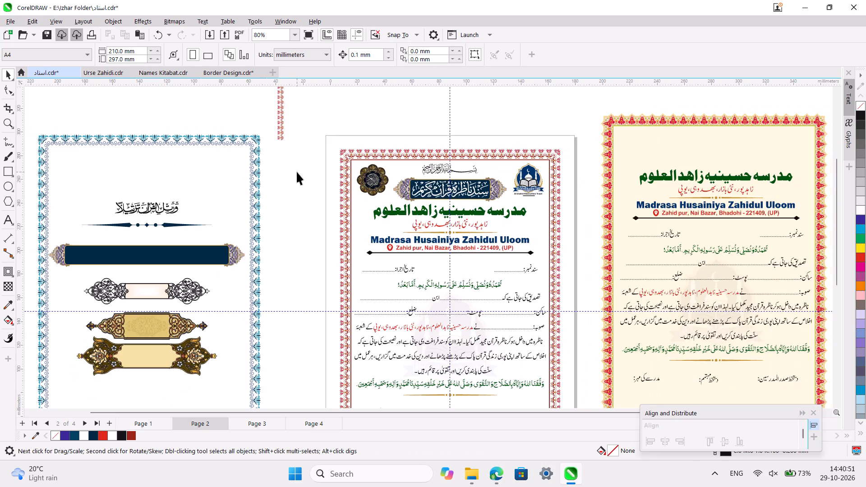
scroll(297, 172, "down", 1, "ctrl")
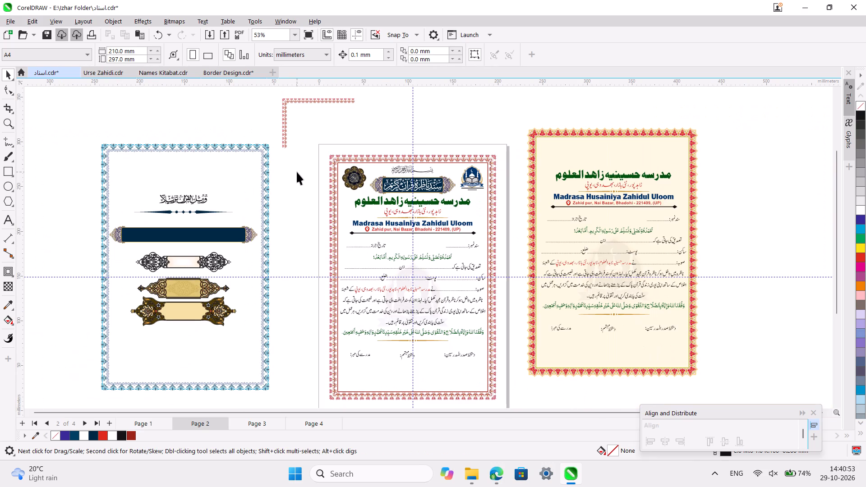
Save اسناد.cdr again.
key("ctrl+s")
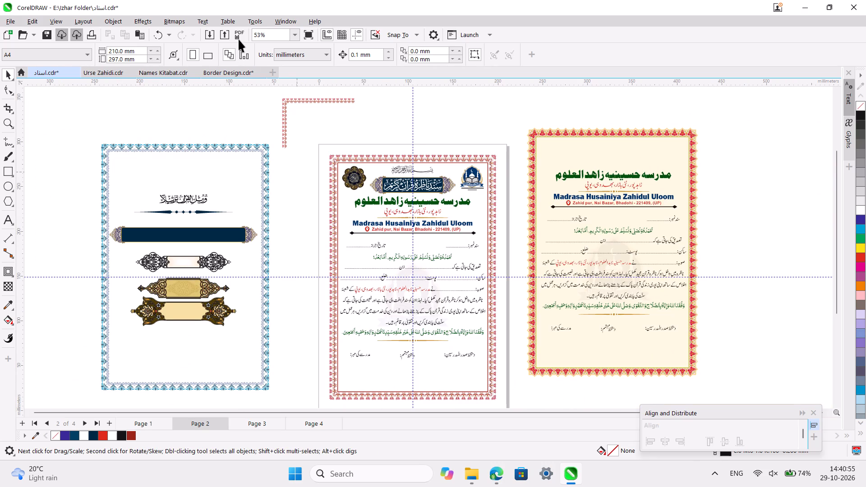
Publish only pages 1-2 of اسناد.cdr to PDF, replacing the existing Certificate of Hifz & Nazra file in Izhar Folder.
left_click(238, 35)
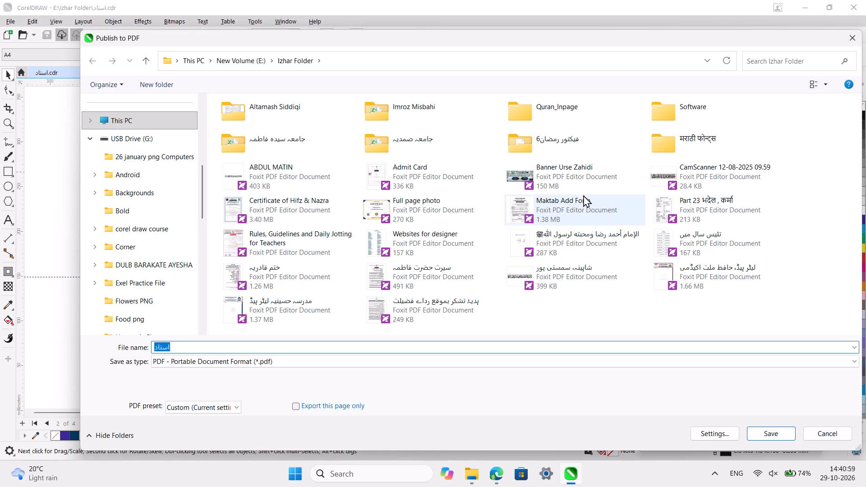
double_click(315, 211)
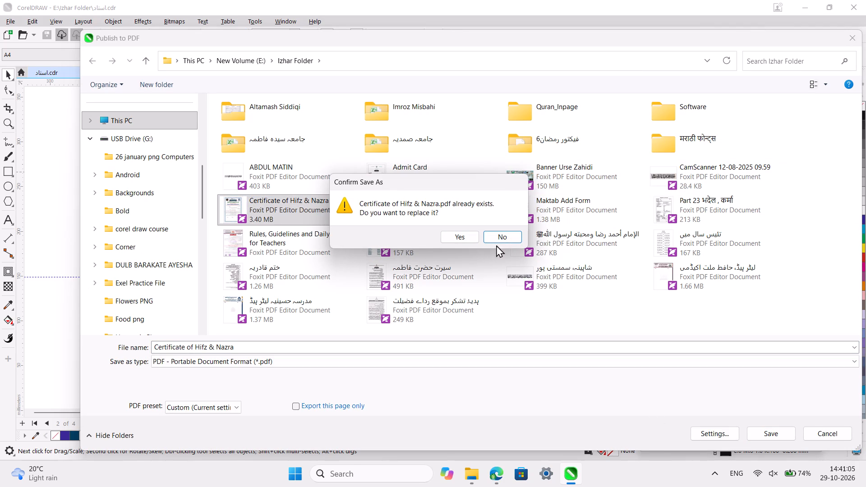
left_click(504, 239)
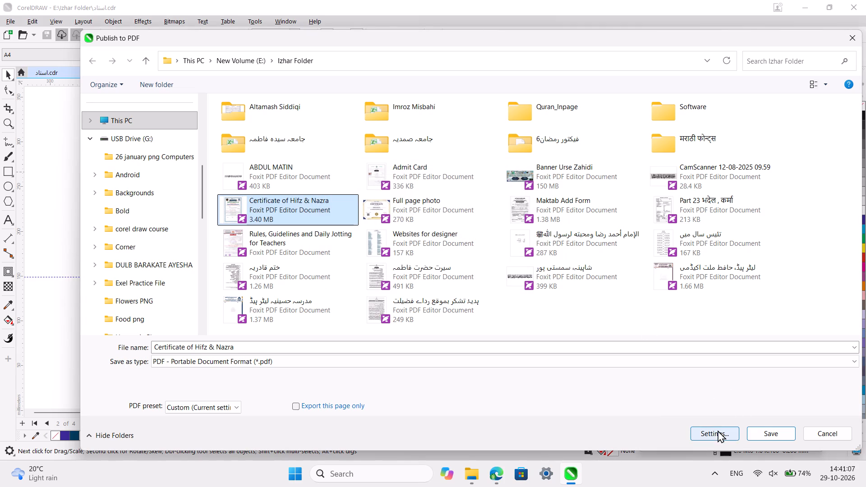
left_click(718, 430)
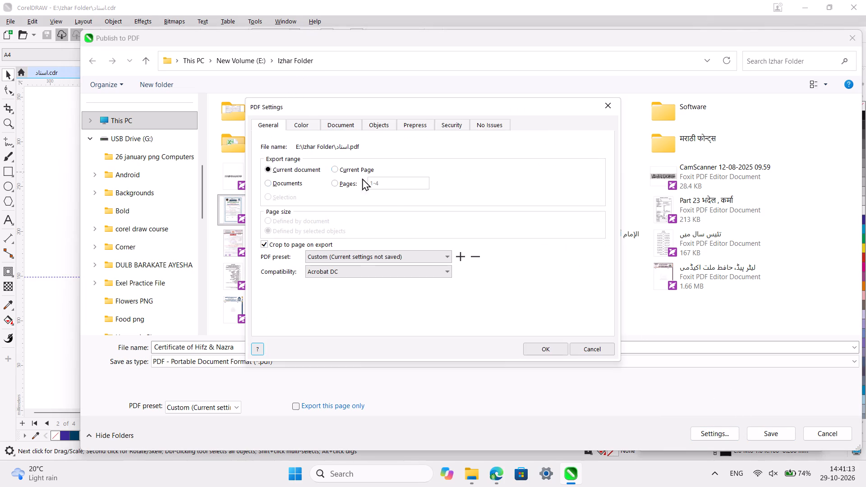
left_click(337, 184)
left_click(392, 184)
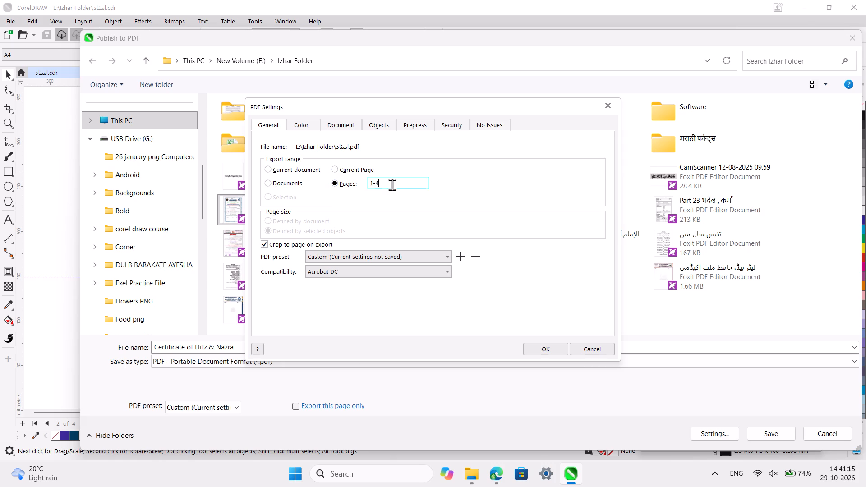
key("BackSpace")
key("2")
left_click(538, 347)
double_click(329, 213)
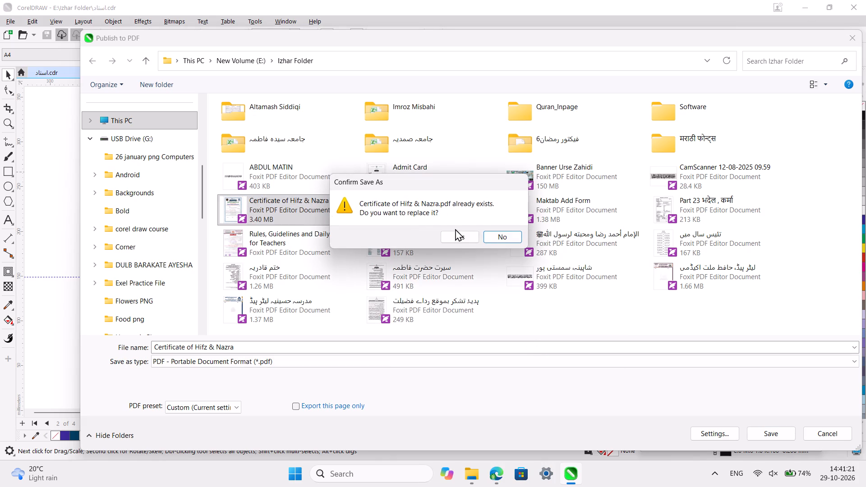
left_click(466, 237)
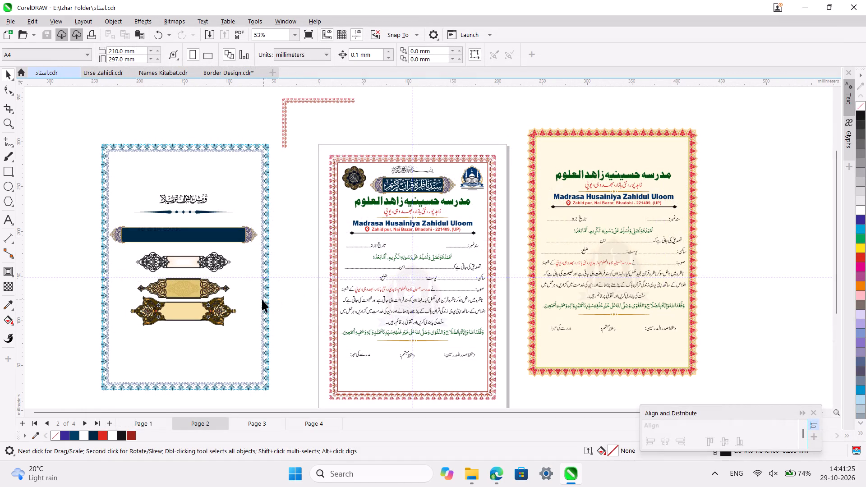
left_click(103, 77)
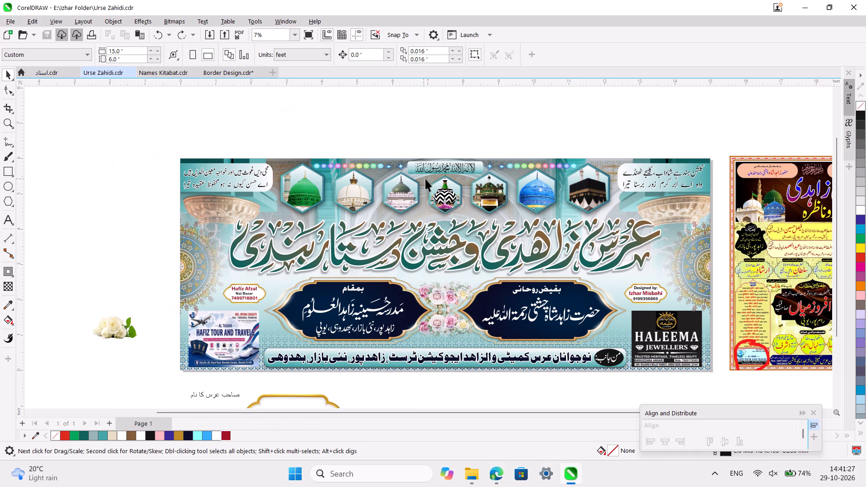
left_click(459, 125)
key("ctrl+s")
scroll(386, 254, "down", 3, "ctrl")
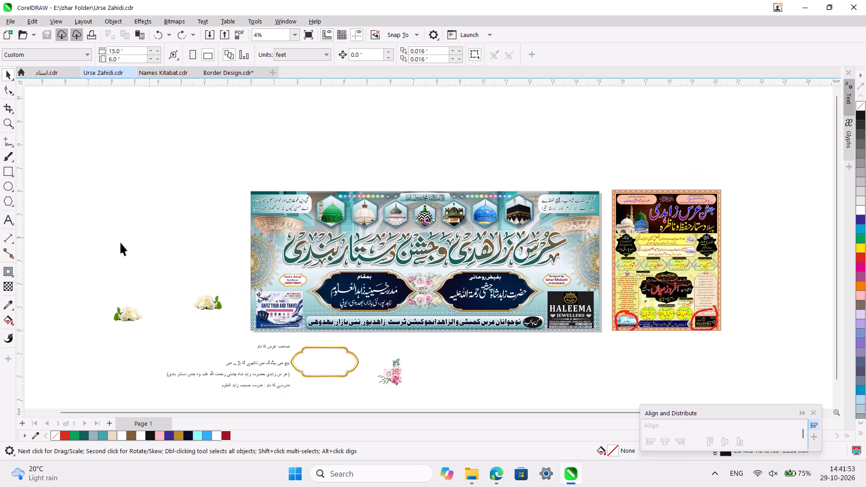
scroll(216, 196, "up", 4, "ctrl")
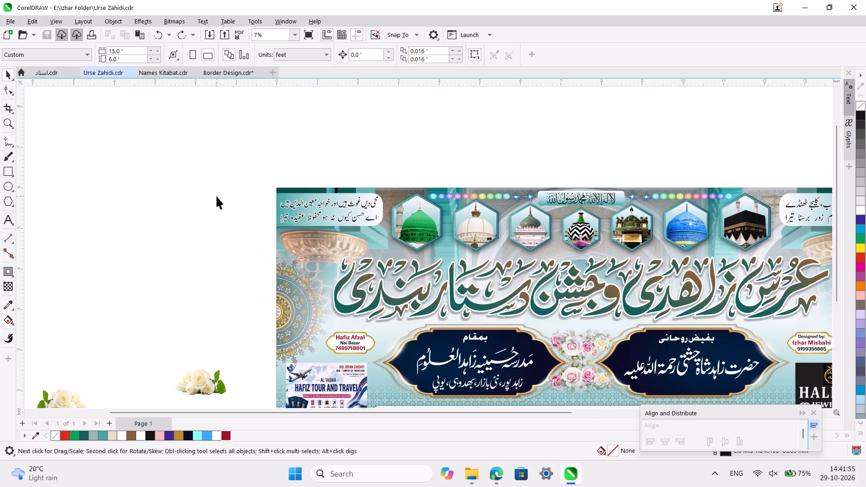
scroll(216, 196, "left", 2)
scroll(216, 196, "down", 1)
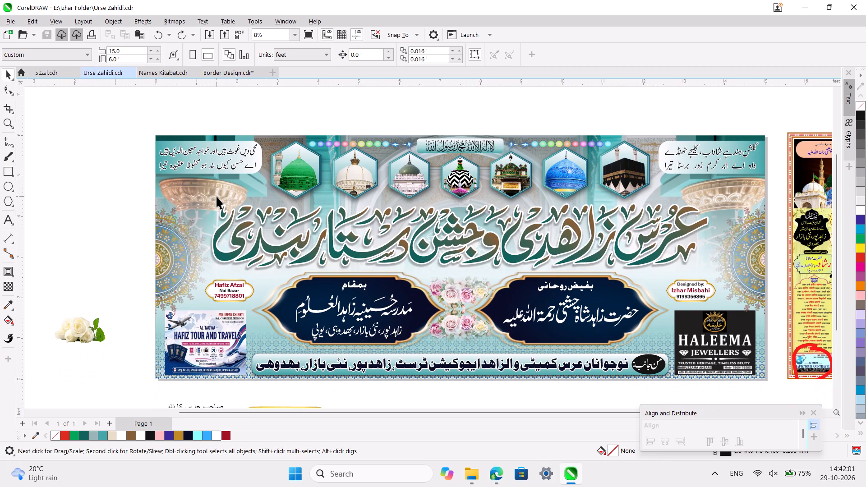
scroll(498, 335, "down", 1)
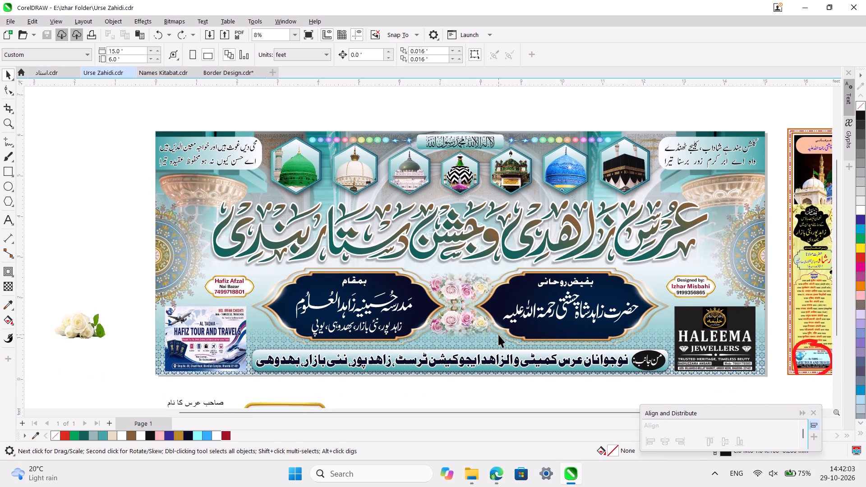
scroll(498, 335, "down", 1)
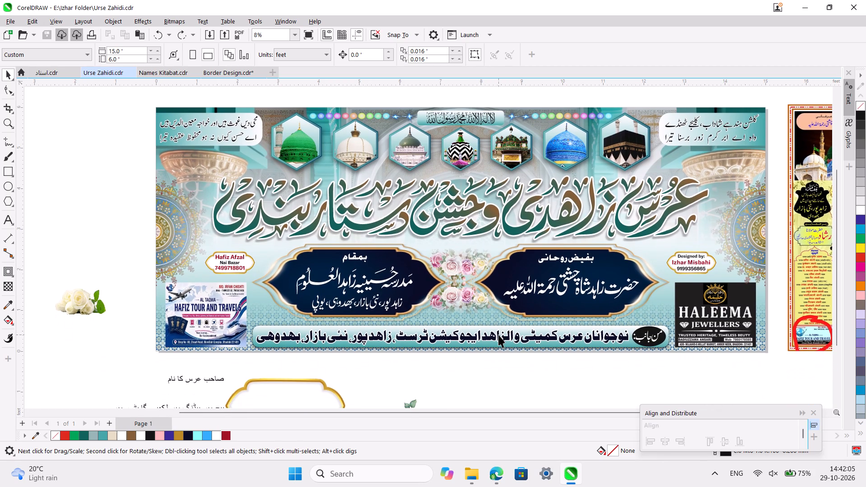
left_click(225, 33)
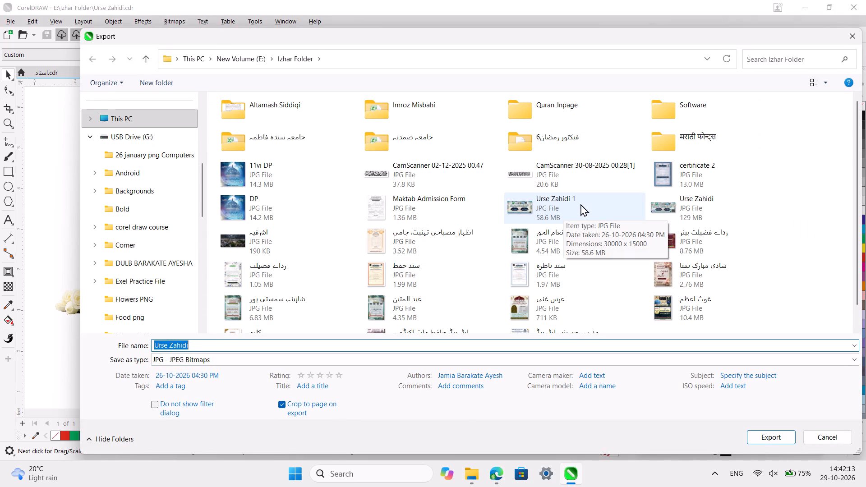
double_click(676, 209)
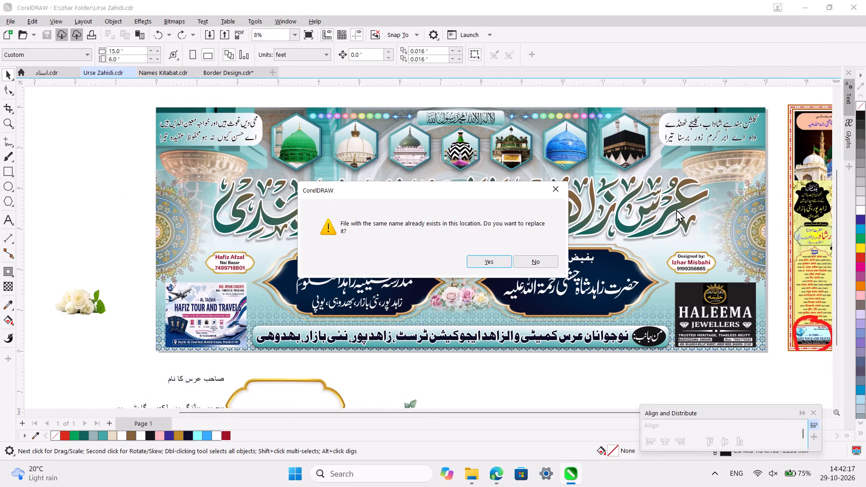
left_click(490, 261)
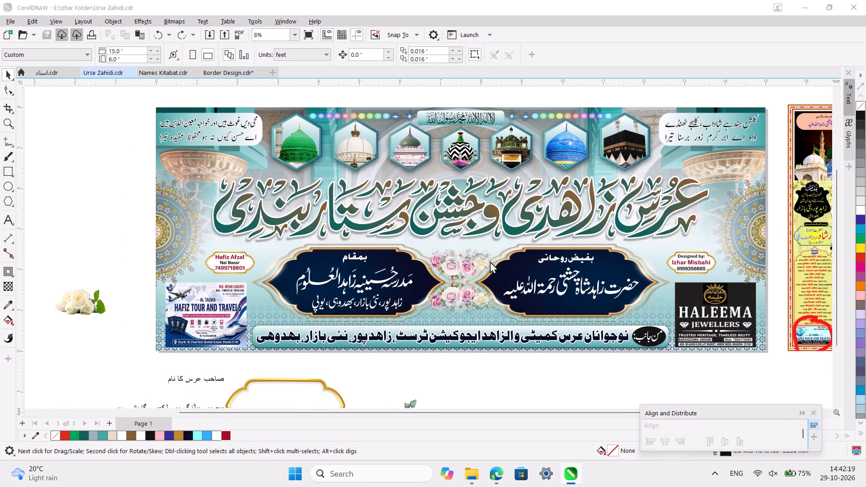
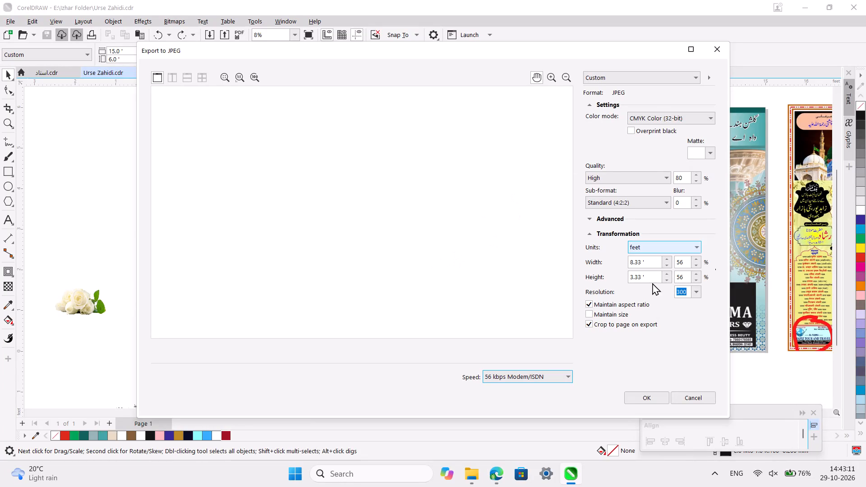
Set the JPEG export's color mode to RGB Color (24-bit).
left_click(698, 120)
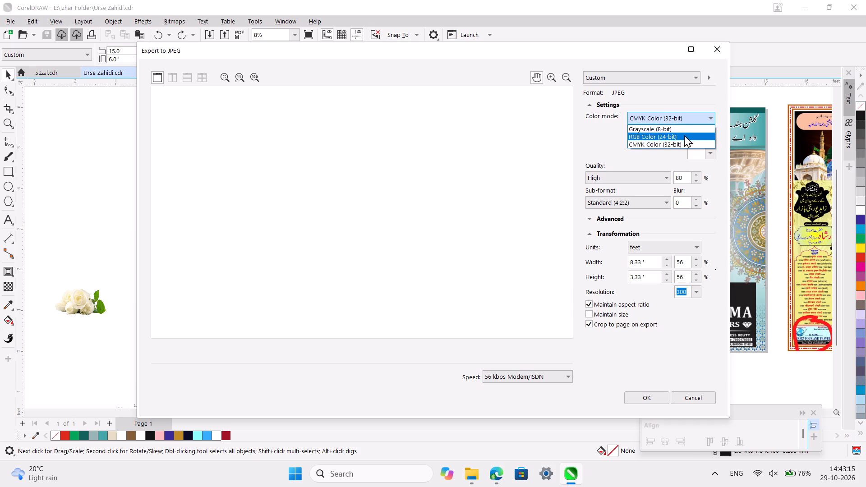
left_click(684, 135)
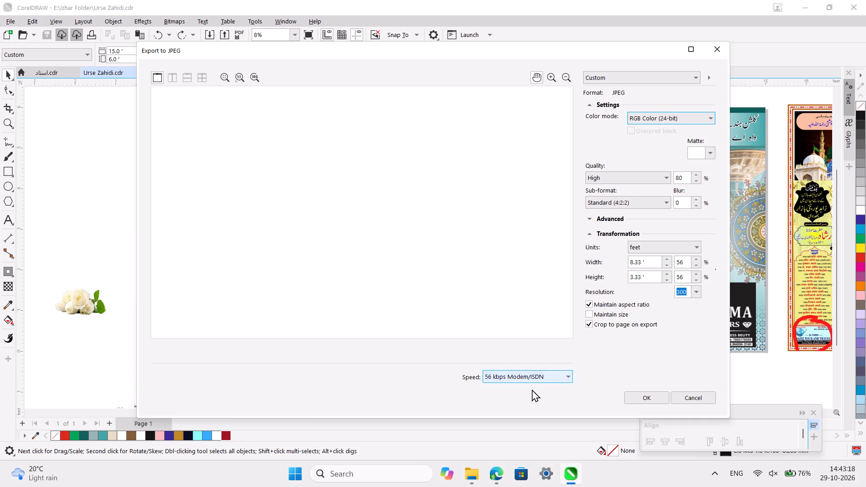
Switch to File Explorer and look through the PDF files in Izhar Folder, around Banner Urse Zahidi and Certificate of Hifz & Nazra.
left_click(479, 468)
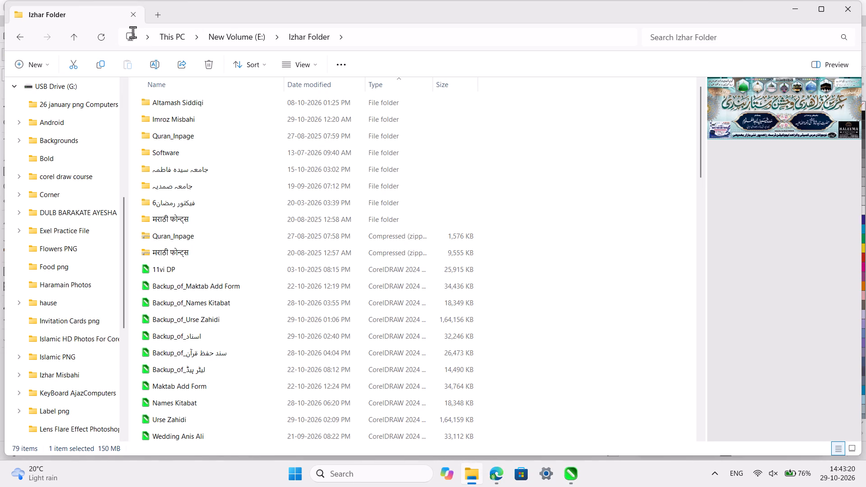
left_click(109, 43)
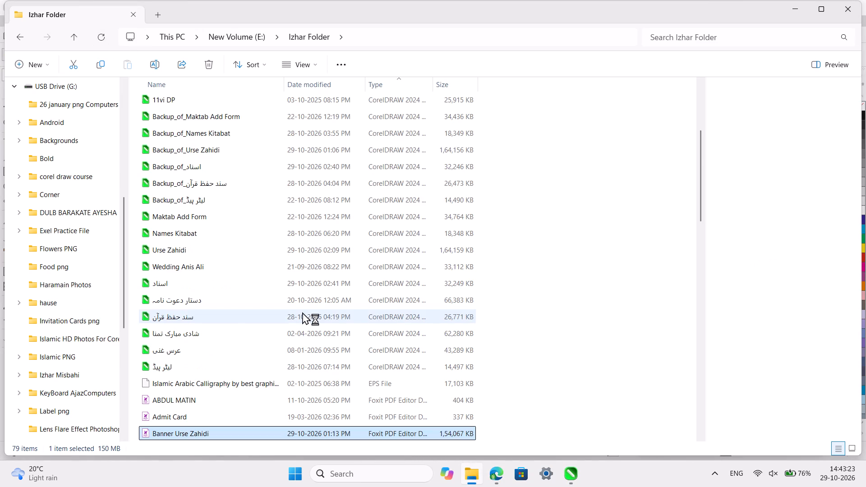
scroll(302, 312, "down", 2)
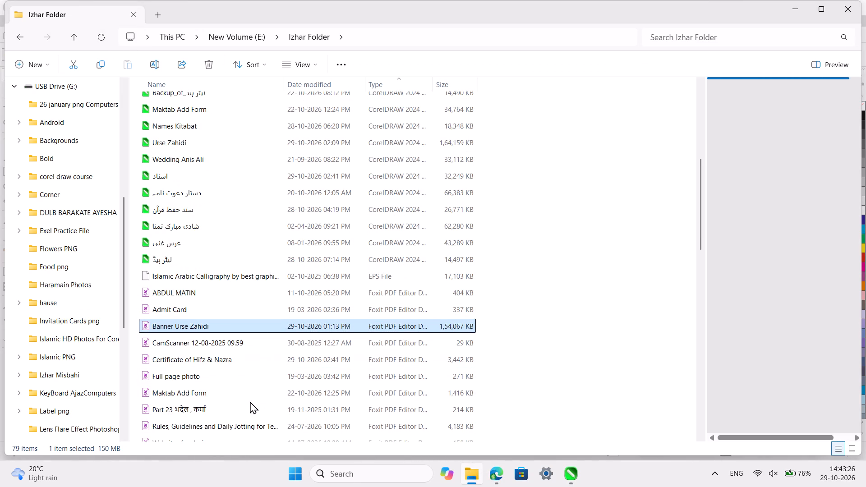
scroll(250, 401, "down", 1)
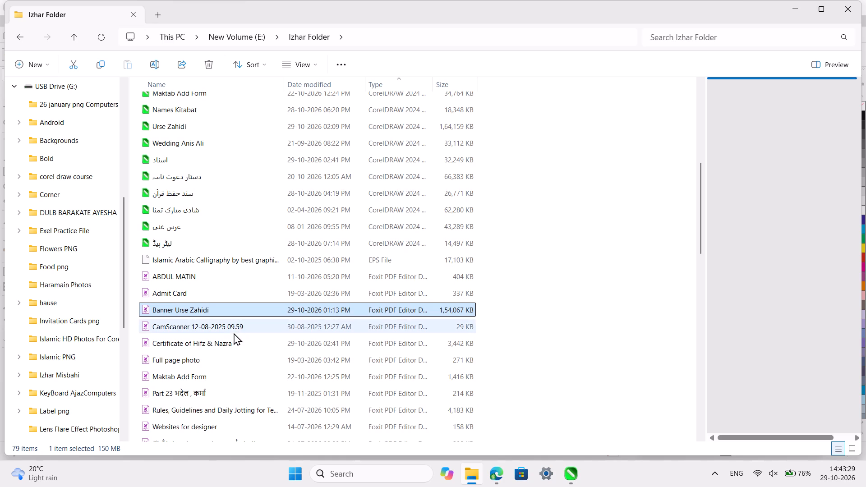
Preview the Certificate of Hifz & Nazra PDF and check both of its certificate pages.
left_click(234, 342)
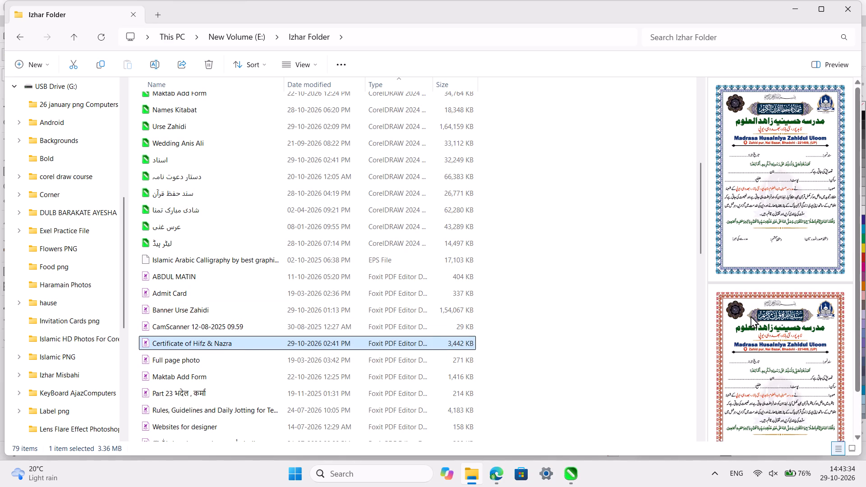
scroll(751, 316, "down", 3)
scroll(751, 316, "up", 1)
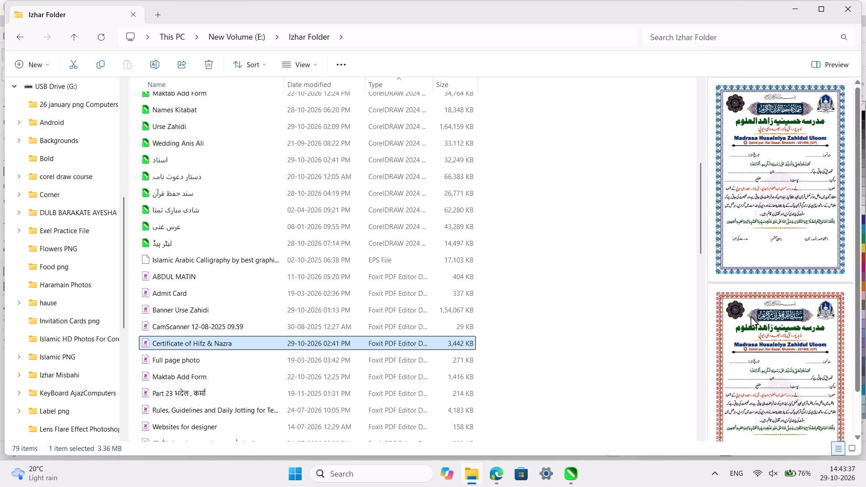
scroll(751, 316, "down", 2)
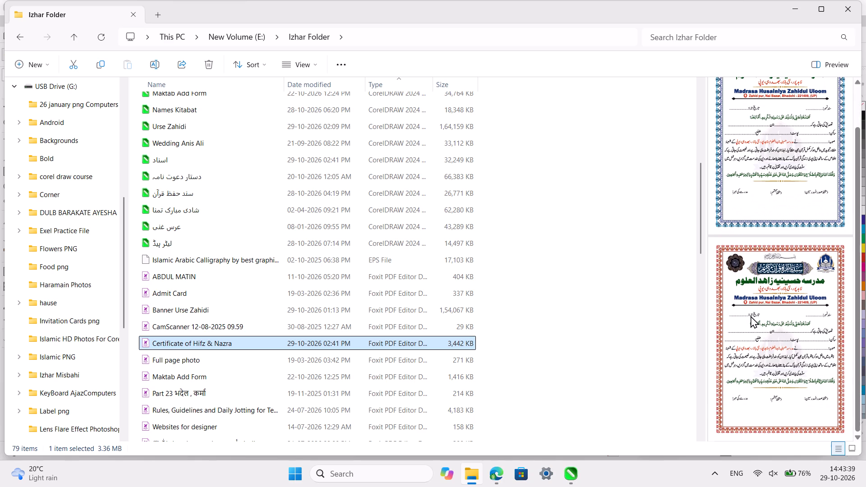
scroll(751, 316, "up", 2)
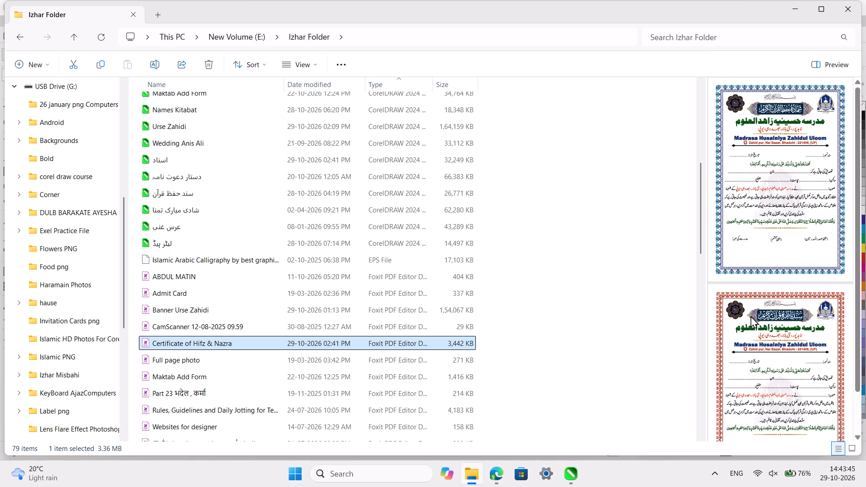
scroll(751, 316, "down", 2)
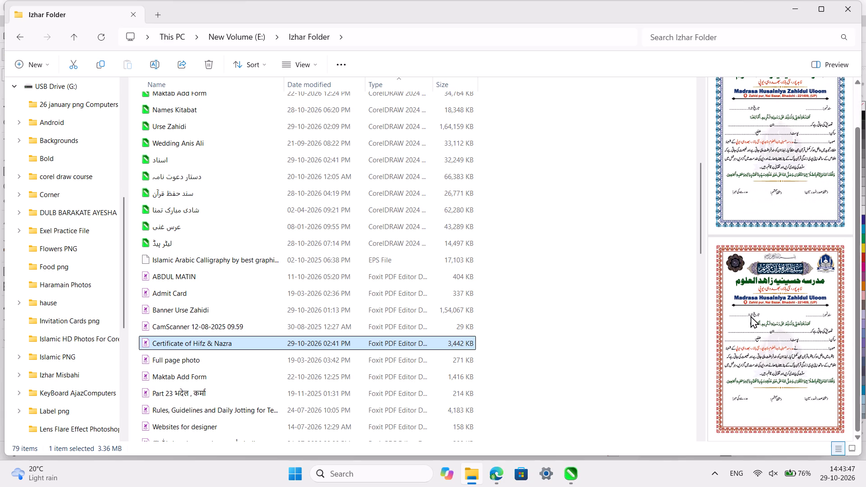